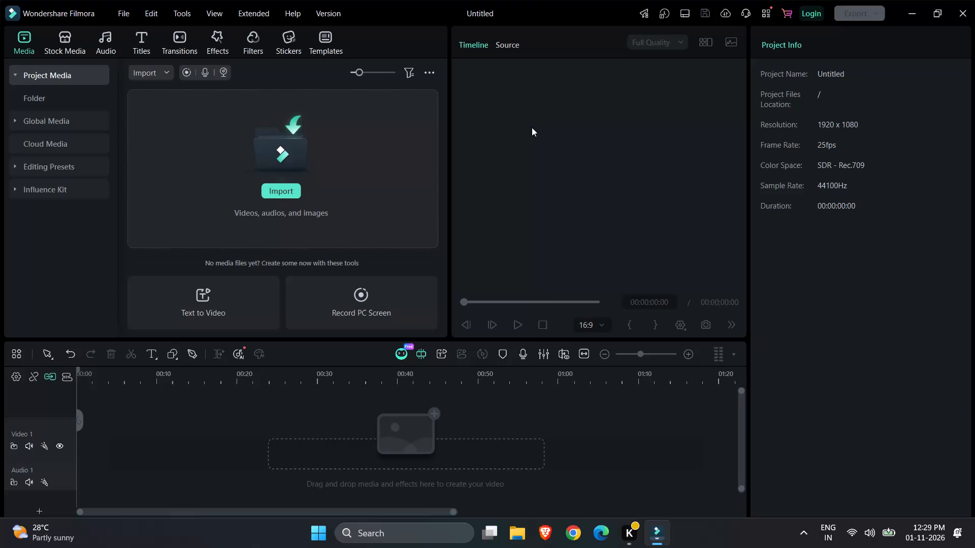
# With the Pen tool, draw a path of closely spaced anchor points along the frame's top edge, from the left corner to mid-frame.
pyautogui.click(188, 353)
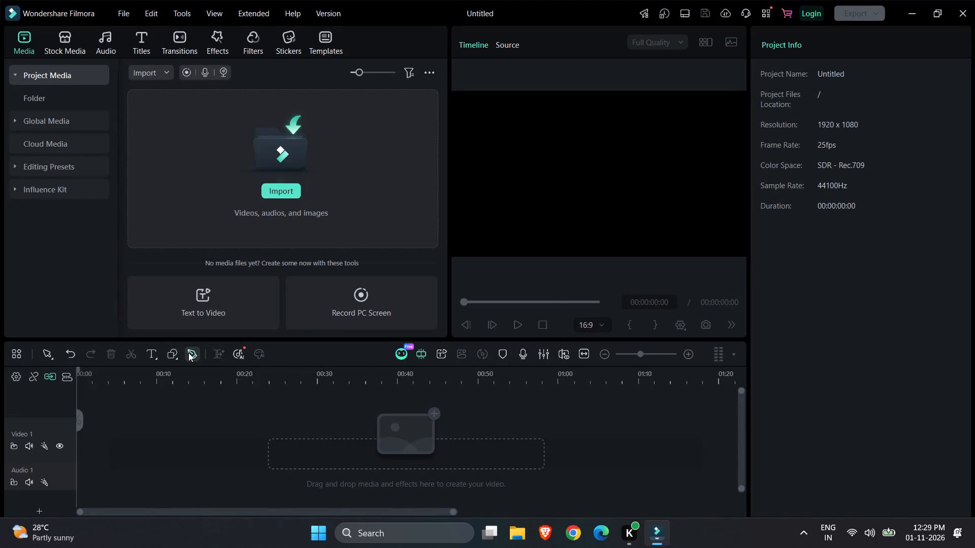
pyautogui.click(457, 98)
pyautogui.click(471, 98)
pyautogui.click(489, 96)
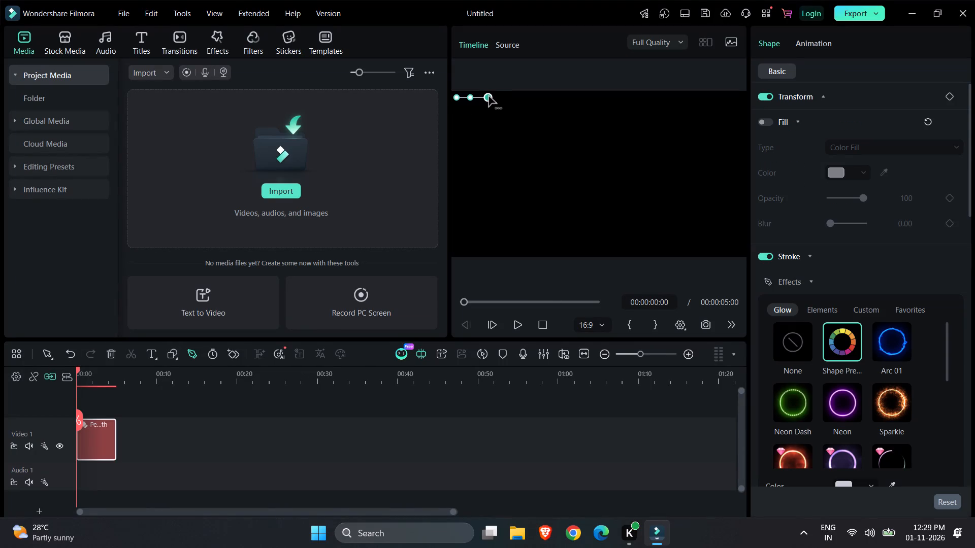
pyautogui.click(497, 96)
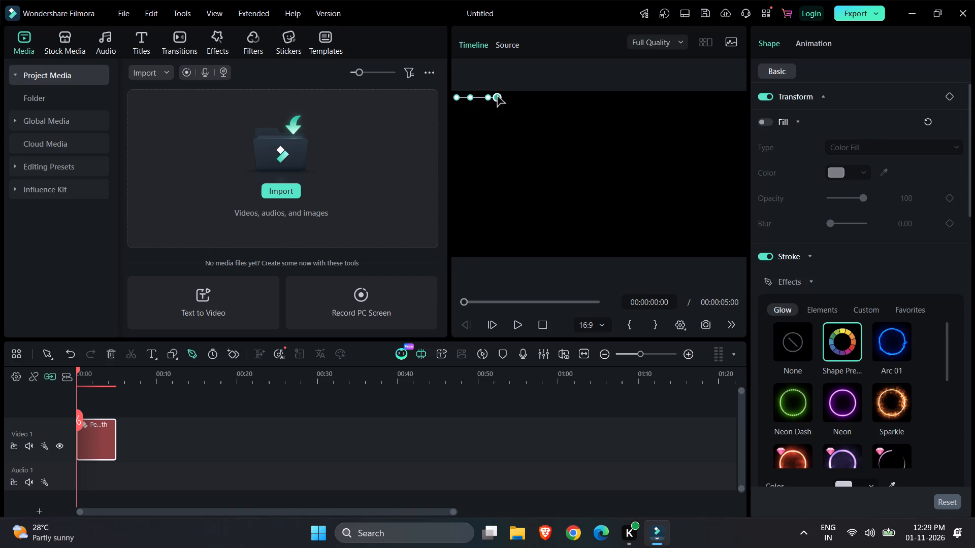
pyautogui.click(508, 98)
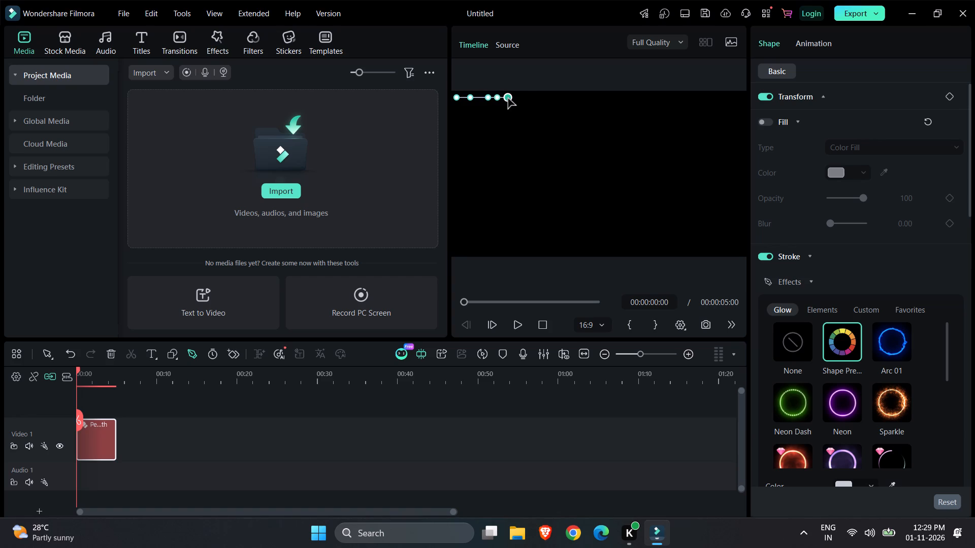
pyautogui.click(519, 97)
pyautogui.click(527, 97)
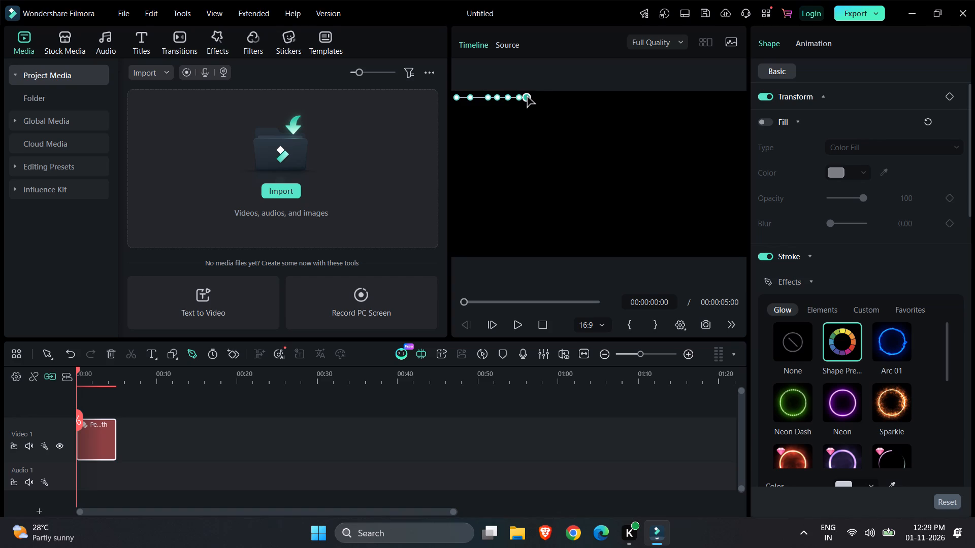
pyautogui.click(536, 99)
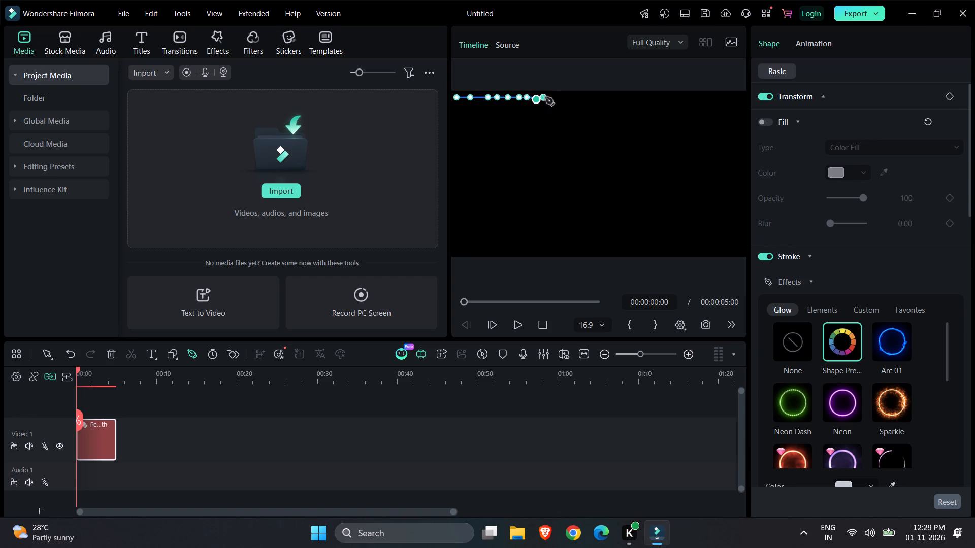
pyautogui.click(545, 97)
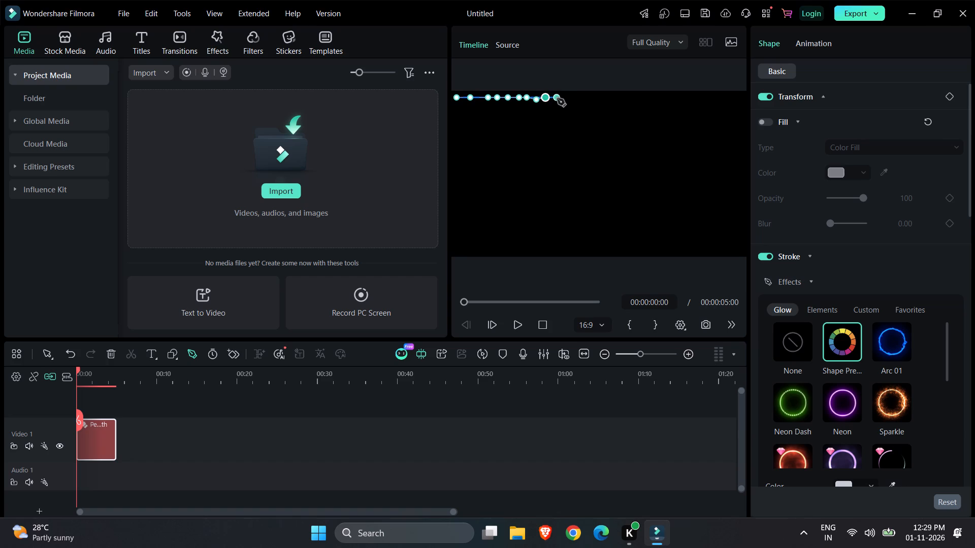
pyautogui.click(557, 98)
pyautogui.click(568, 99)
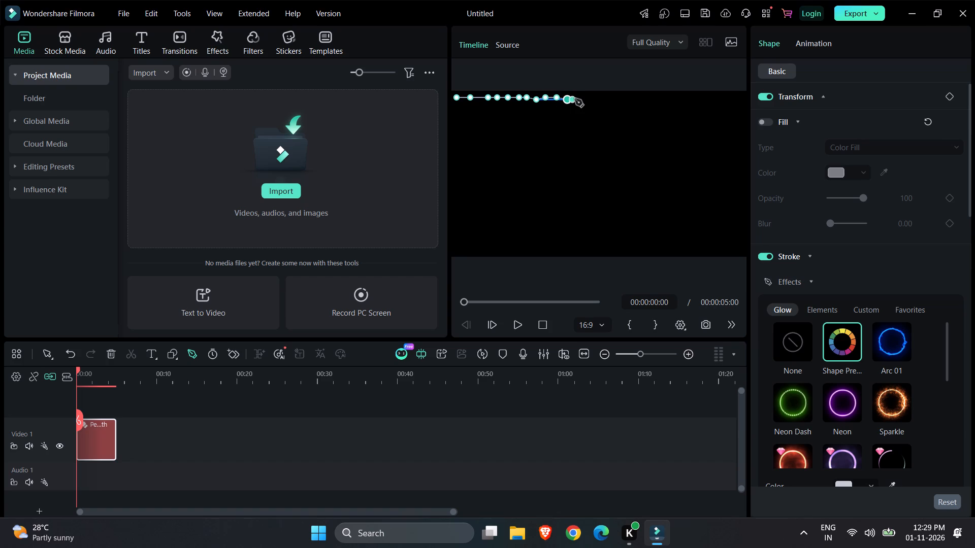
pyautogui.click(578, 99)
pyautogui.click(588, 99)
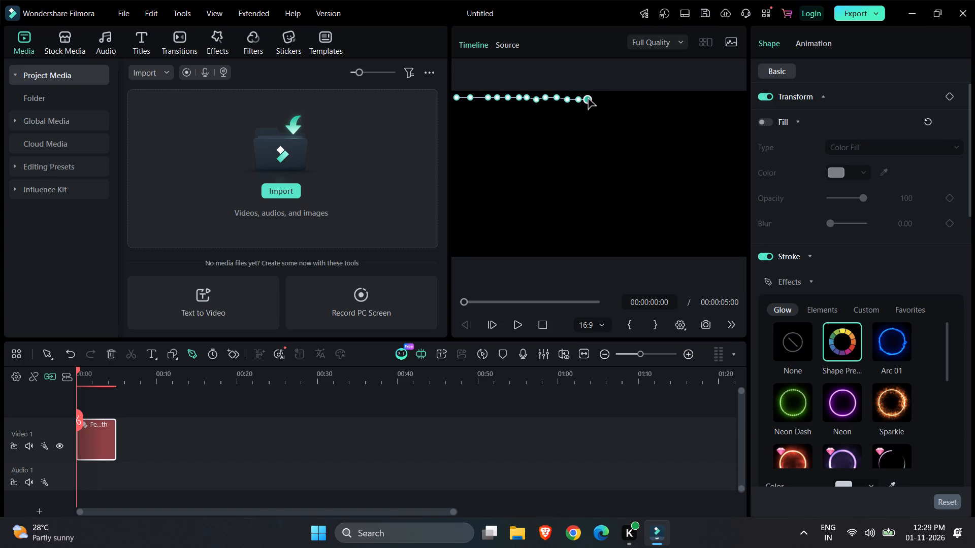
pyautogui.click(599, 99)
# Continue the row of anchor points along the frame's top edge from mid-frame to the right edge, ending in a corner point.
pyautogui.click(611, 97)
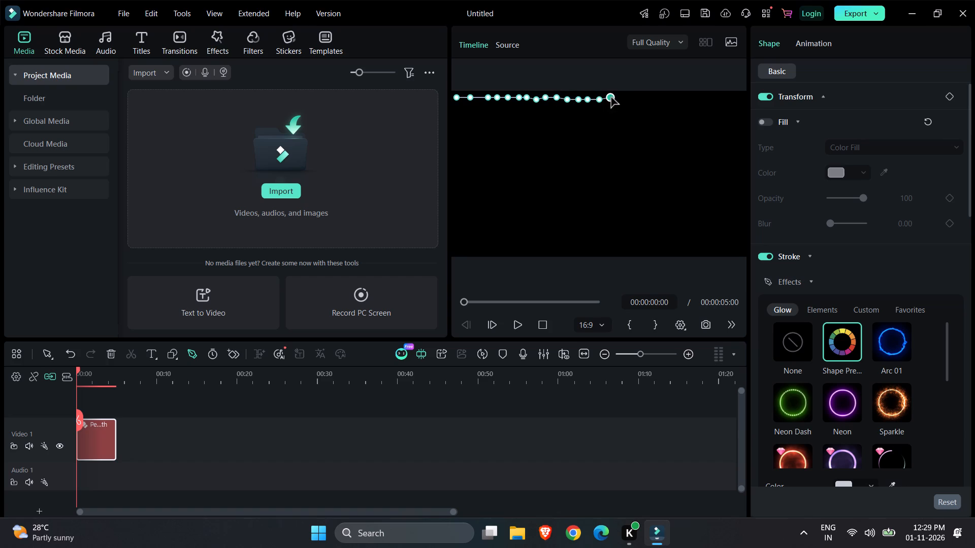
pyautogui.click(621, 97)
pyautogui.click(631, 98)
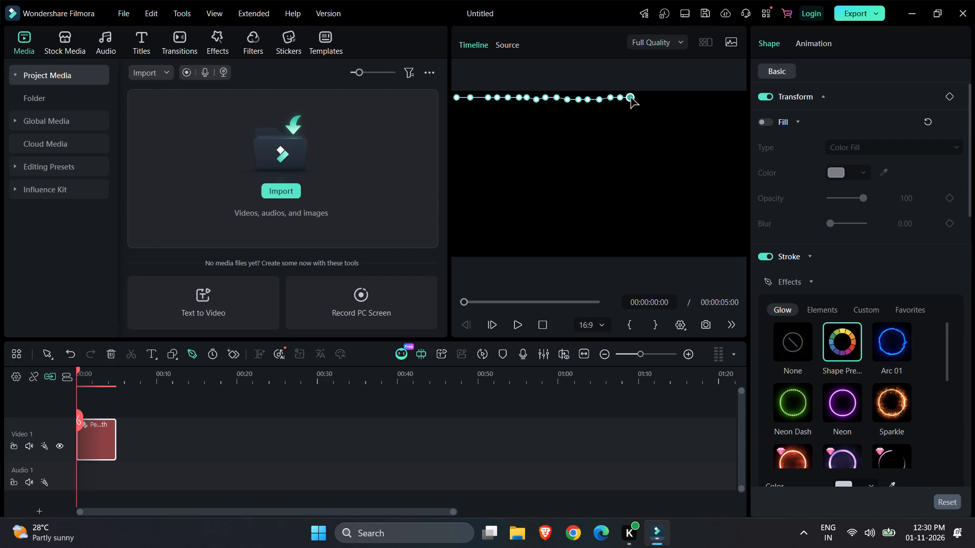
pyautogui.click(641, 98)
pyautogui.click(652, 100)
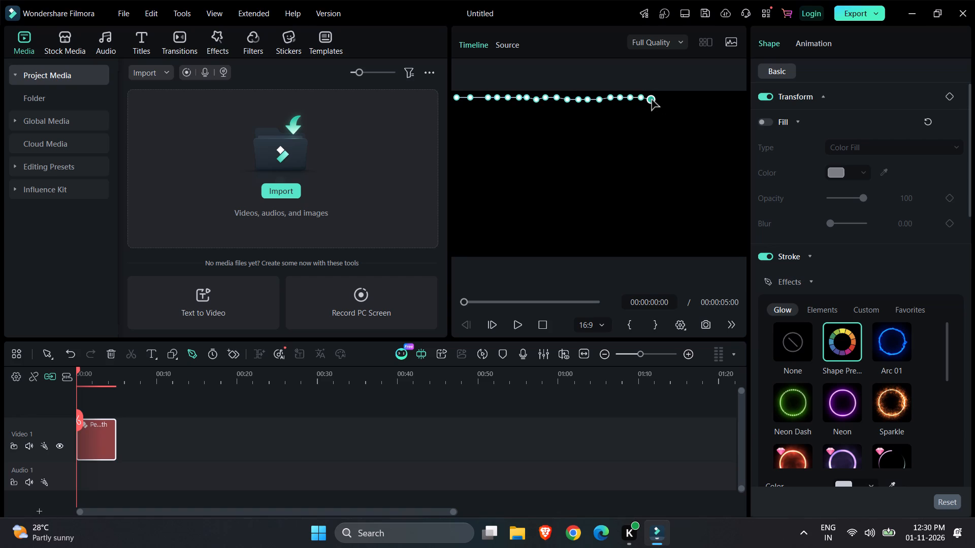
pyautogui.click(661, 100)
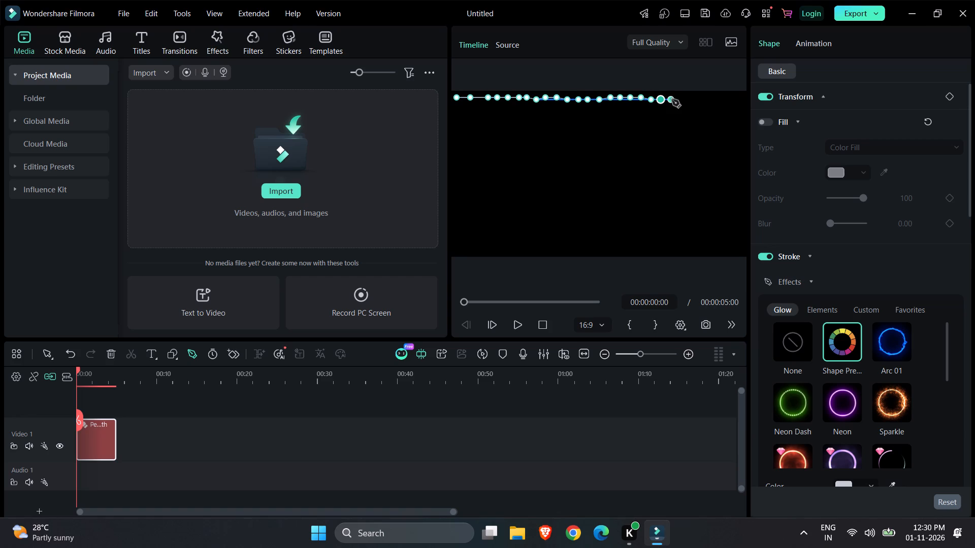
pyautogui.click(672, 99)
pyautogui.click(684, 100)
pyautogui.click(688, 100)
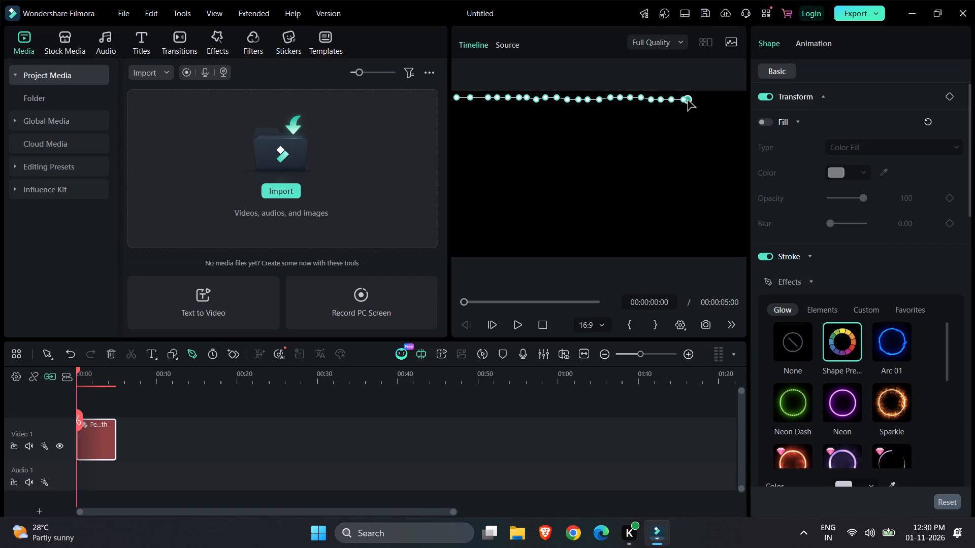
pyautogui.click(698, 99)
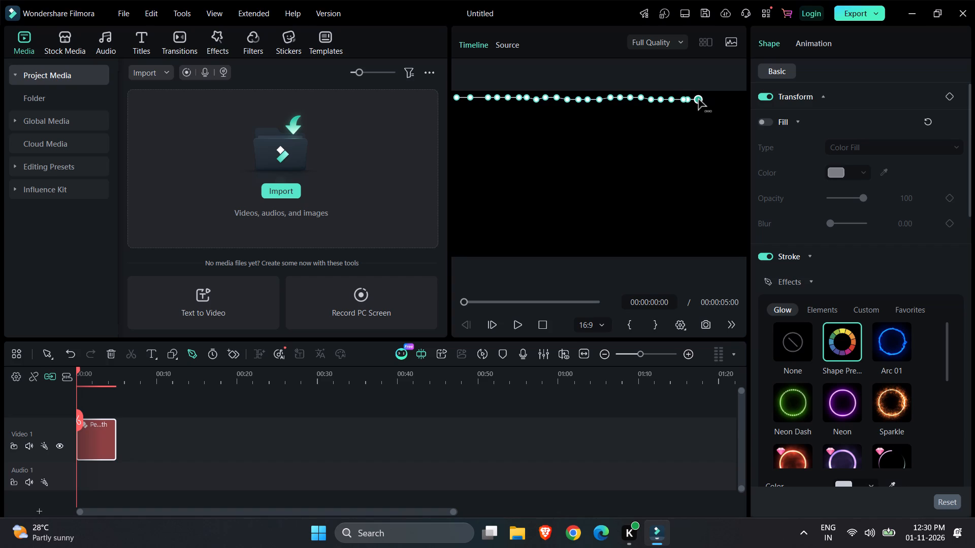
pyautogui.click(707, 101)
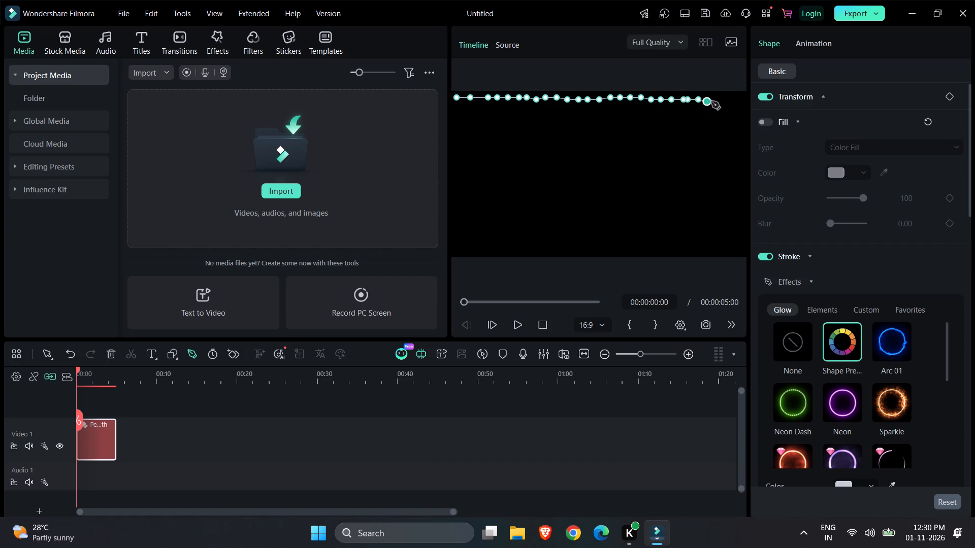
pyautogui.click(717, 101)
pyautogui.click(728, 101)
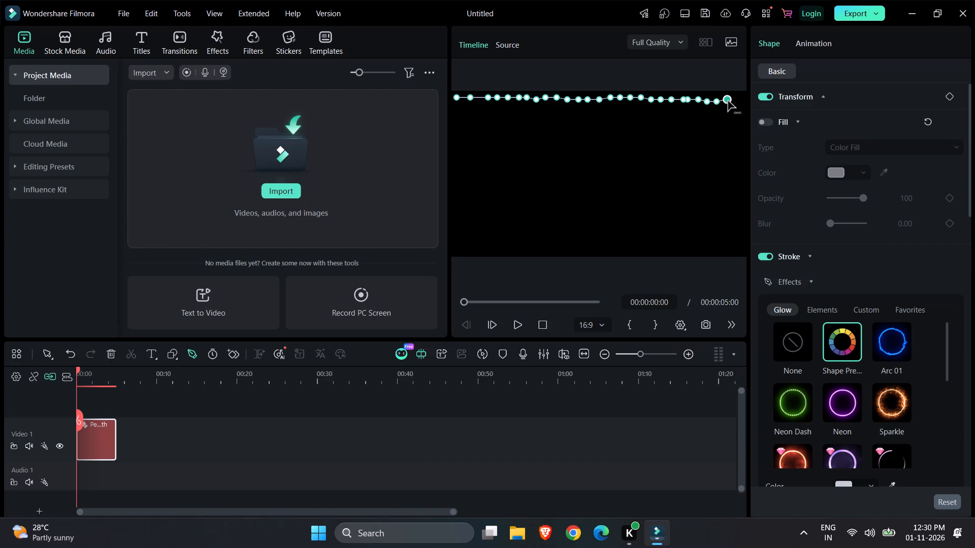
pyautogui.click(739, 100)
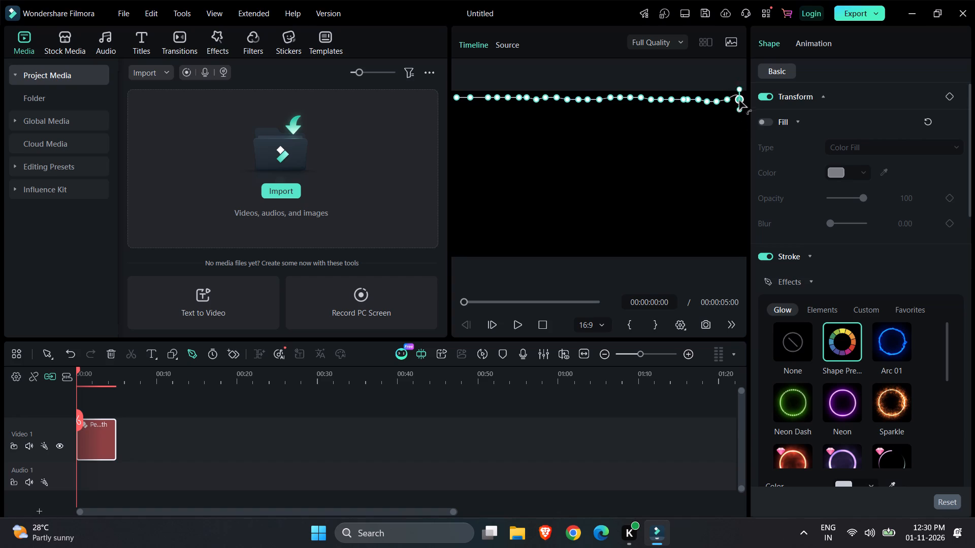
pyautogui.click(739, 99)
# Turn the path down along the frame's right edge and start a second row of points heading left just below the first.
pyautogui.click(740, 117)
pyautogui.moveTo(738, 118); pyautogui.dragTo(732, 118)
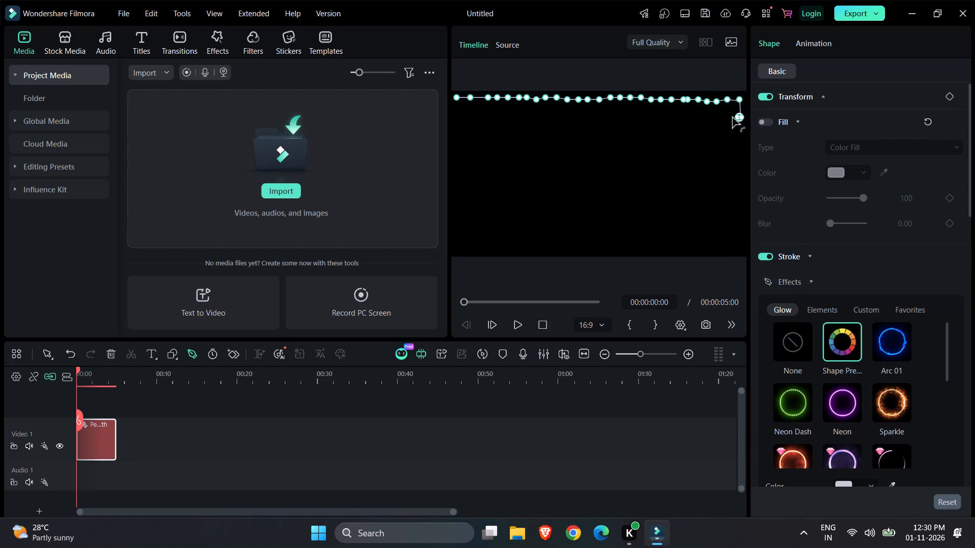
pyautogui.moveTo(732, 118); pyautogui.dragTo(727, 118)
pyautogui.click(727, 118)
pyautogui.click(723, 118)
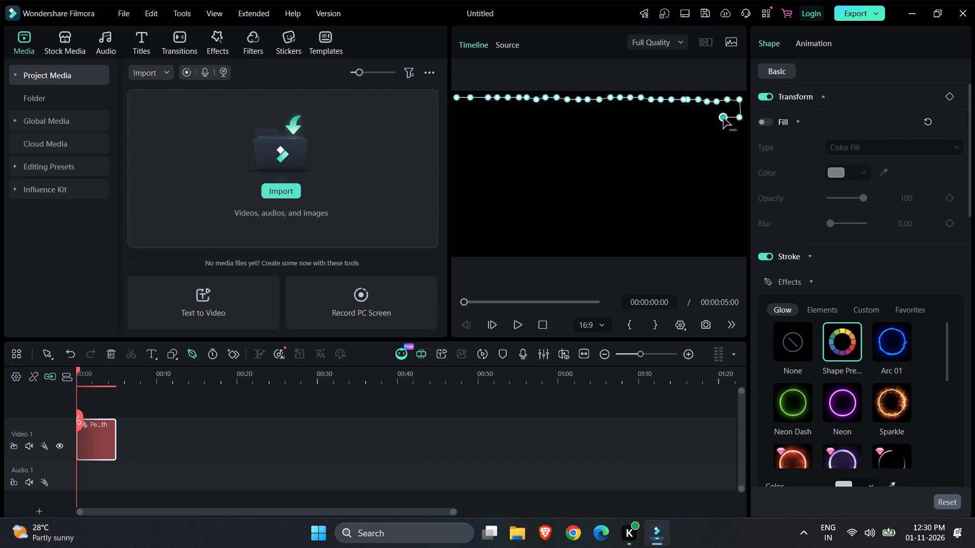
# Extend the second row of closely spaced anchor points leftward, parallel to the first row, as far as mid-frame.
pyautogui.click(712, 119)
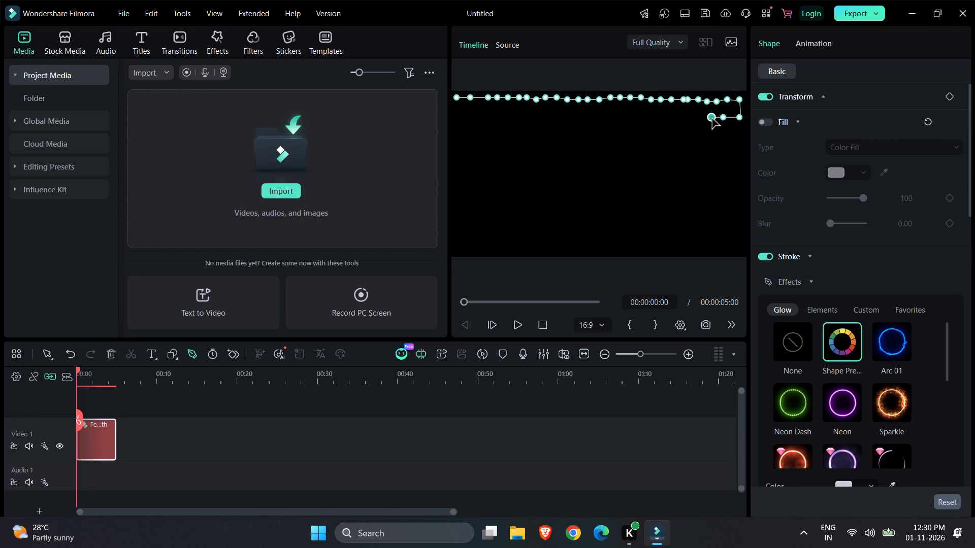
pyautogui.click(700, 119)
pyautogui.click(687, 119)
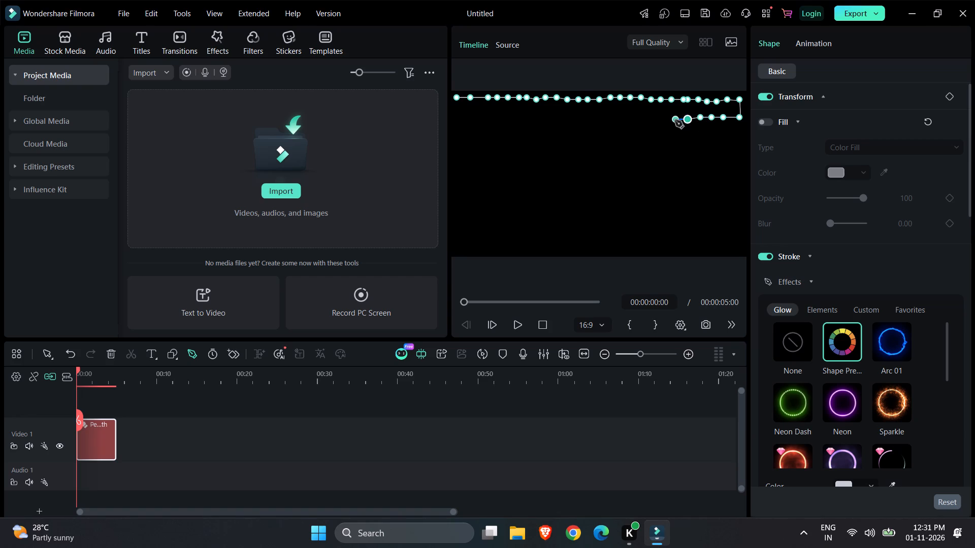
pyautogui.click(675, 120)
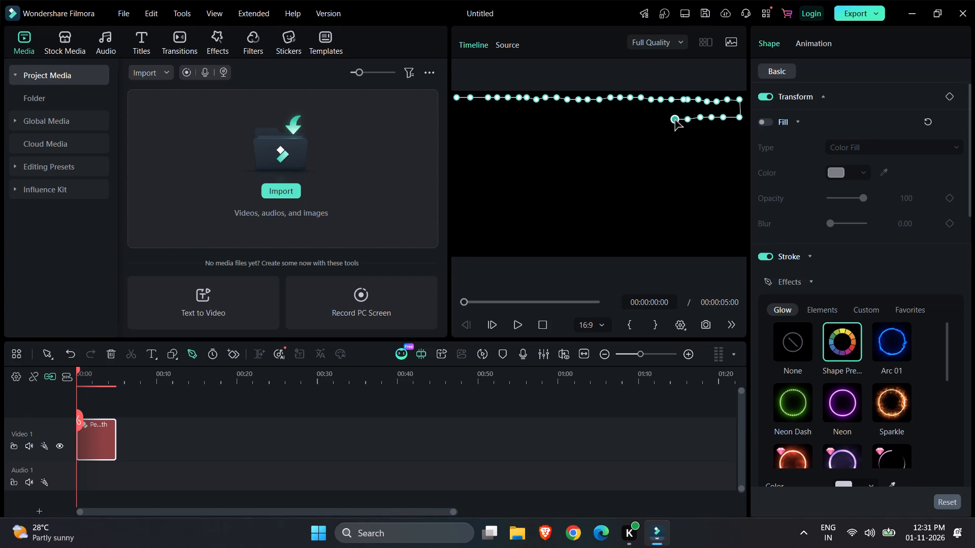
pyautogui.click(662, 120)
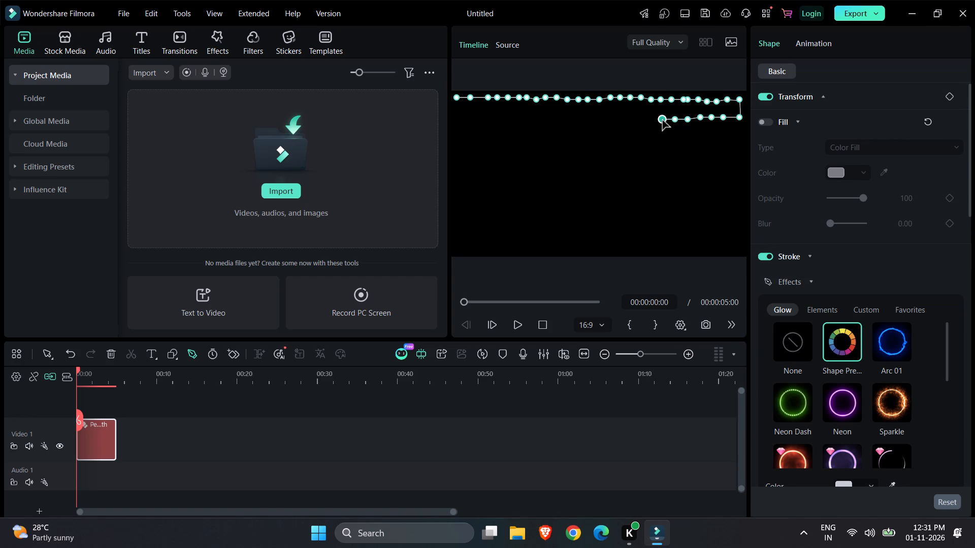
pyautogui.click(653, 120)
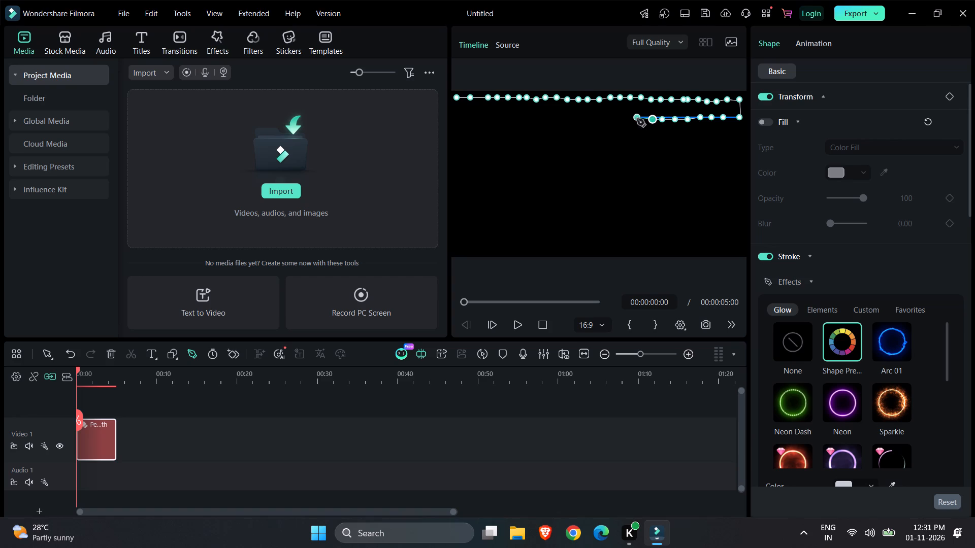
pyautogui.click(637, 119)
pyautogui.click(626, 119)
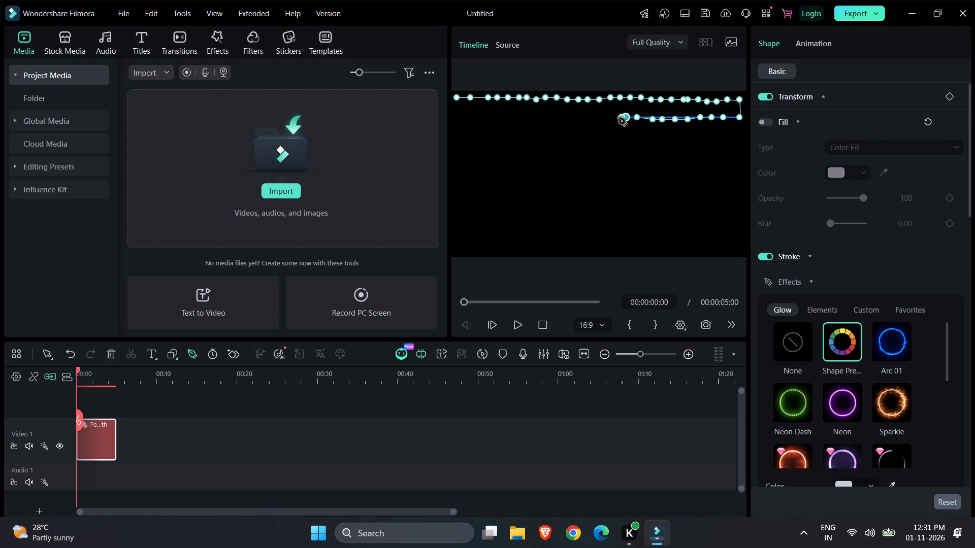
pyautogui.click(612, 118)
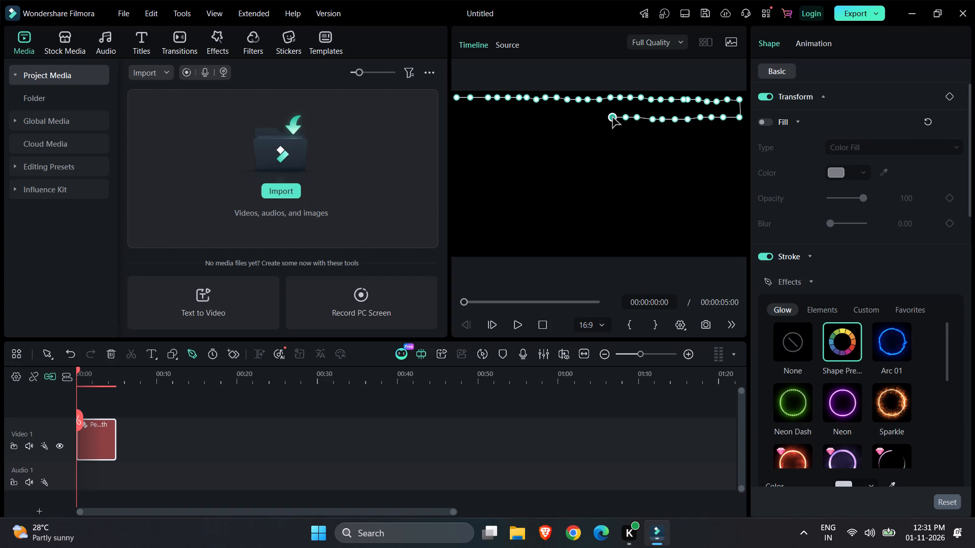
pyautogui.click(602, 118)
# Continue the second row of closely spaced anchor points leftward from mid-frame to the frame's left edge.
pyautogui.click(588, 119)
pyautogui.click(575, 118)
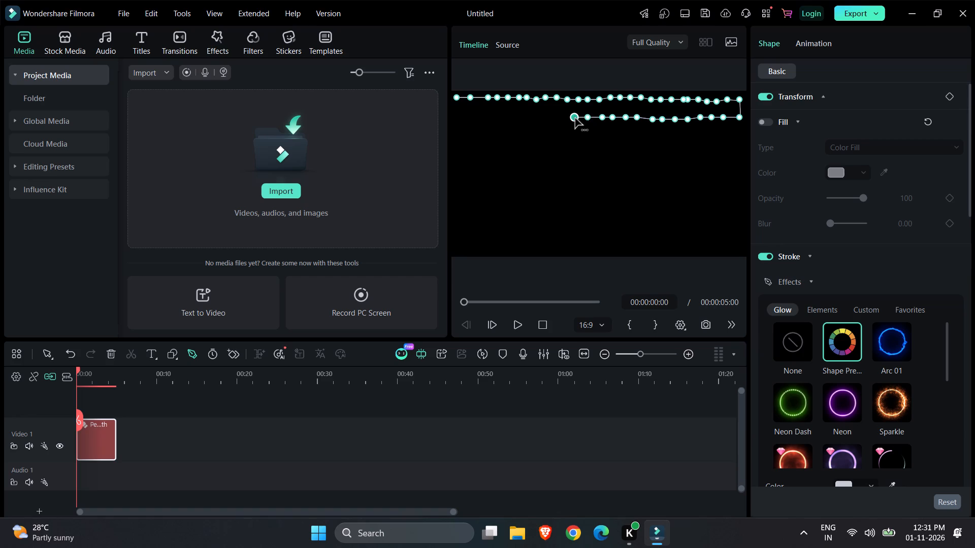
pyautogui.click(564, 118)
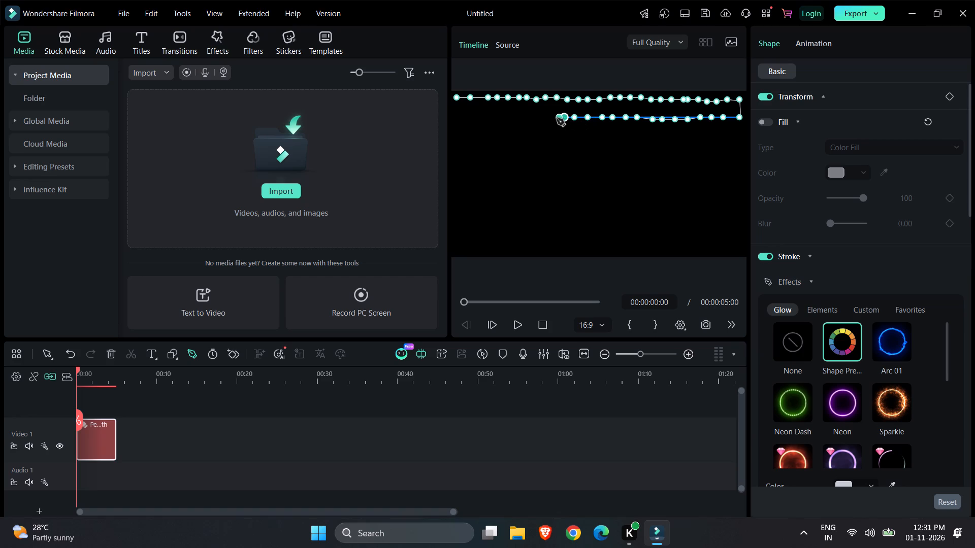
pyautogui.click(556, 118)
pyautogui.click(546, 118)
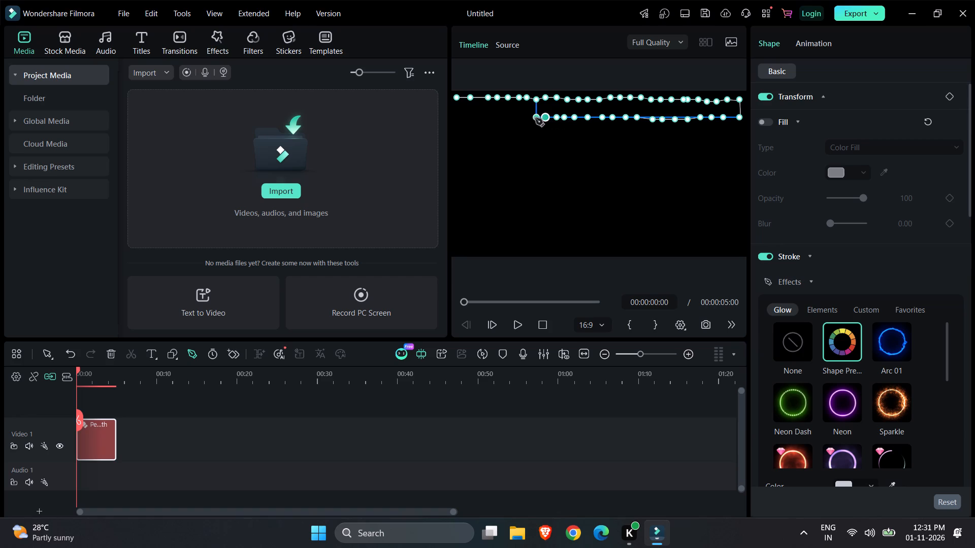
pyautogui.click(535, 118)
pyautogui.click(528, 118)
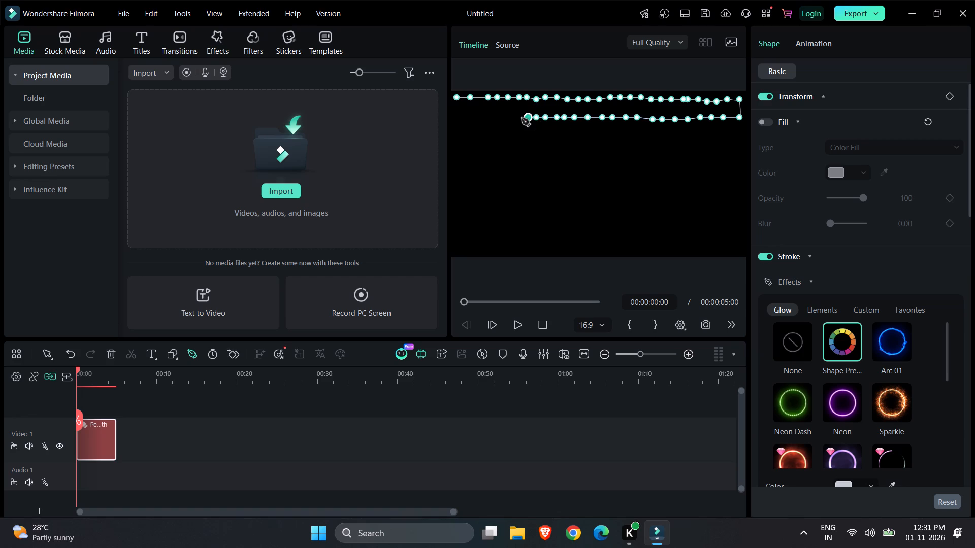
pyautogui.click(516, 118)
pyautogui.click(512, 118)
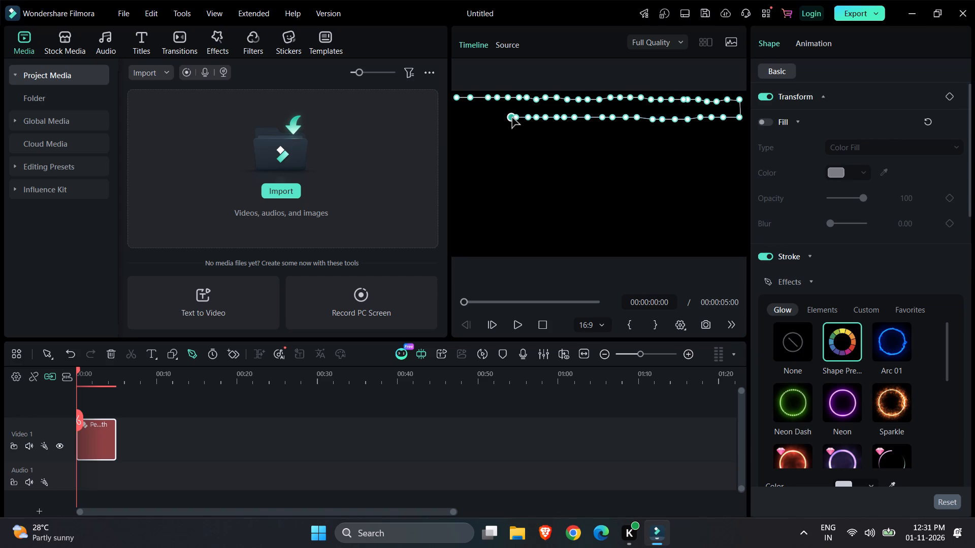
pyautogui.click(505, 118)
pyautogui.click(494, 118)
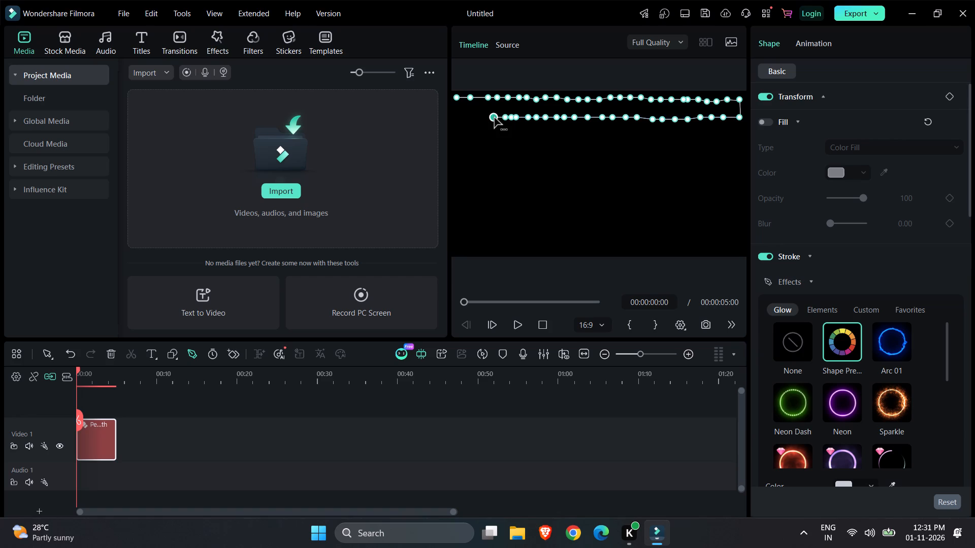
pyautogui.click(486, 118)
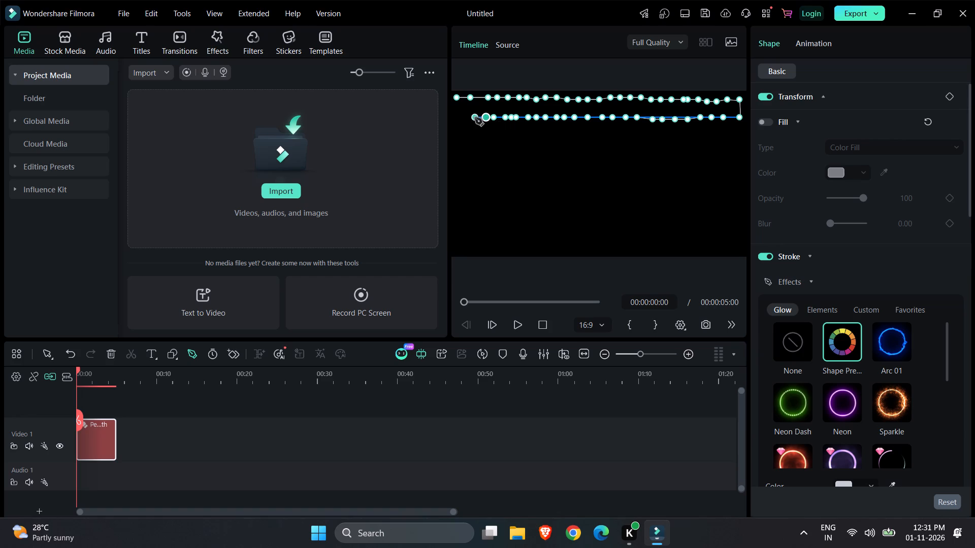
pyautogui.click(475, 118)
pyautogui.click(463, 117)
pyautogui.click(453, 118)
# Turn the path down along the frame's left edge and start a third row of closely spaced points heading right, about a quarter across.
pyautogui.click(454, 136)
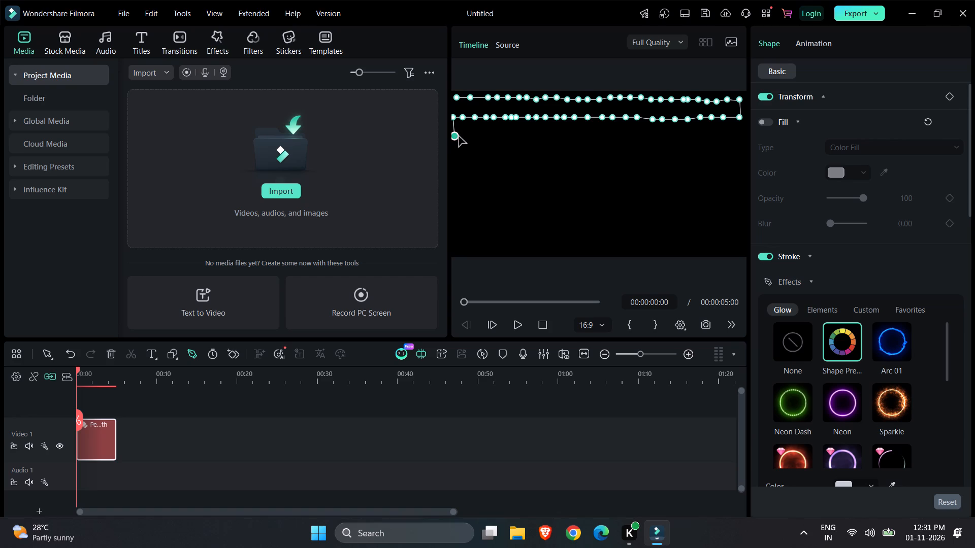
pyautogui.click(463, 136)
pyautogui.click(475, 135)
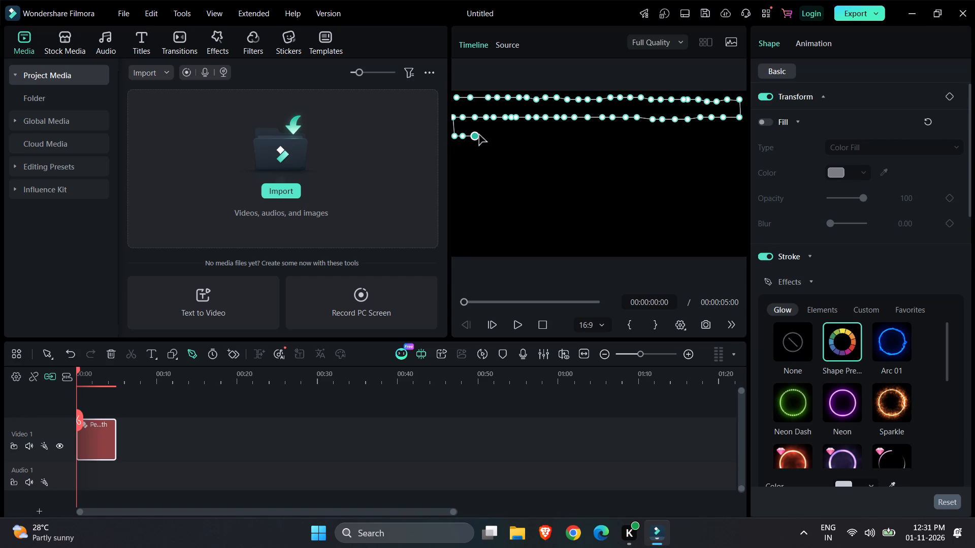
pyautogui.click(479, 135)
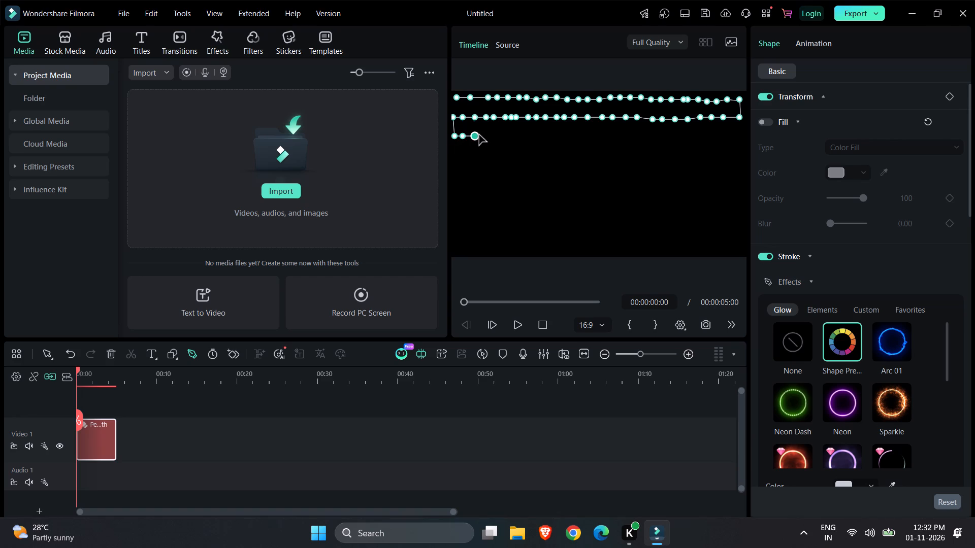
pyautogui.click(486, 136)
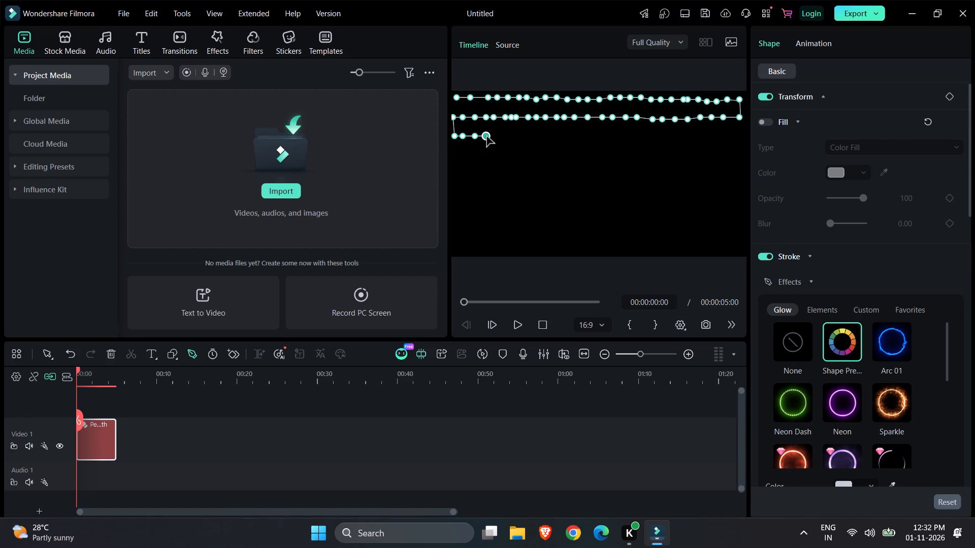
pyautogui.click(498, 136)
pyautogui.click(503, 136)
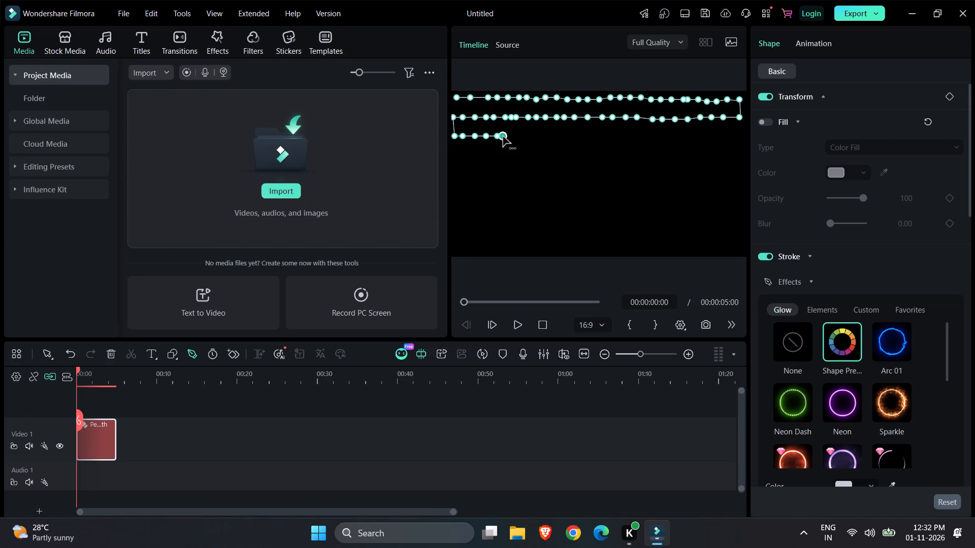
pyautogui.click(513, 137)
pyautogui.click(521, 137)
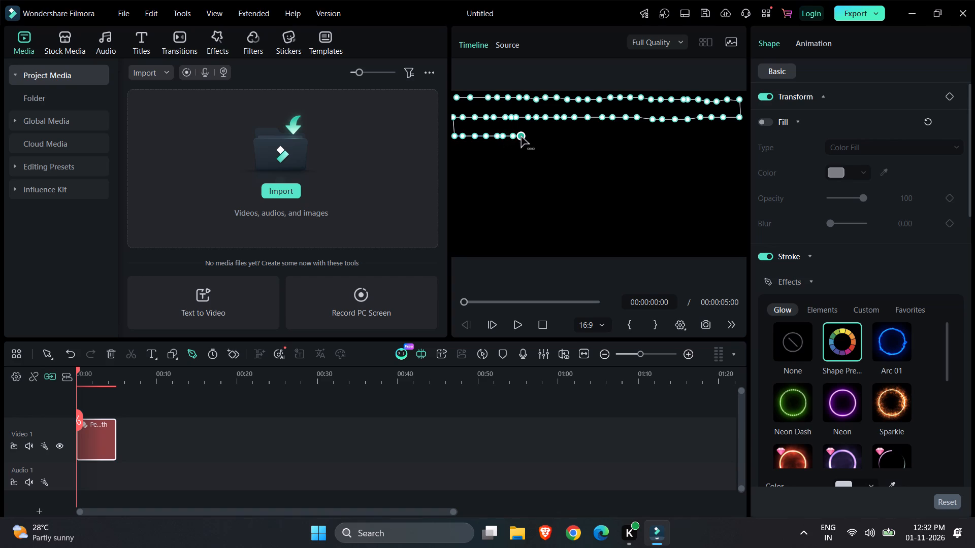
pyautogui.click(530, 138)
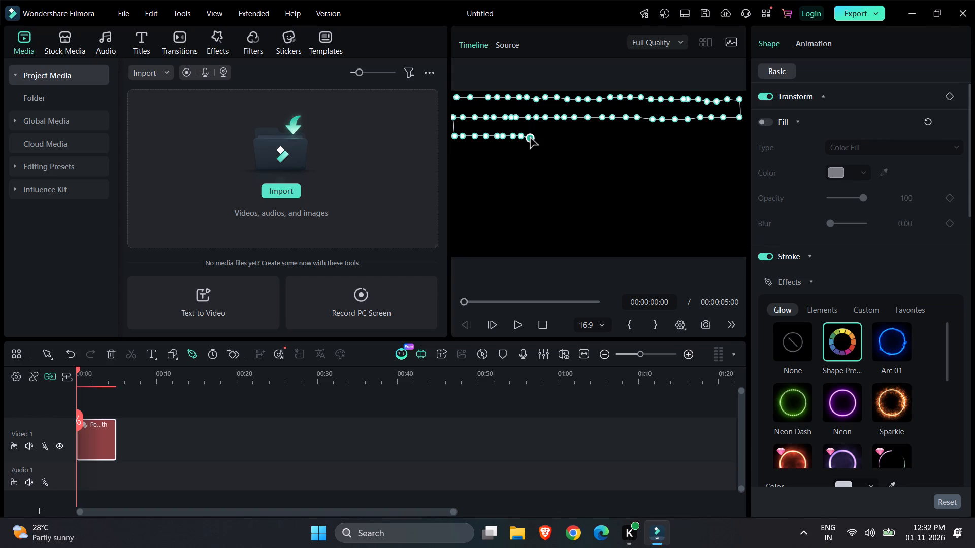
# Extend the third row of anchor points rightward, parallel to the second row, to just short of mid-frame.
pyautogui.click(541, 138)
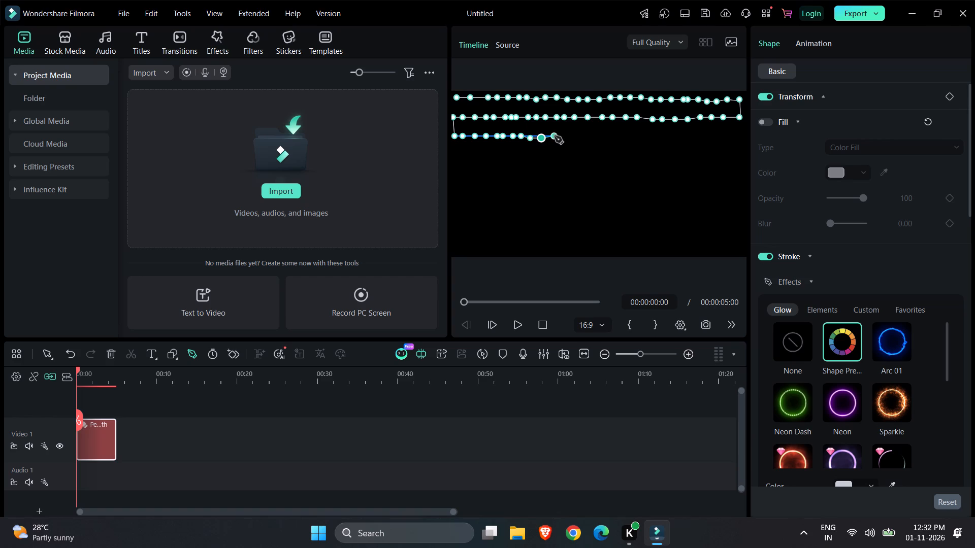
pyautogui.click(554, 138)
pyautogui.click(563, 138)
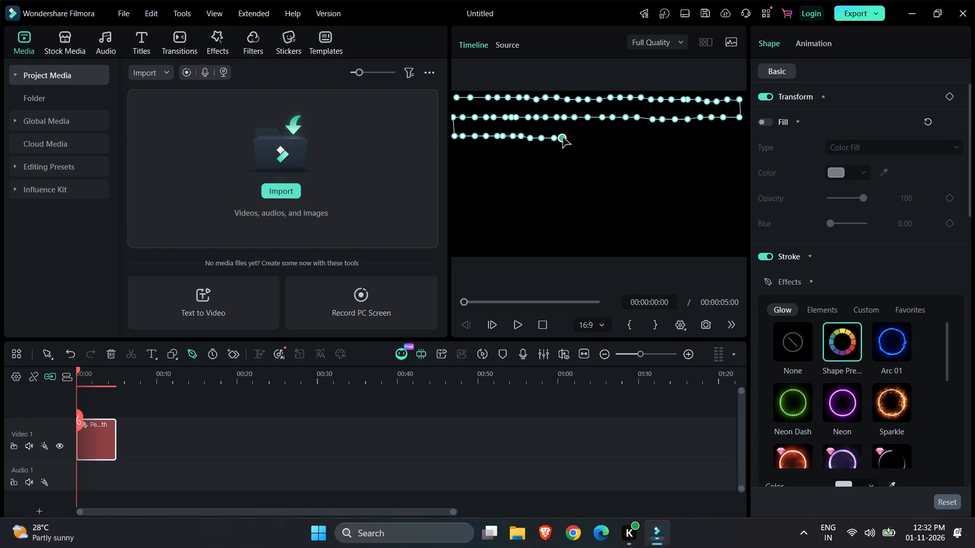
pyautogui.click(565, 138)
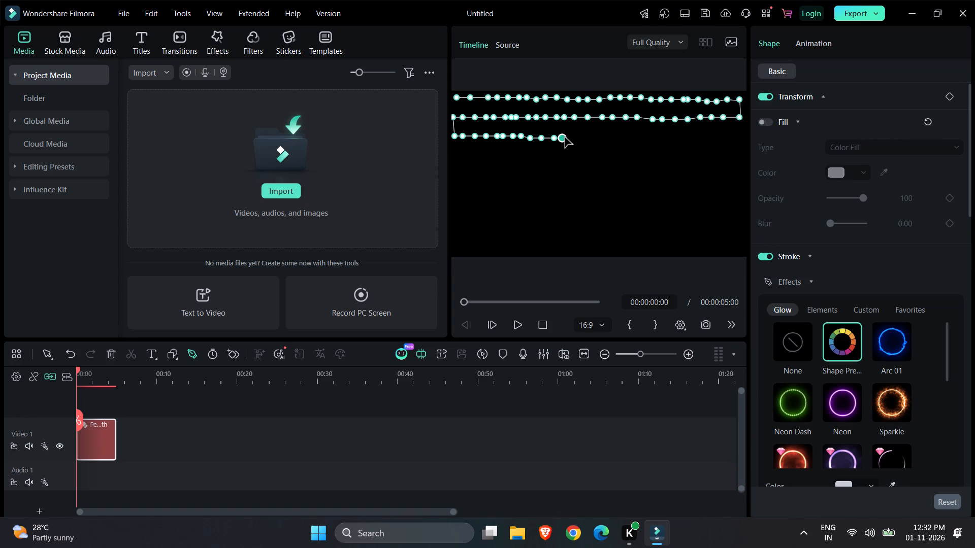
pyautogui.click(574, 137)
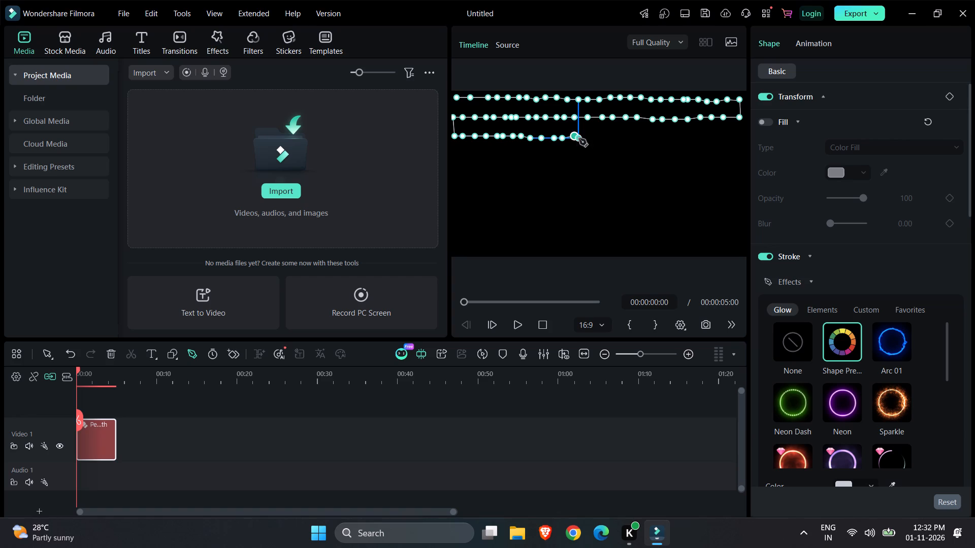
pyautogui.click(579, 139)
# Move the third row's last anchor point to just below the point before it.
pyautogui.moveTo(577, 137); pyautogui.dragTo(592, 154)
pyautogui.moveTo(592, 154); pyautogui.dragTo(573, 142)
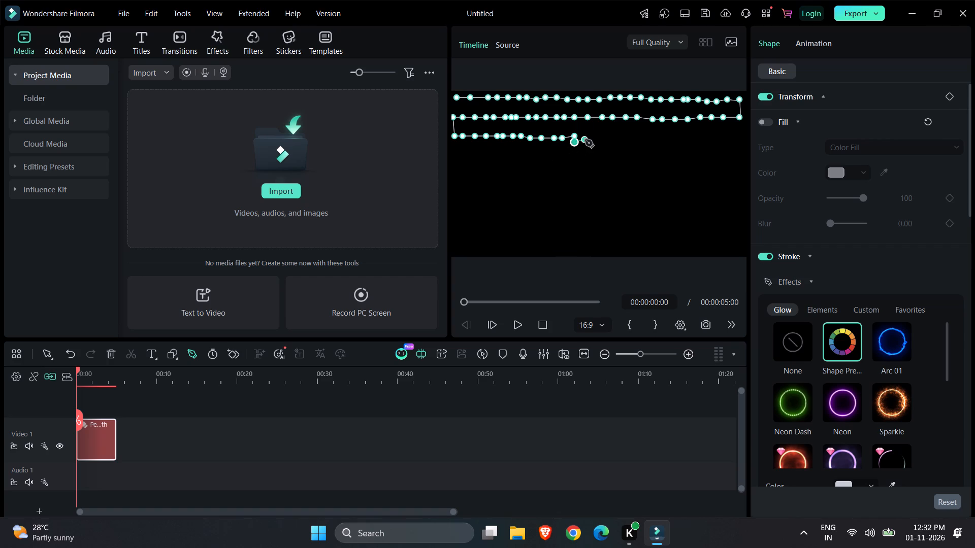
# Continue the third row of closely spaced anchor points rightward past mid-frame toward the frame's right edge.
pyautogui.click(585, 140)
pyautogui.click(599, 139)
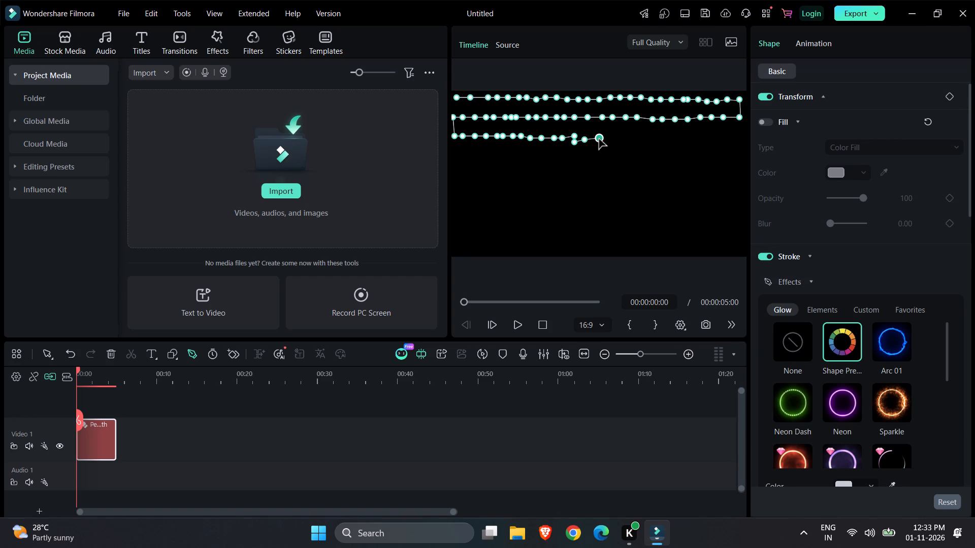
pyautogui.click(611, 139)
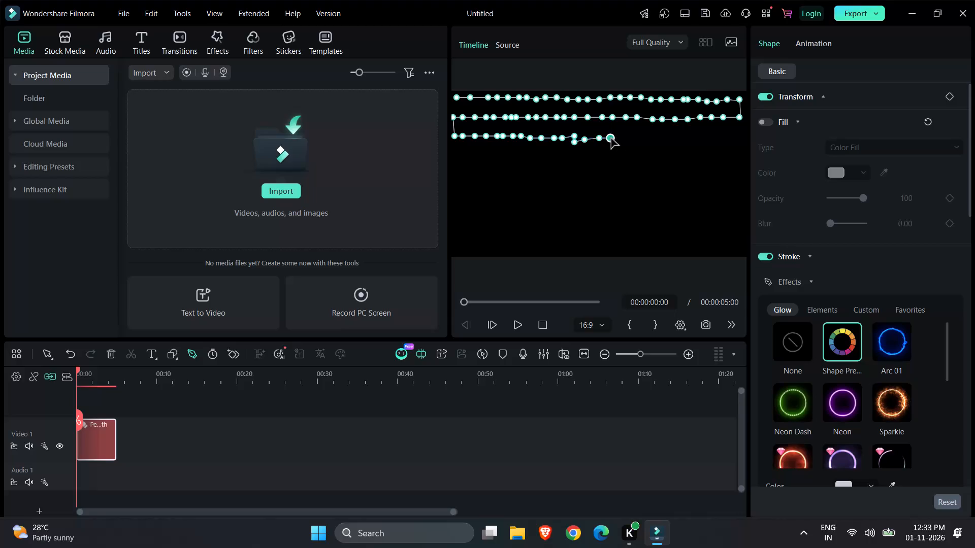
pyautogui.click(625, 137)
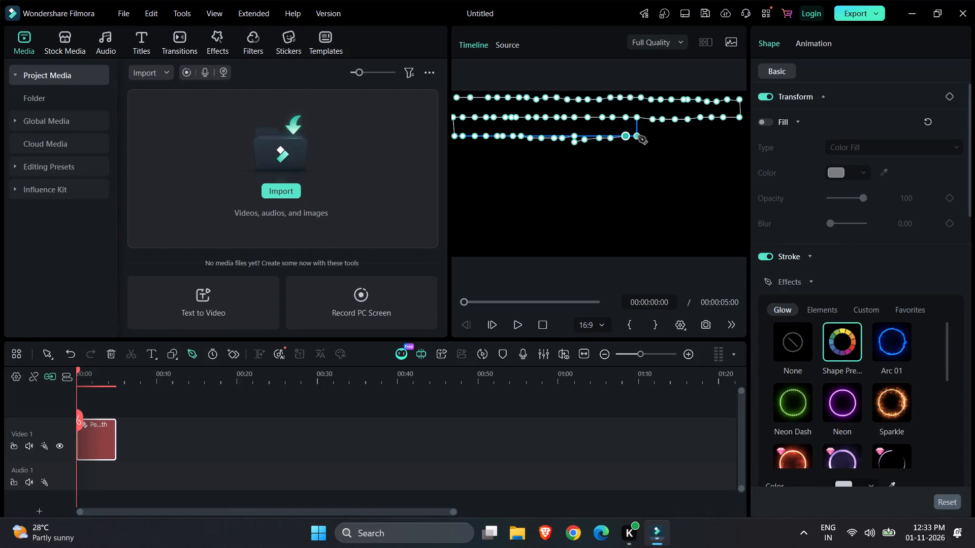
pyautogui.click(638, 136)
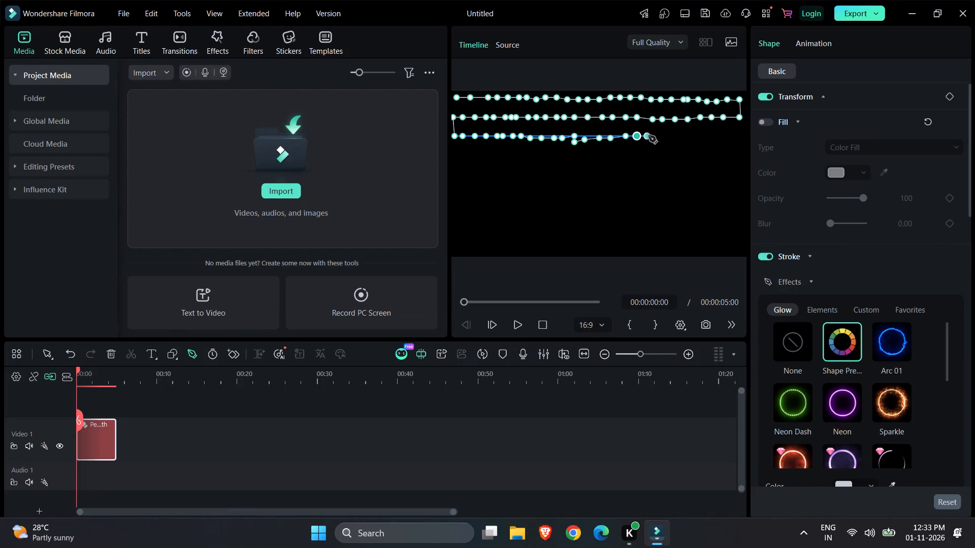
pyautogui.click(649, 135)
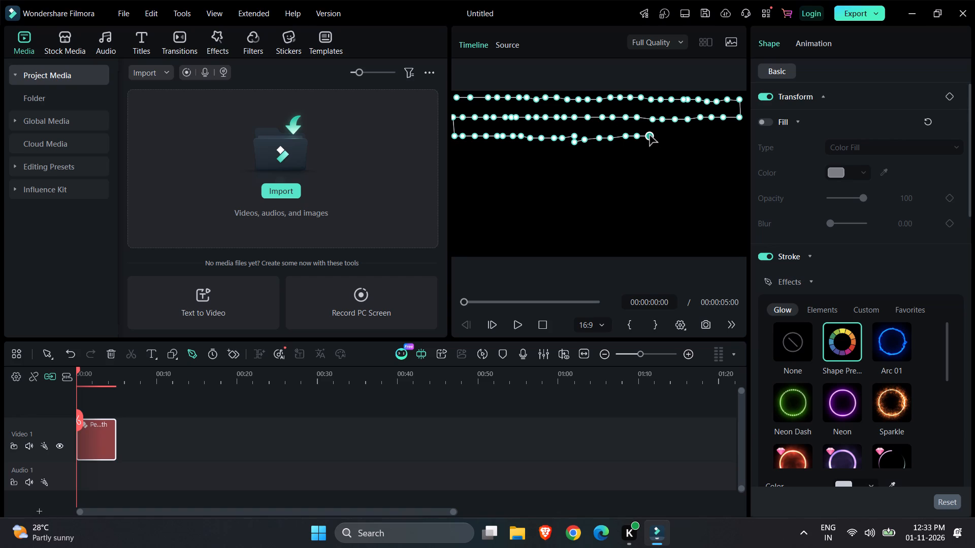
pyautogui.click(666, 135)
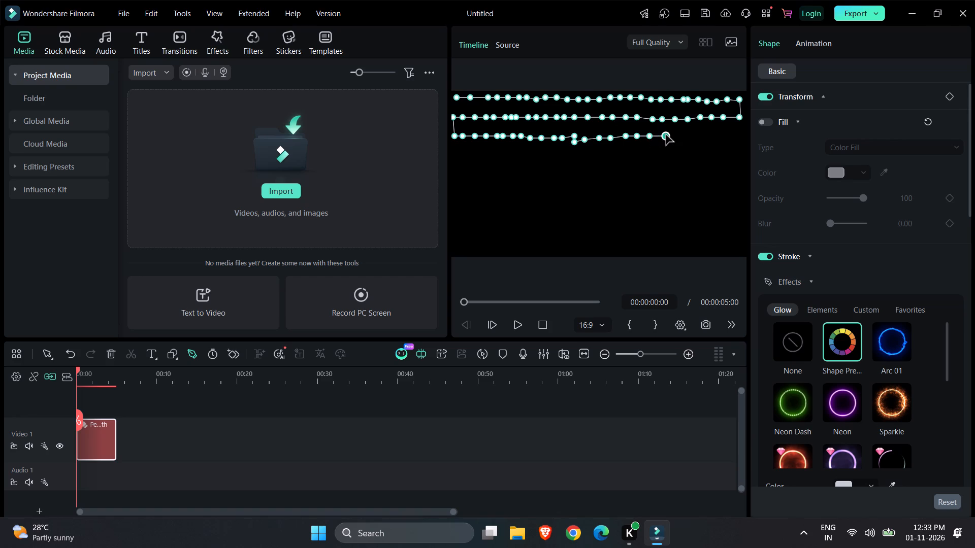
pyautogui.click(675, 135)
pyautogui.click(688, 135)
pyautogui.click(701, 135)
pyautogui.click(710, 135)
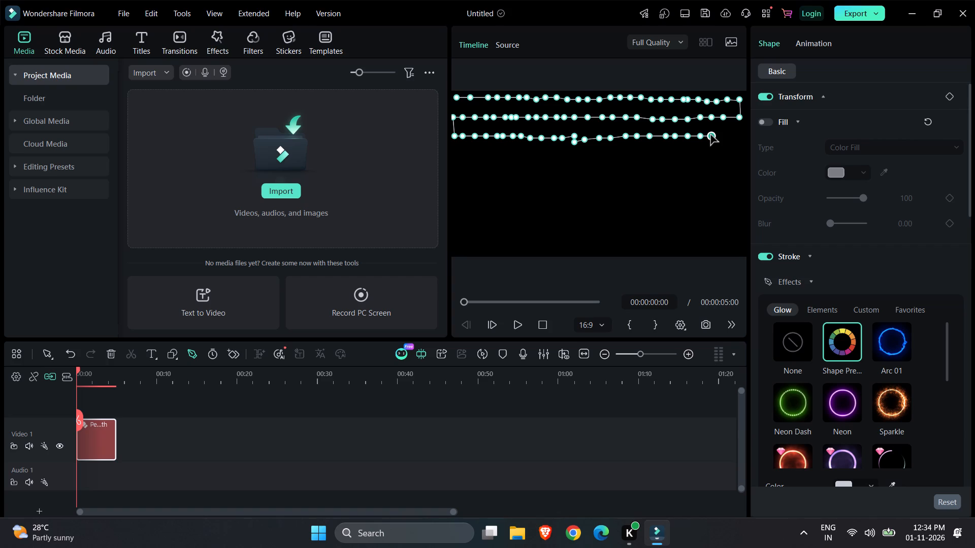
pyautogui.click(722, 138)
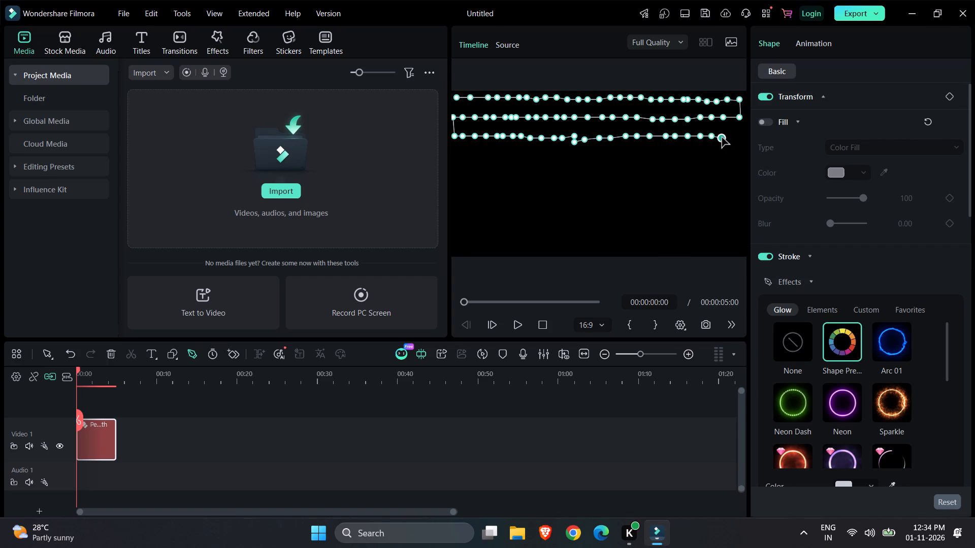
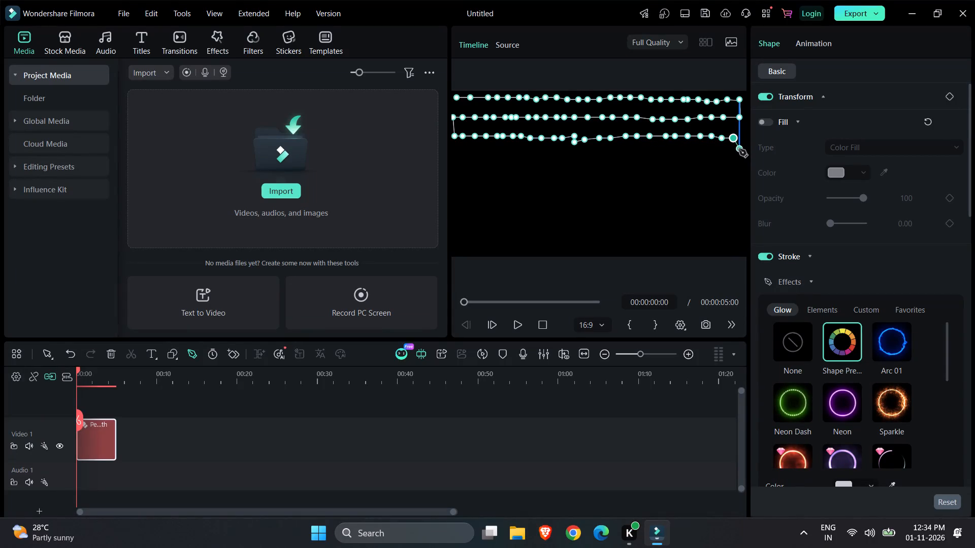
# Turn the path down at the frame's right edge and start a fourth row of closely spaced points heading left, about a third across.
pyautogui.click(739, 149)
pyautogui.click(731, 152)
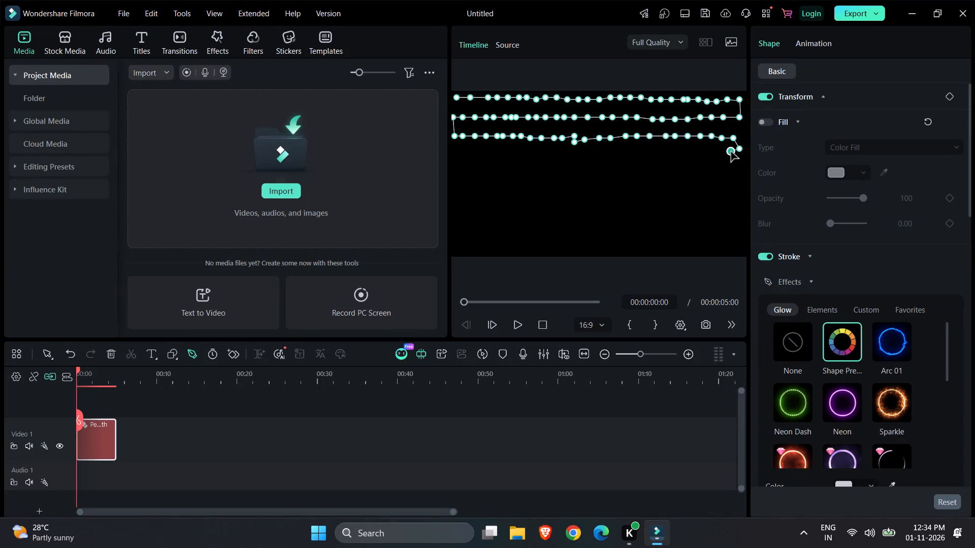
pyautogui.click(719, 152)
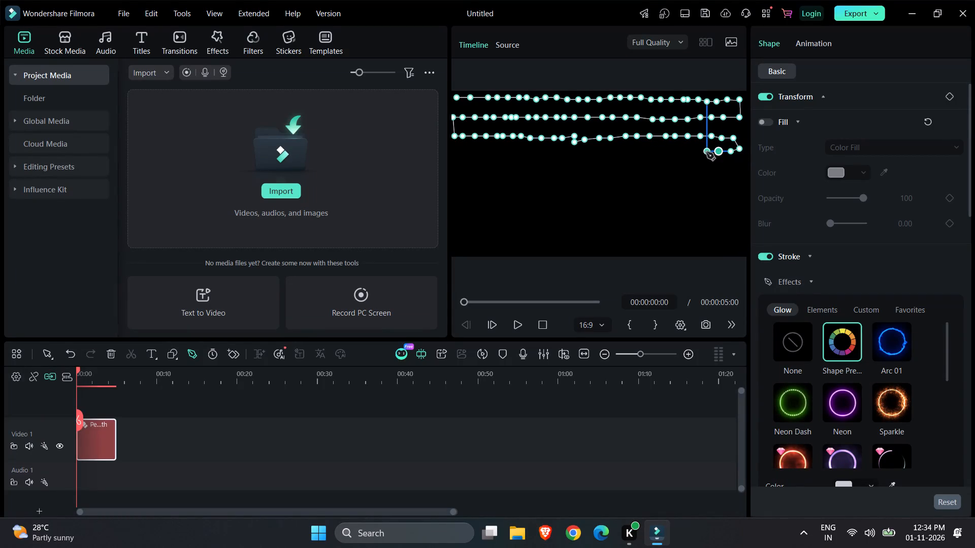
pyautogui.click(706, 152)
pyautogui.click(694, 153)
pyautogui.click(686, 153)
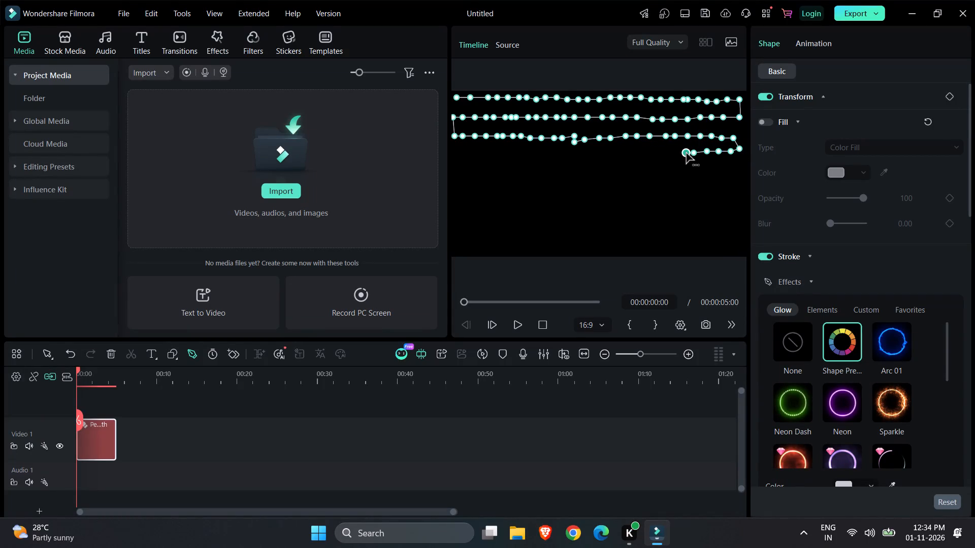
pyautogui.click(676, 154)
pyautogui.click(667, 154)
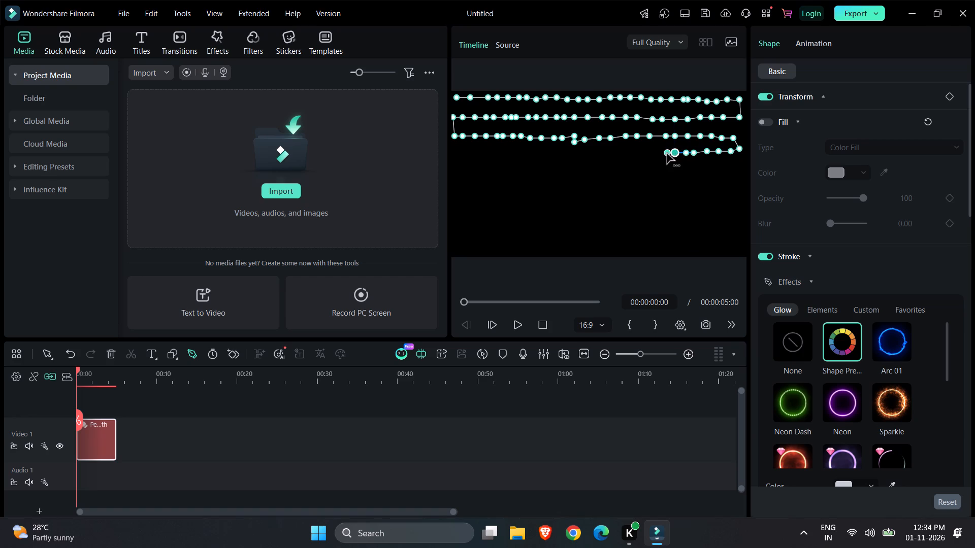
pyautogui.click(656, 154)
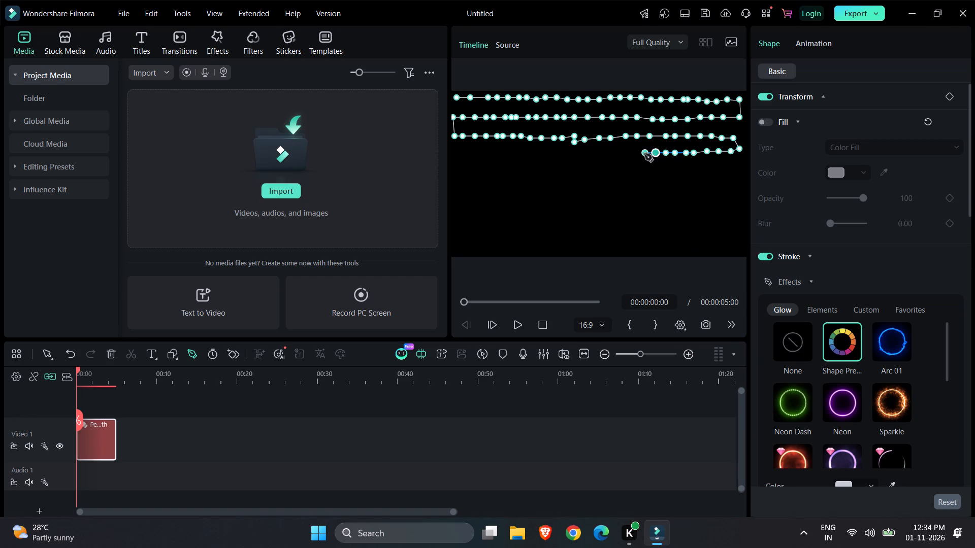
pyautogui.click(644, 154)
# Continue the fourth row of anchor points leftward past mid-frame, roughly parallel to the third row.
pyautogui.click(634, 154)
pyautogui.click(628, 156)
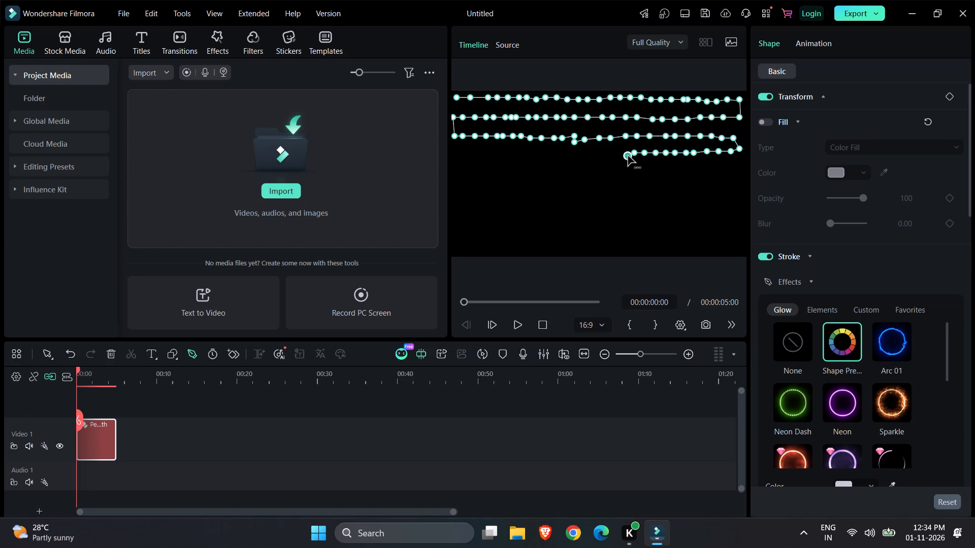
pyautogui.click(617, 156)
pyautogui.click(608, 156)
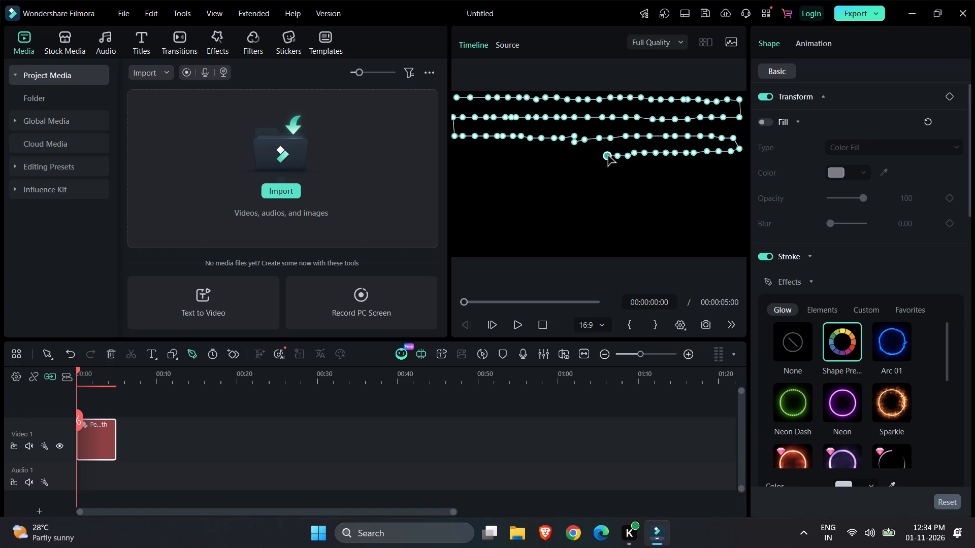
pyautogui.click(600, 156)
pyautogui.click(591, 156)
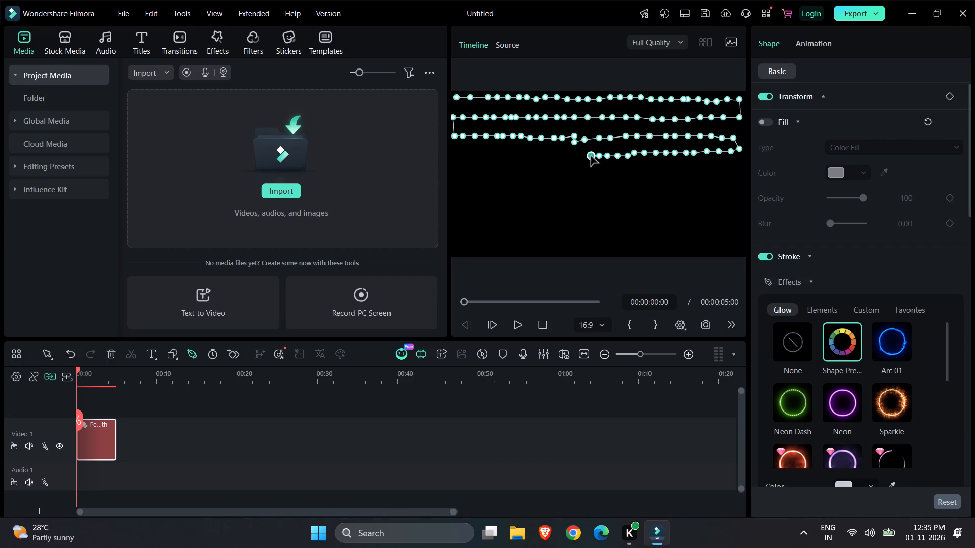
pyautogui.click(580, 157)
pyautogui.click(569, 158)
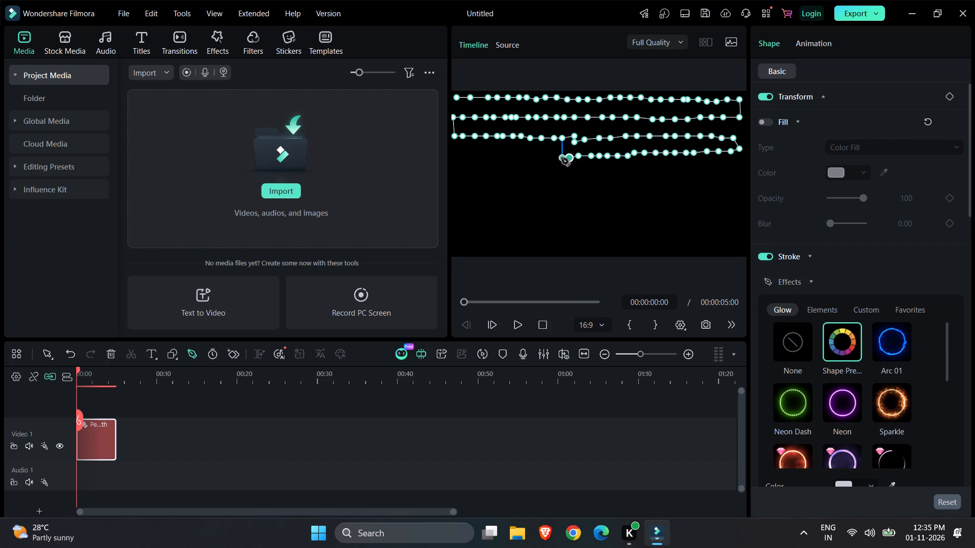
pyautogui.click(558, 158)
pyautogui.click(542, 157)
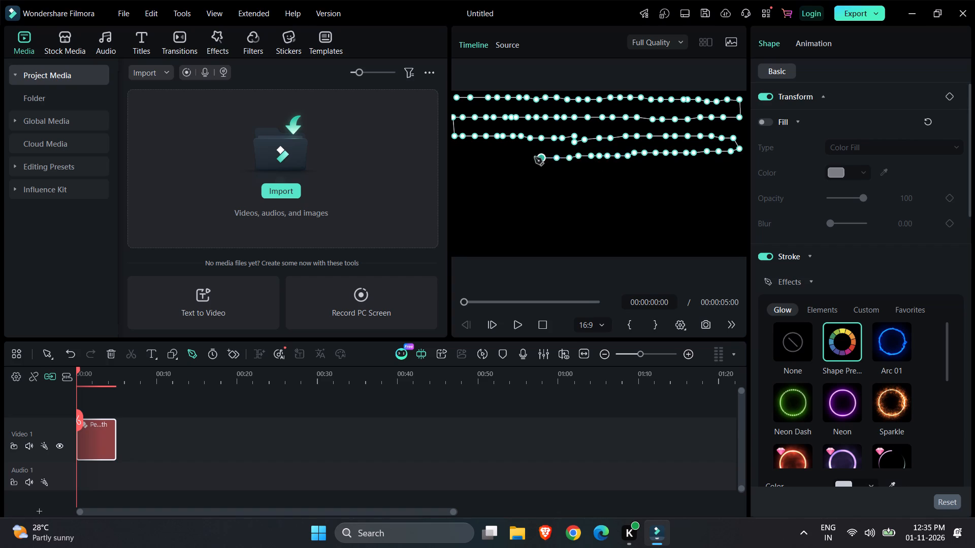
# Complete the fourth row of closely spaced anchor points leftward to the frame's left edge.
pyautogui.click(530, 157)
pyautogui.click(518, 158)
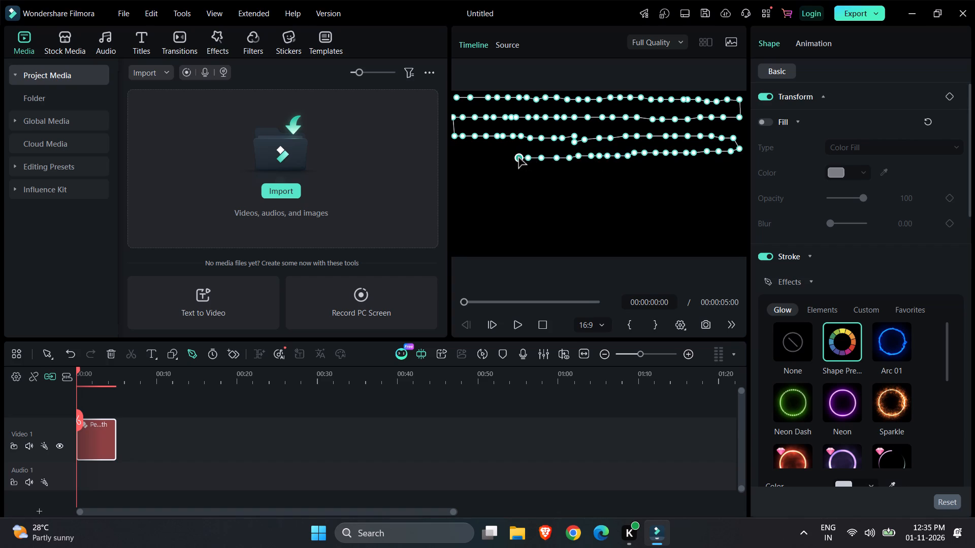
pyautogui.click(508, 158)
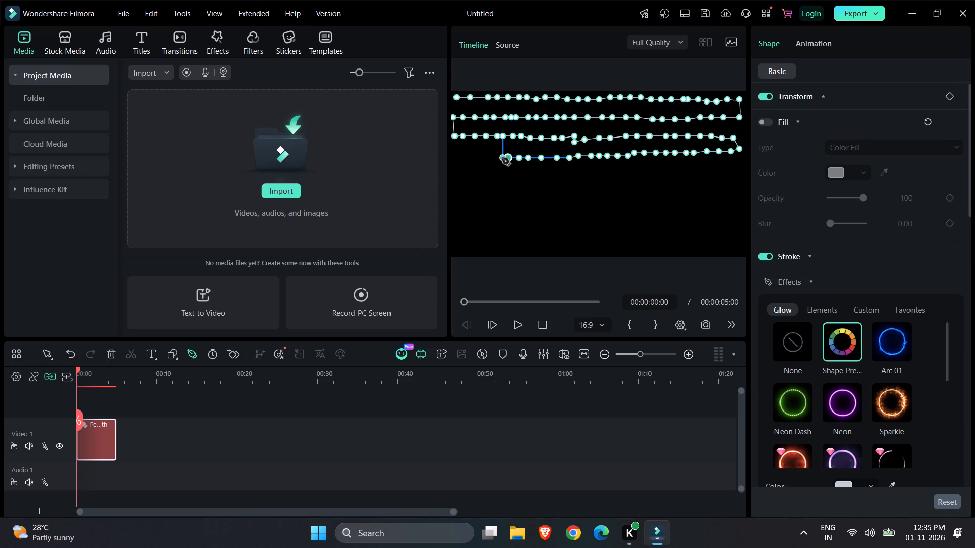
pyautogui.click(502, 158)
pyautogui.click(494, 157)
pyautogui.click(487, 156)
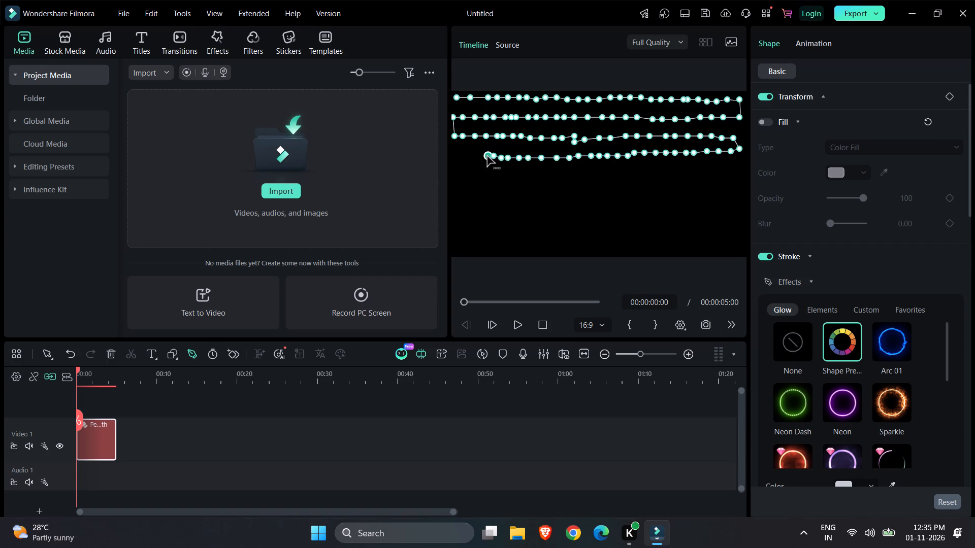
pyautogui.click(478, 156)
pyautogui.click(472, 156)
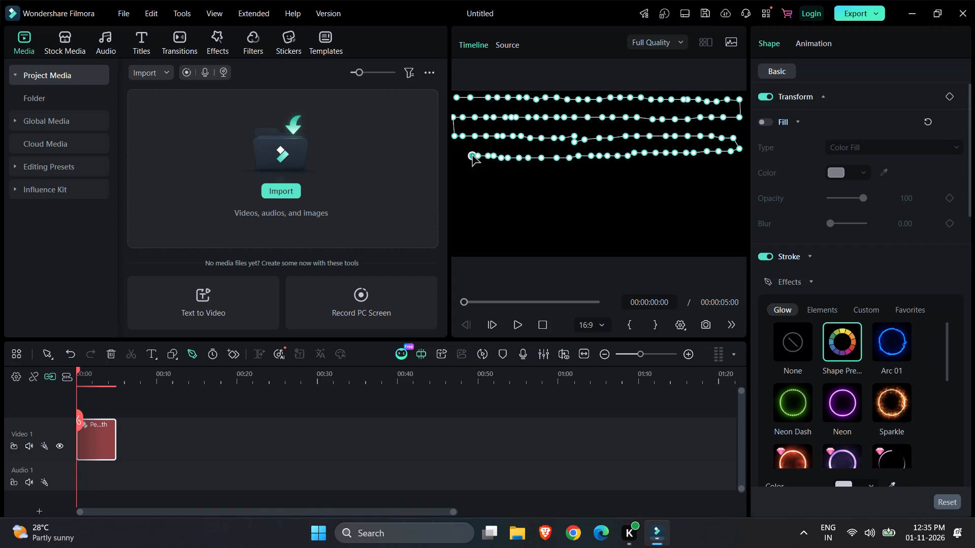
pyautogui.click(466, 156)
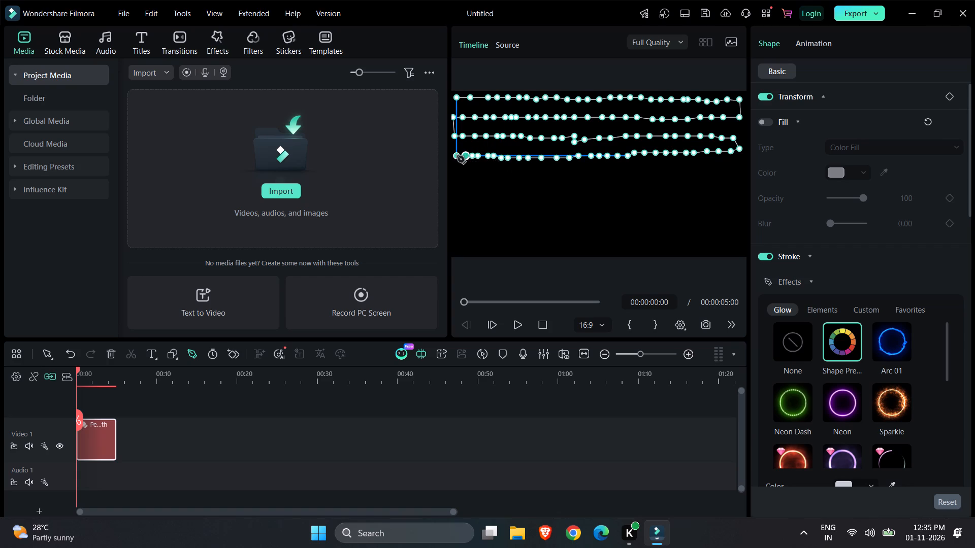
pyautogui.click(456, 156)
# Add an anchor point just below the fourth row's left end to turn the path down.
pyautogui.click(456, 172)
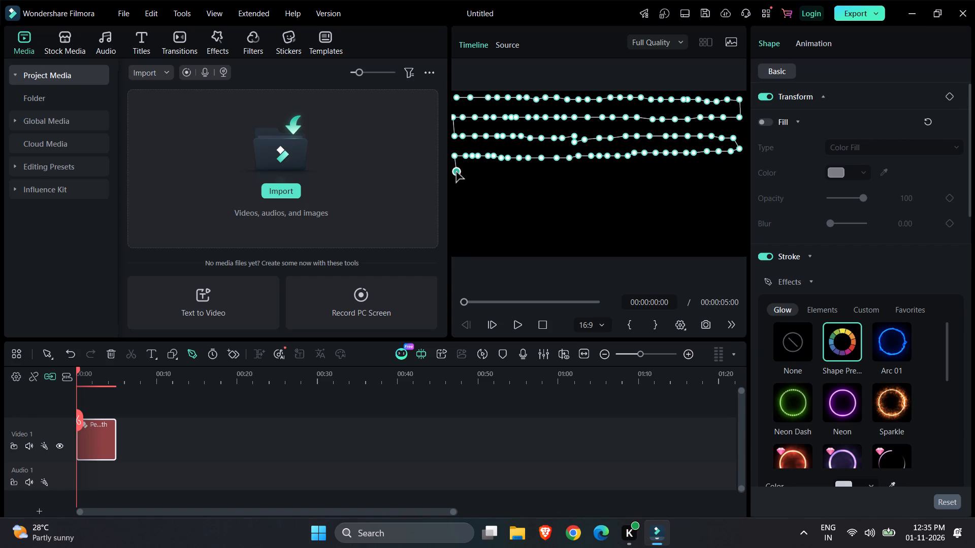
pyautogui.click(459, 172)
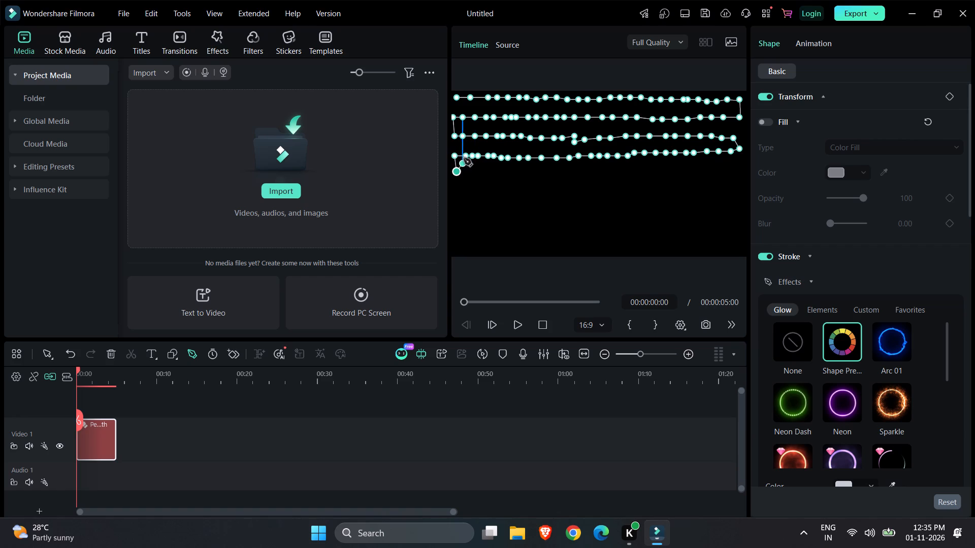
pyautogui.click(466, 156)
# Apply the Arc 01 glow effect to the path's stroke and finish editing the path.
pyautogui.click(896, 341)
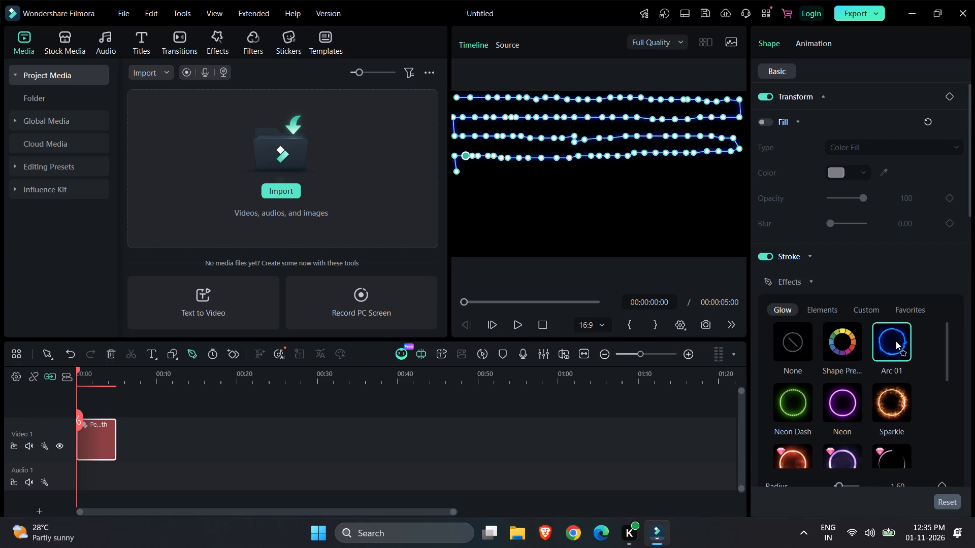
pyautogui.click(633, 435)
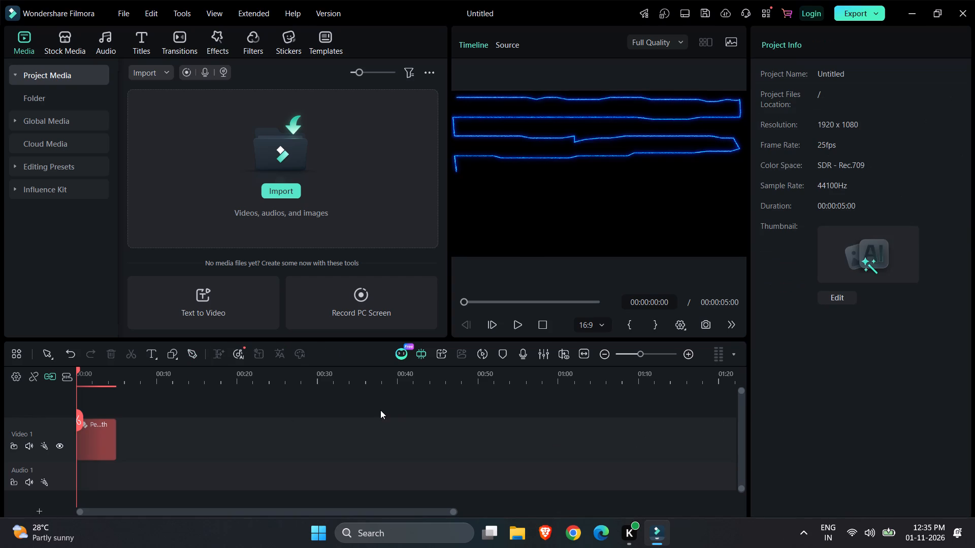
# Extend the Pen Path clip on the Video 1 track to a duration of 00:00:10:01.
pyautogui.click(94, 442)
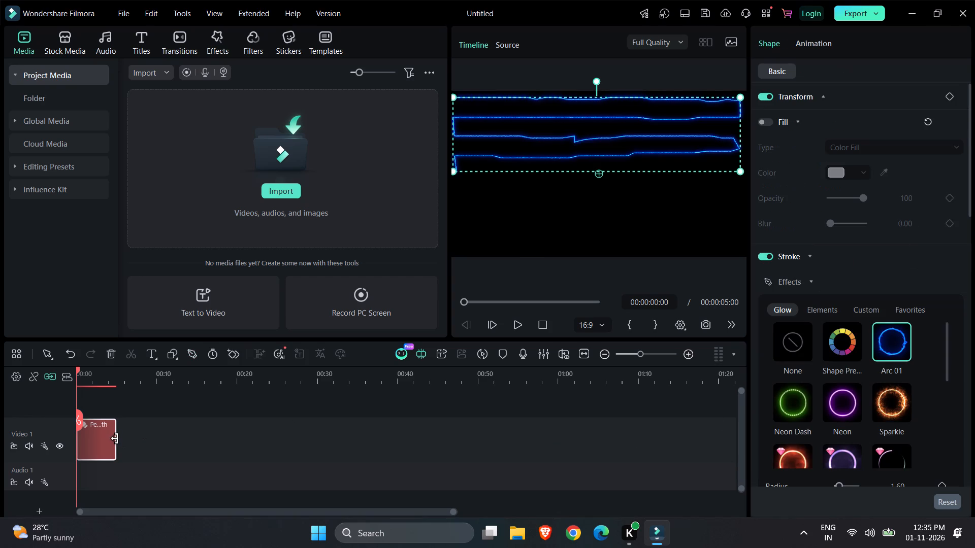
pyautogui.moveTo(115, 438); pyautogui.dragTo(156, 433)
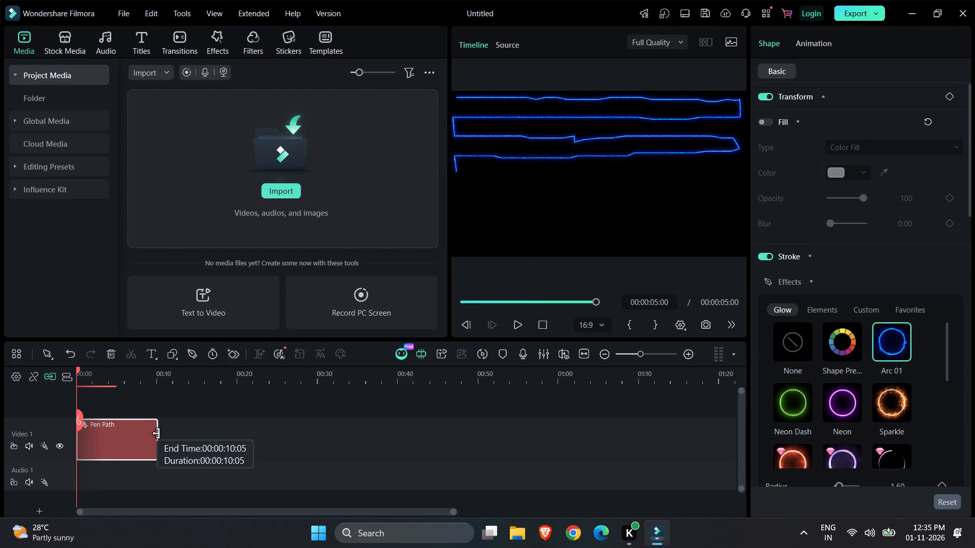
pyautogui.moveTo(156, 433); pyautogui.dragTo(155, 433)
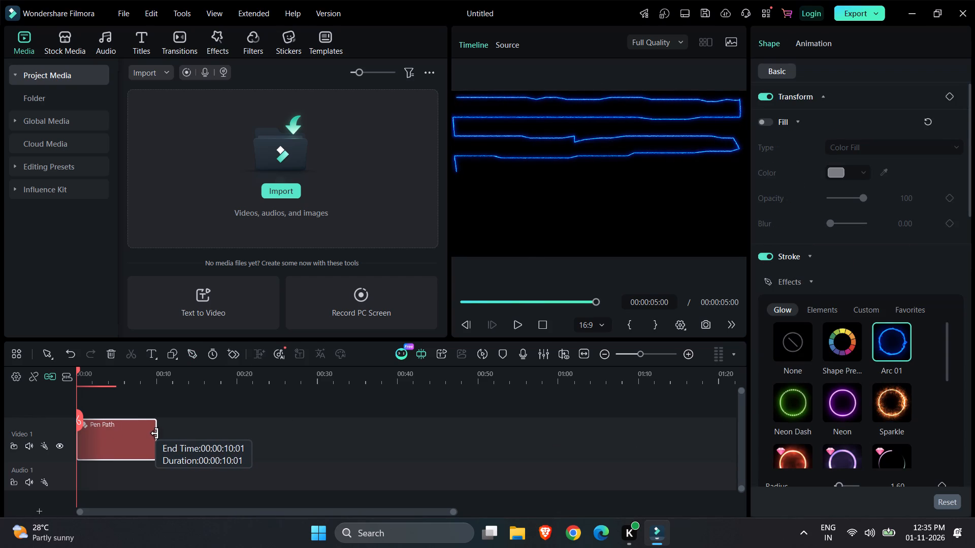
pyautogui.moveTo(155, 433); pyautogui.dragTo(155, 433)
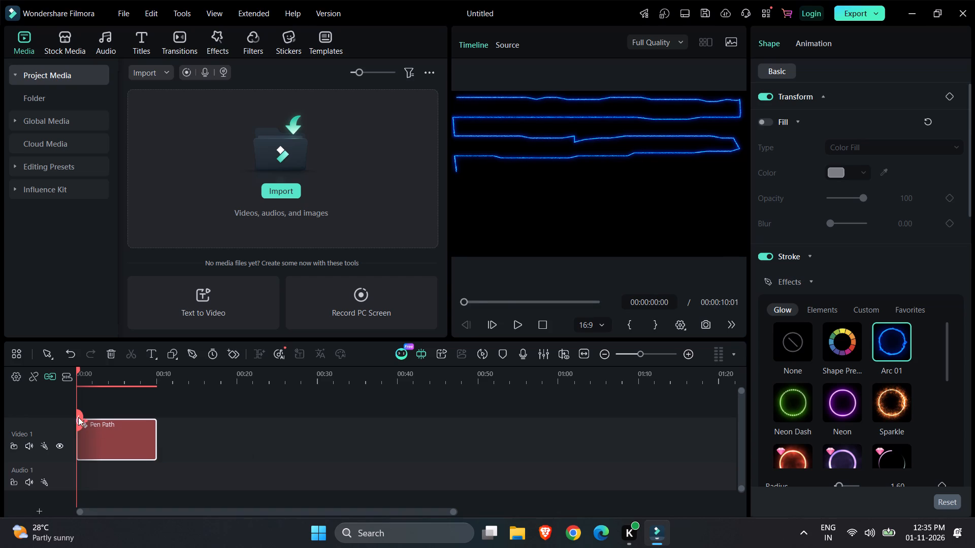
# Move the playhead to the end of the Pen Path clip at 00:00:10:01.
pyautogui.moveTo(78, 417); pyautogui.dragTo(168, 399)
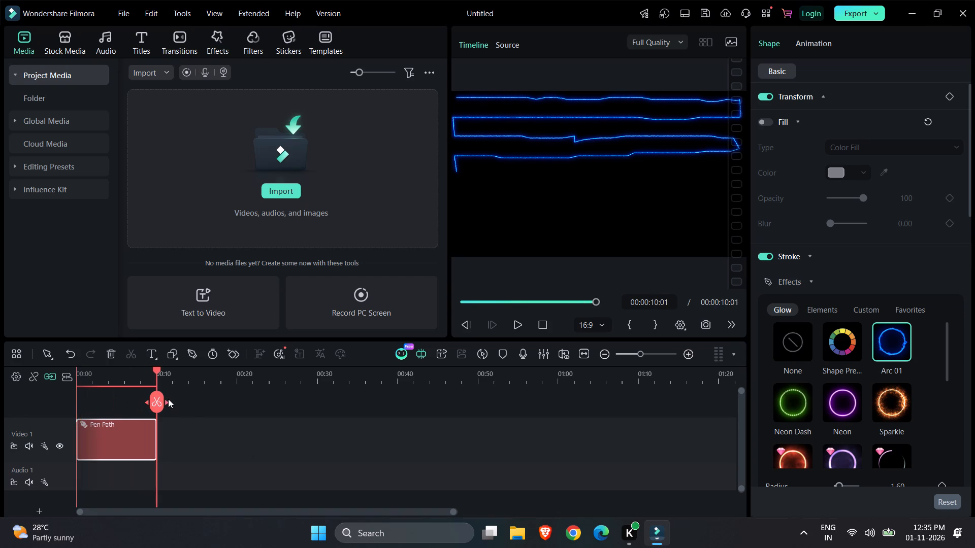
# Browse the trending video effects and the basic filters.
pyautogui.click(226, 42)
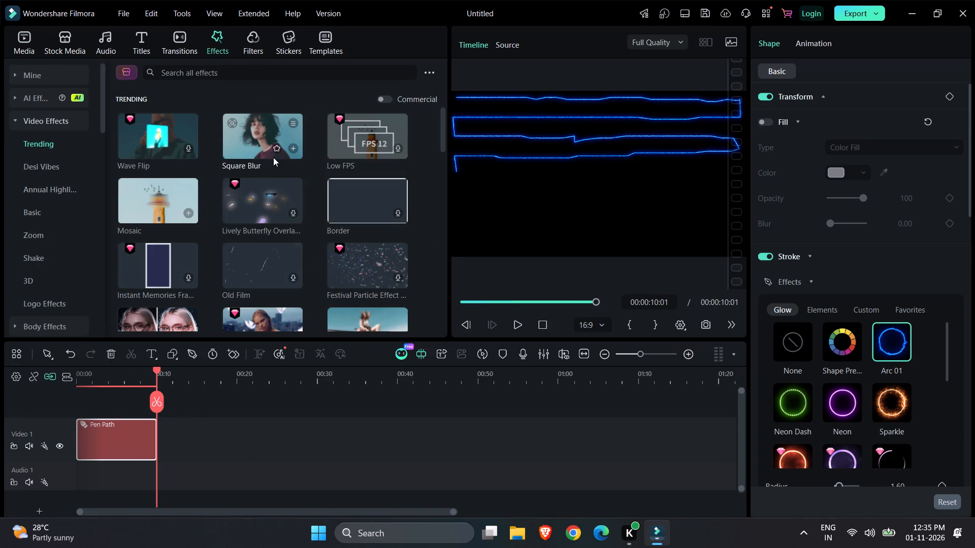
pyautogui.click(245, 41)
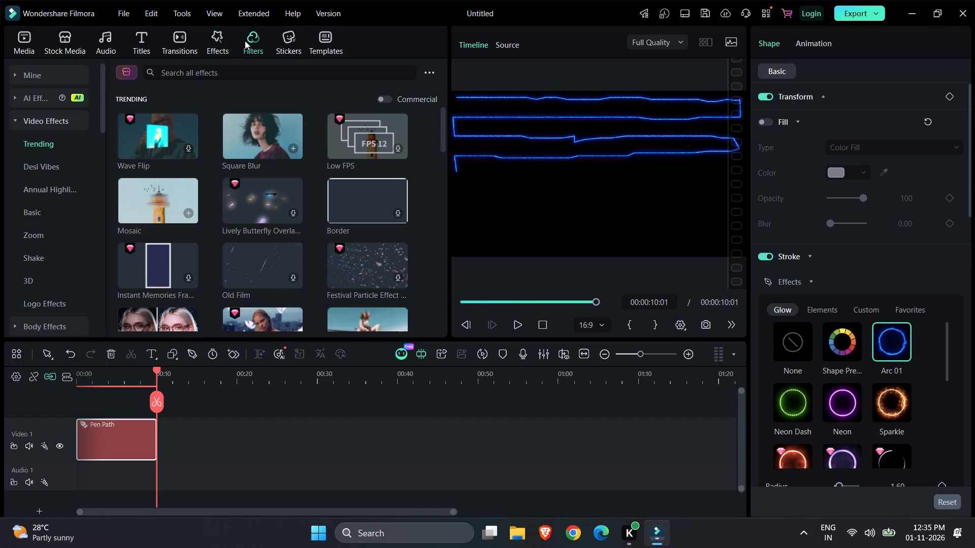
pyautogui.scroll(-1, 239, 195)
pyautogui.scroll(1, 239, 195)
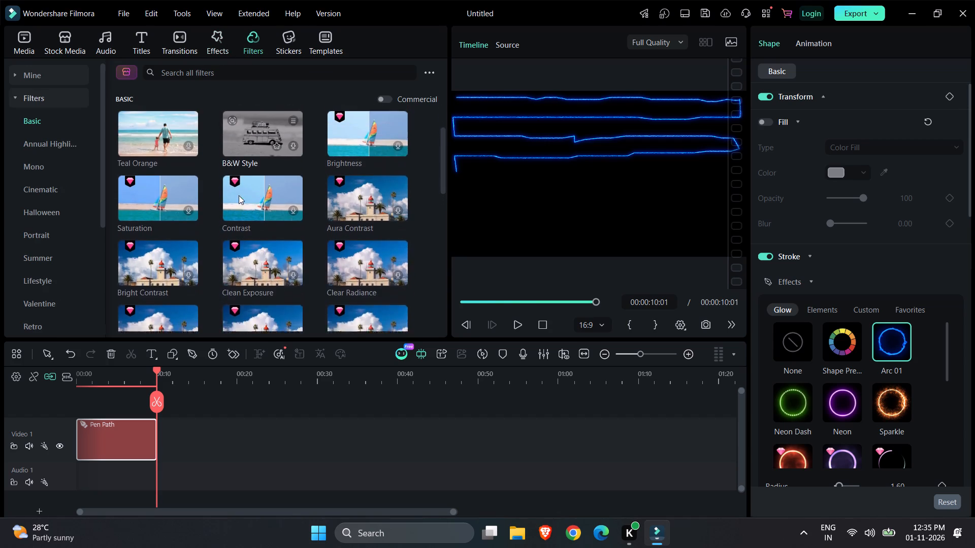
pyautogui.scroll(1, 239, 195)
pyautogui.scroll(-1, 239, 195)
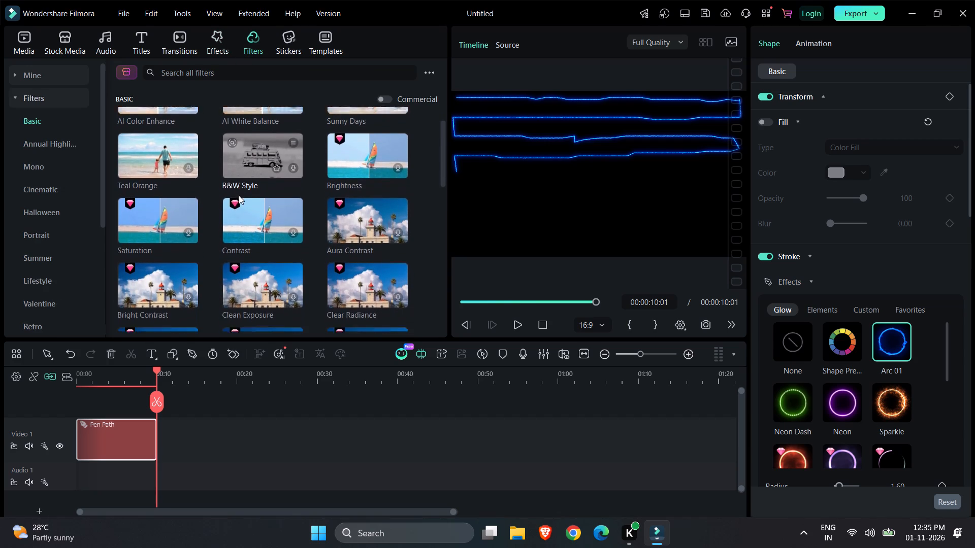
pyautogui.scroll(-1, 239, 195)
pyautogui.scroll(2, 239, 195)
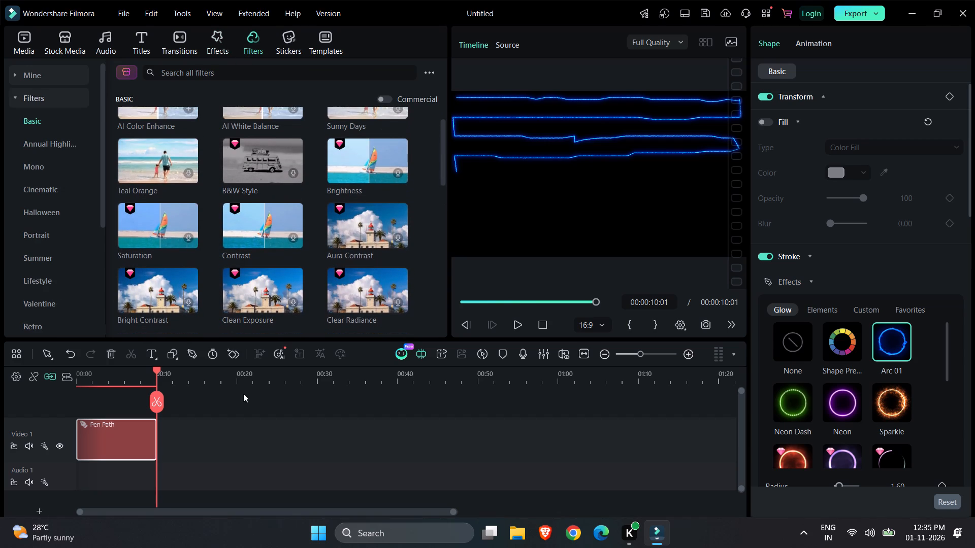
# Start a new Pen path at the playhead, placing closely spaced points along the frame's bottom edge from the left side to mid-frame.
pyautogui.click(193, 355)
pyautogui.click(456, 254)
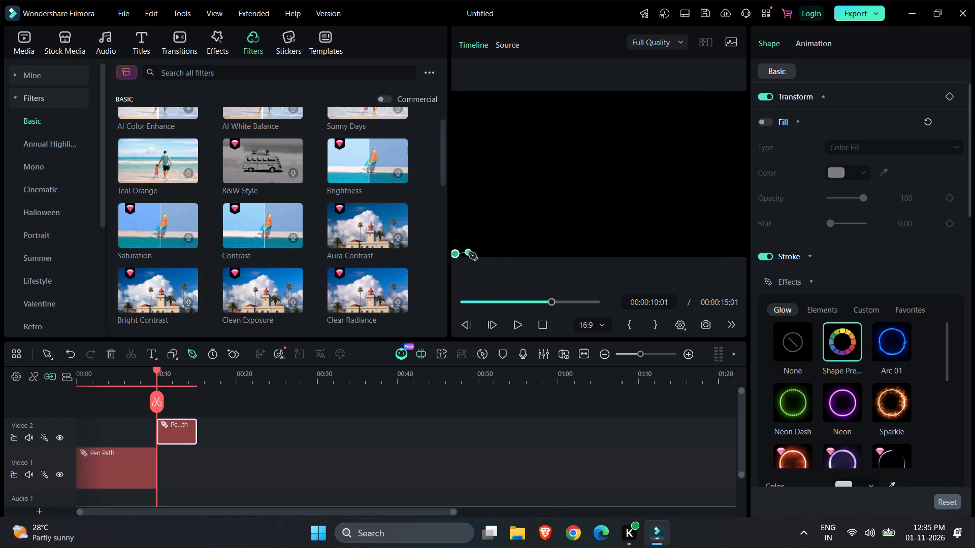
pyautogui.click(470, 253)
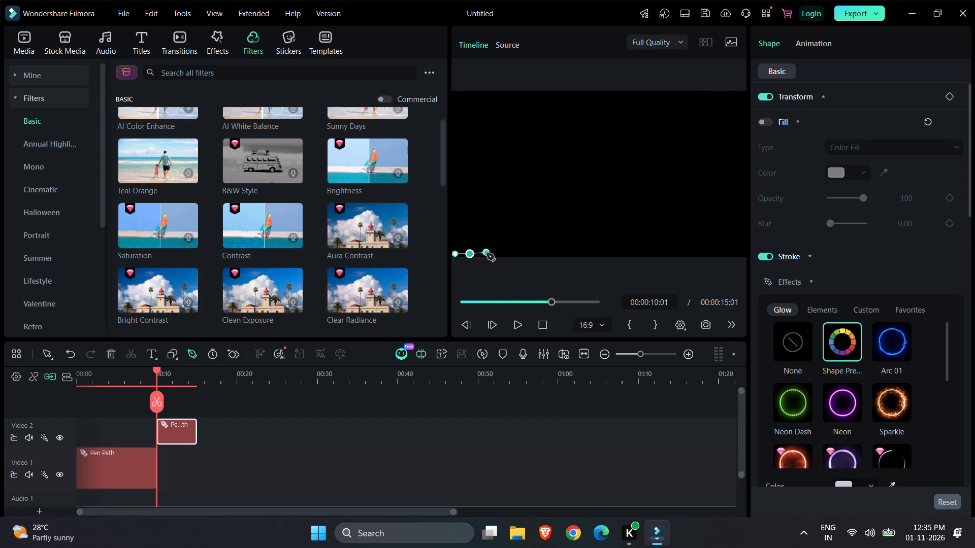
pyautogui.click(486, 253)
pyautogui.click(501, 254)
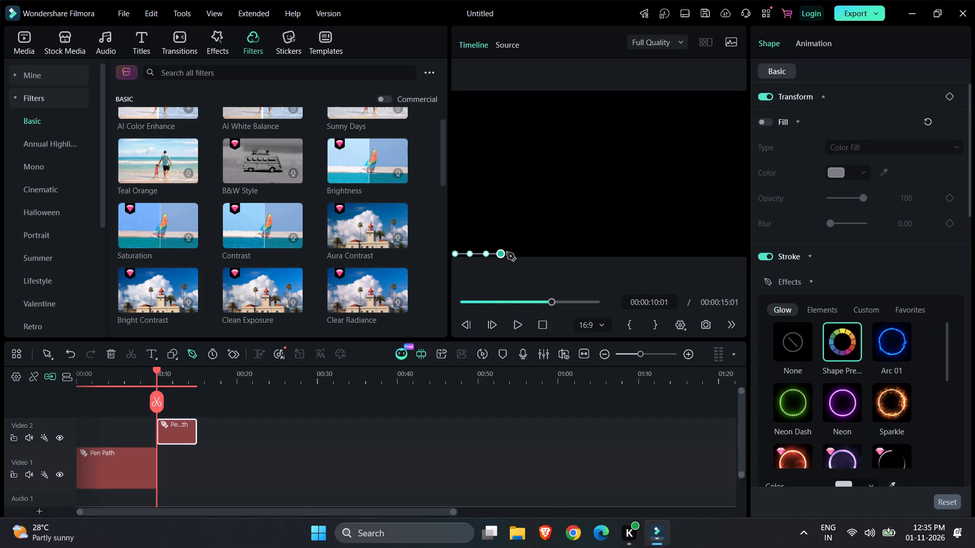
pyautogui.click(516, 253)
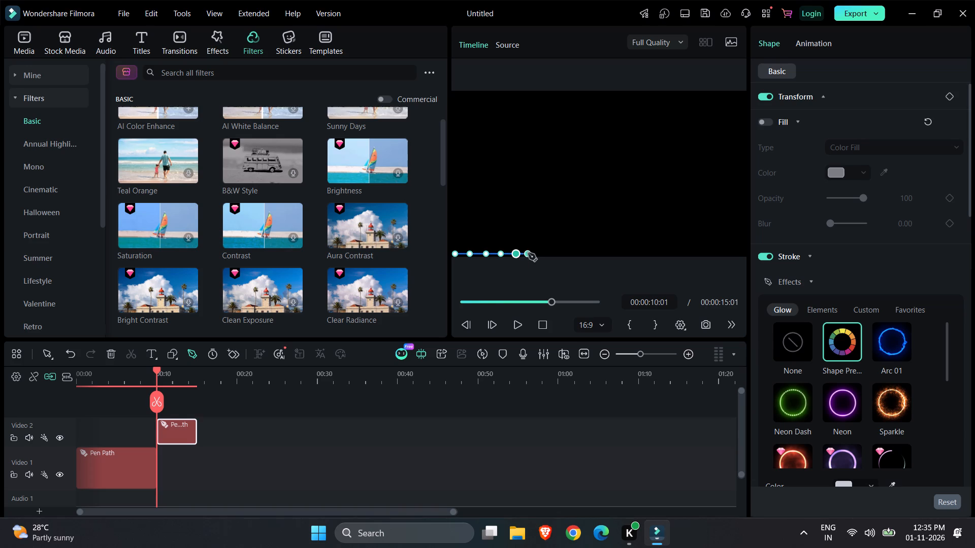
pyautogui.click(532, 253)
pyautogui.click(545, 253)
pyautogui.click(561, 251)
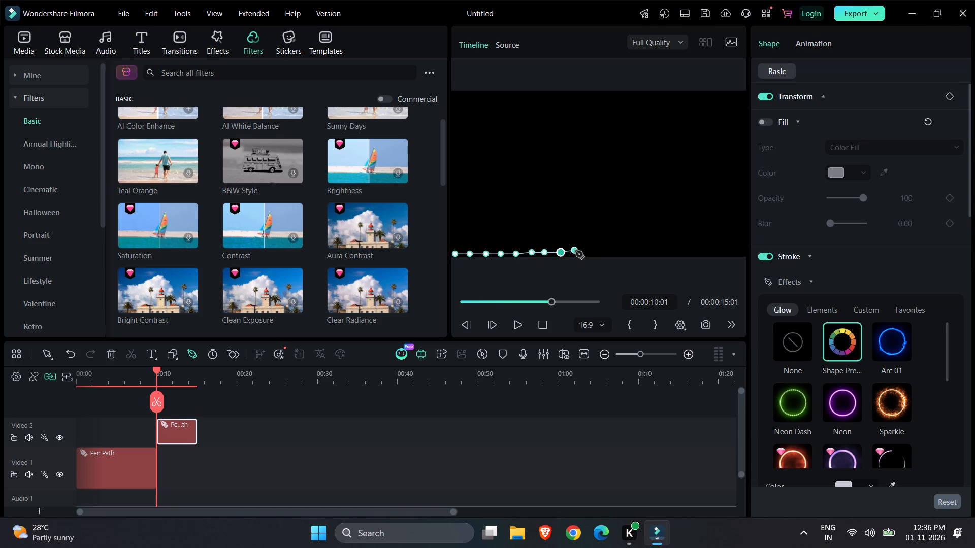
pyautogui.click(575, 251)
pyautogui.click(590, 251)
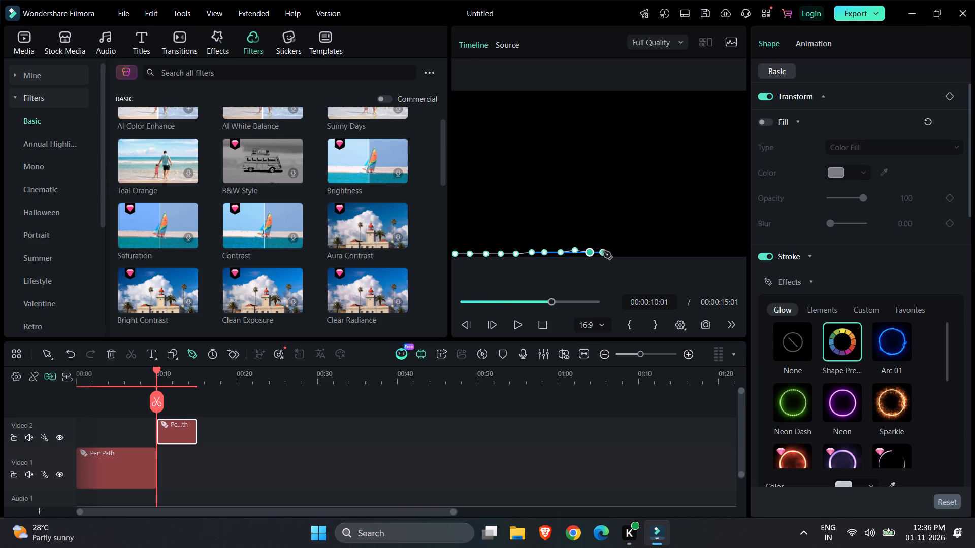
# Continue the path's bottom row with closely spaced points from mid-frame to the frame's right edge.
pyautogui.click(603, 251)
pyautogui.click(622, 252)
pyautogui.click(638, 251)
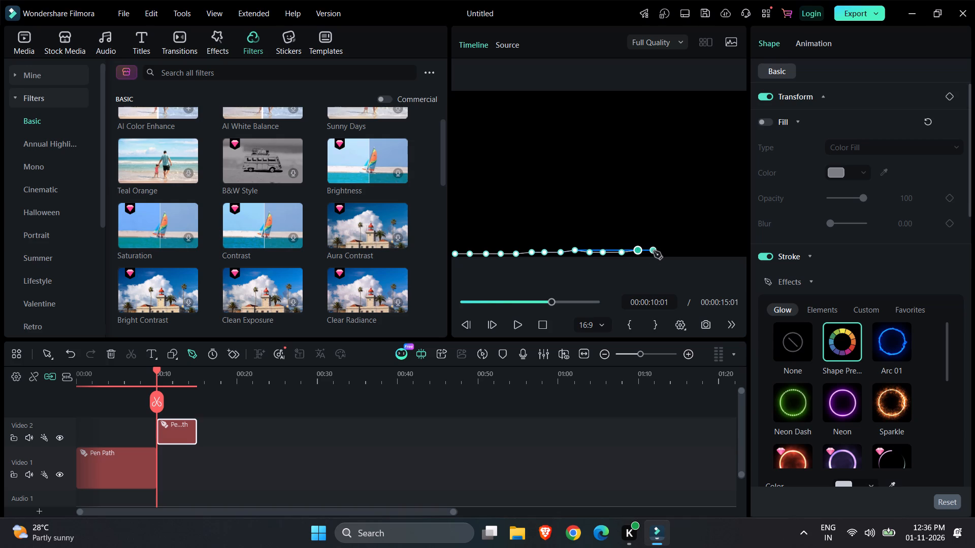
pyautogui.click(654, 251)
pyautogui.click(672, 252)
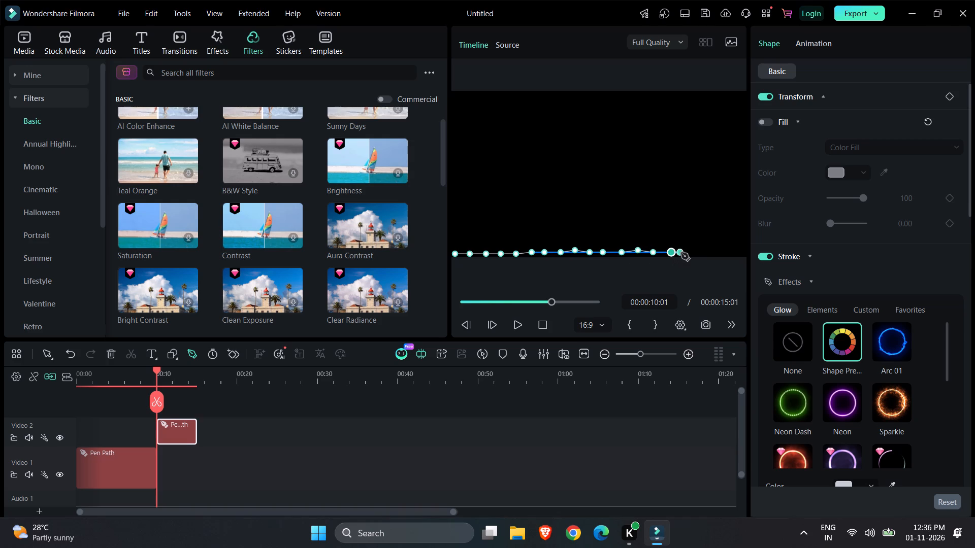
pyautogui.click(686, 253)
pyautogui.click(698, 253)
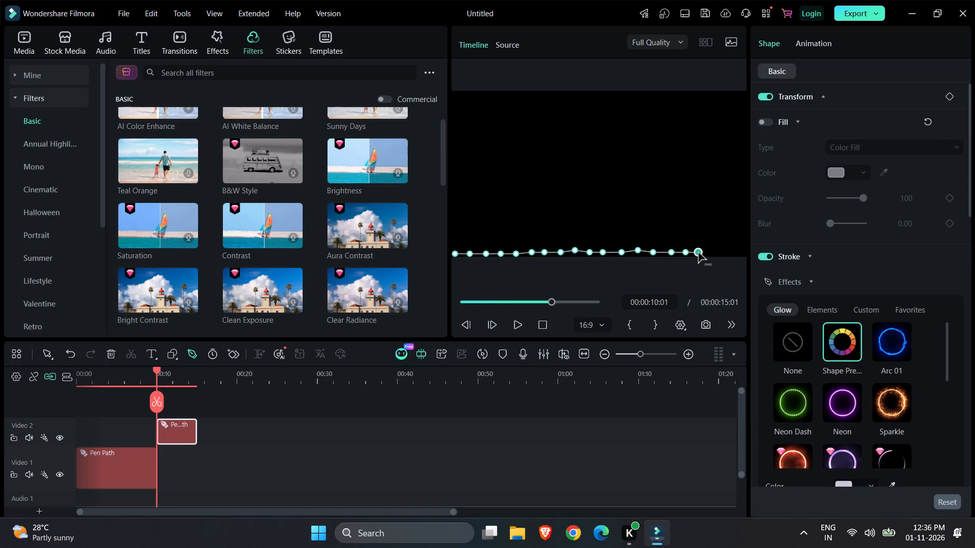
pyautogui.click(706, 252)
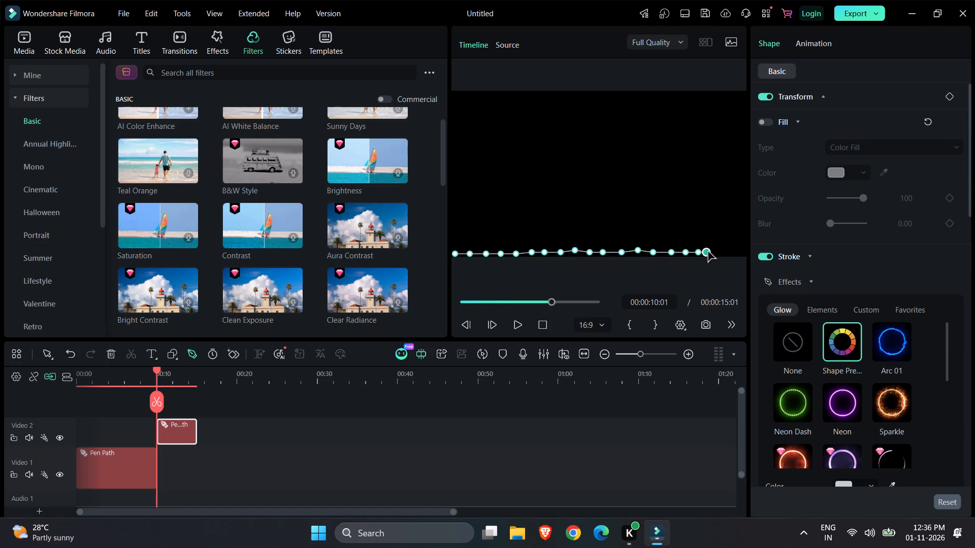
pyautogui.click(720, 251)
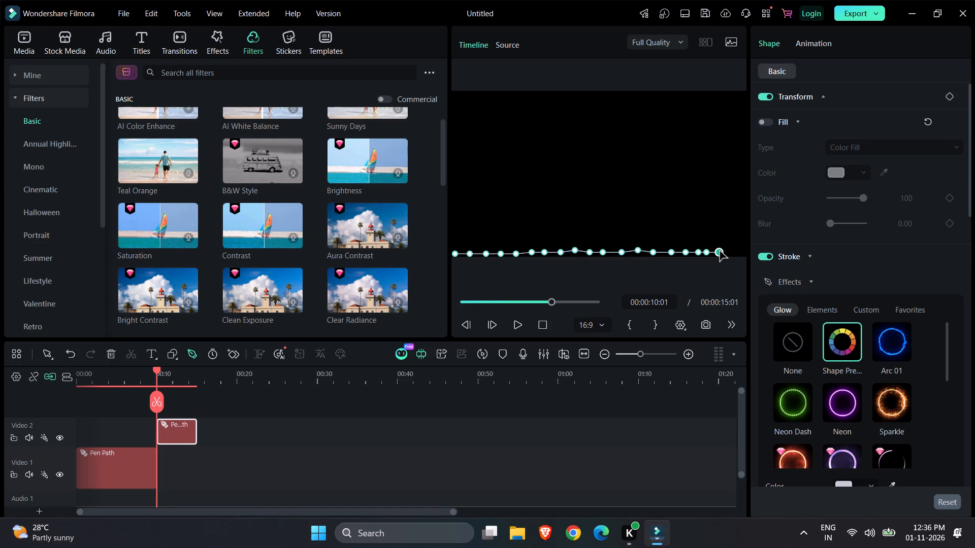
pyautogui.click(732, 252)
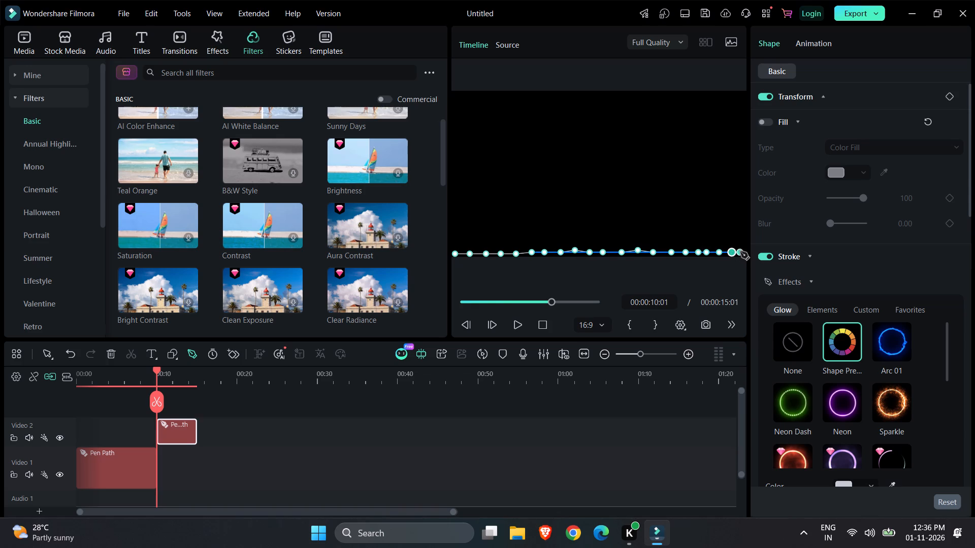
pyautogui.click(742, 253)
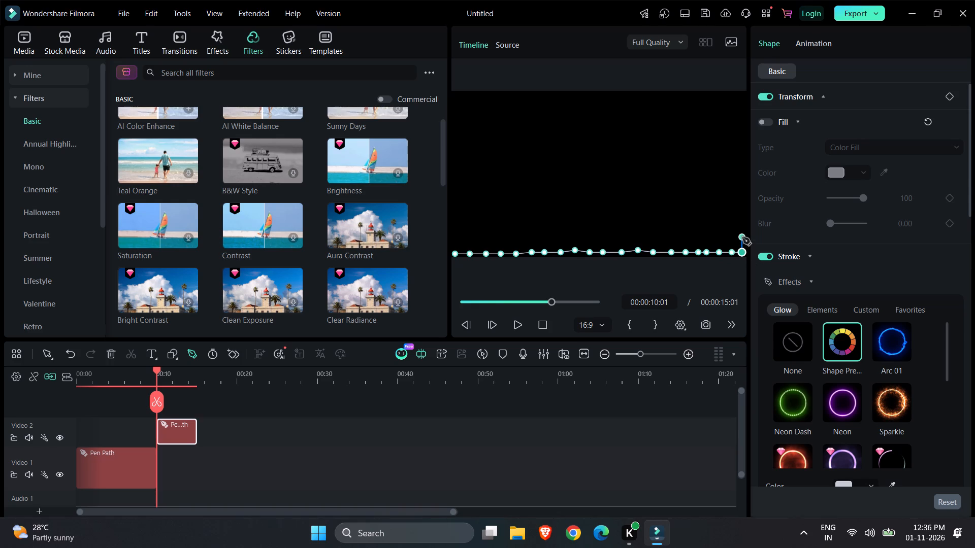
# Turn the path upward at the right edge and place a second row of closely spaced points back to mid-frame, just above the bottom row.
pyautogui.click(742, 237)
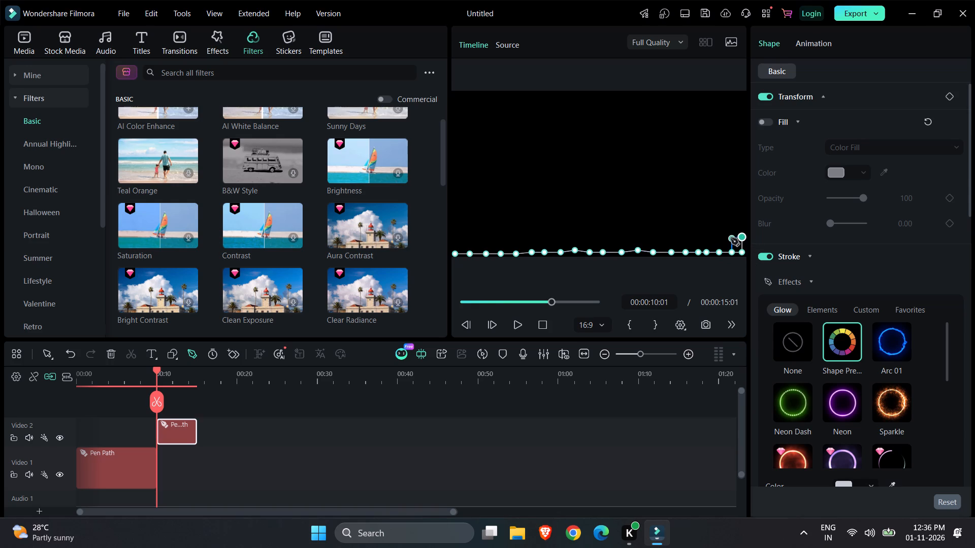
pyautogui.click(731, 237)
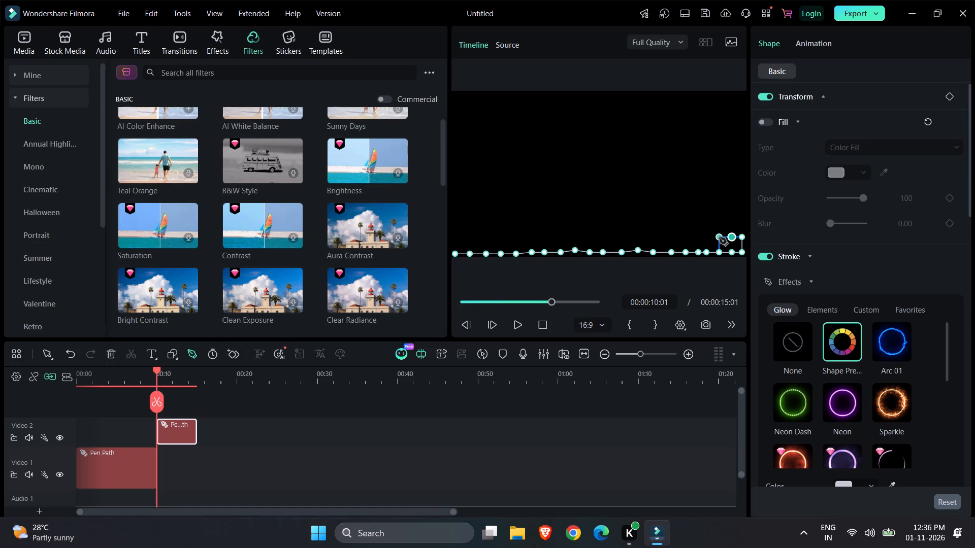
pyautogui.click(718, 237)
pyautogui.click(705, 237)
pyautogui.click(692, 237)
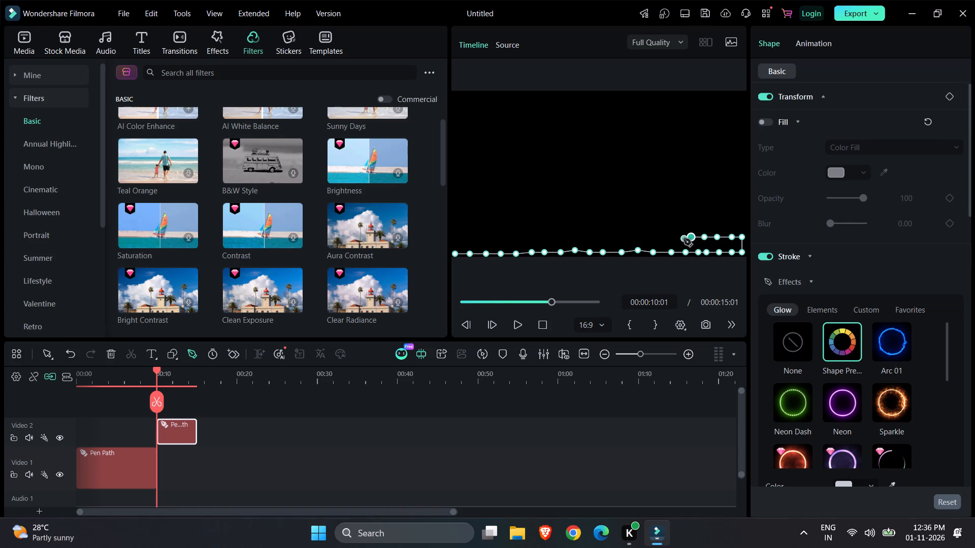
pyautogui.click(677, 236)
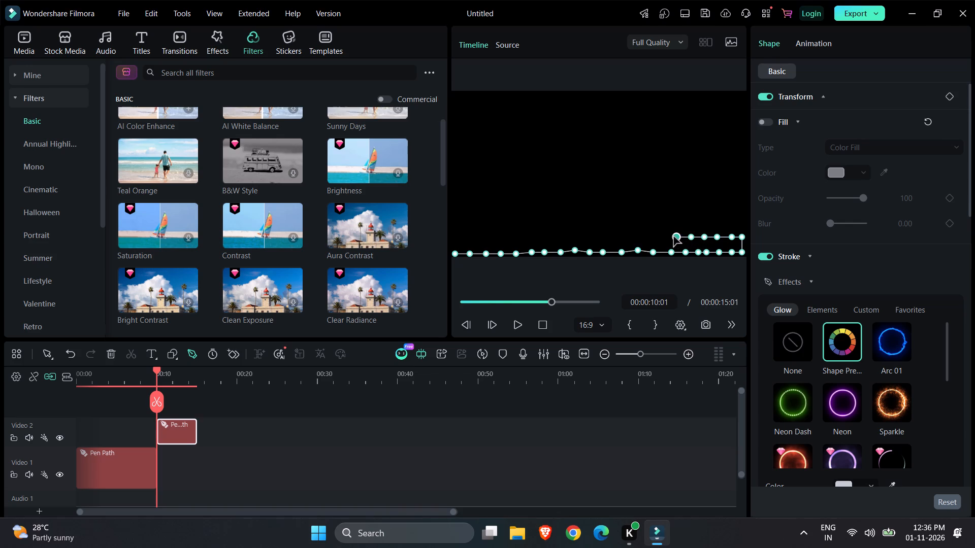
pyautogui.click(662, 236)
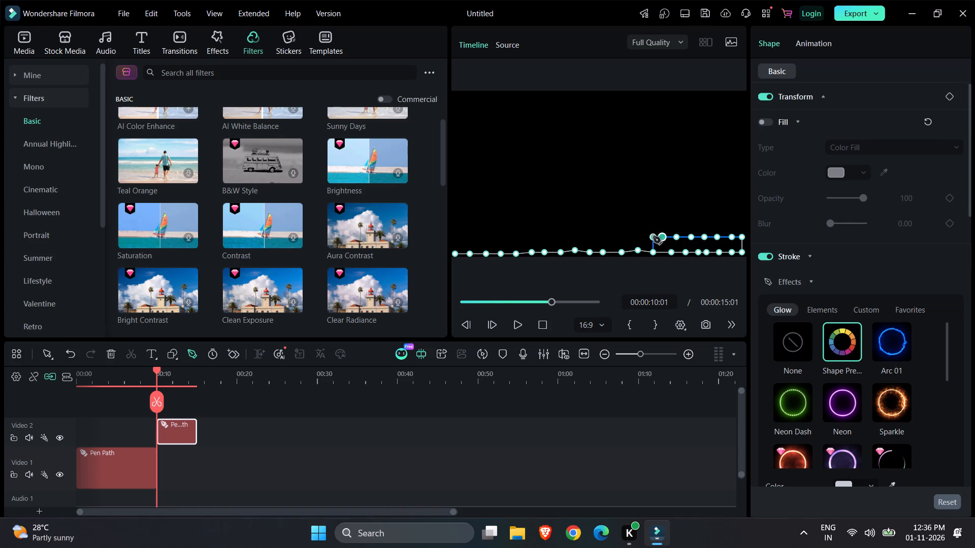
pyautogui.click(649, 236)
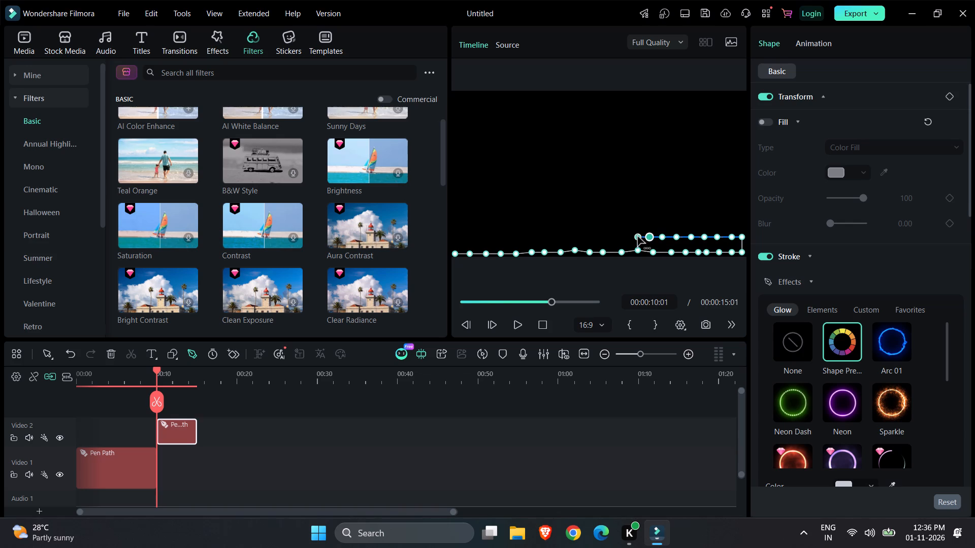
pyautogui.click(637, 236)
pyautogui.click(627, 237)
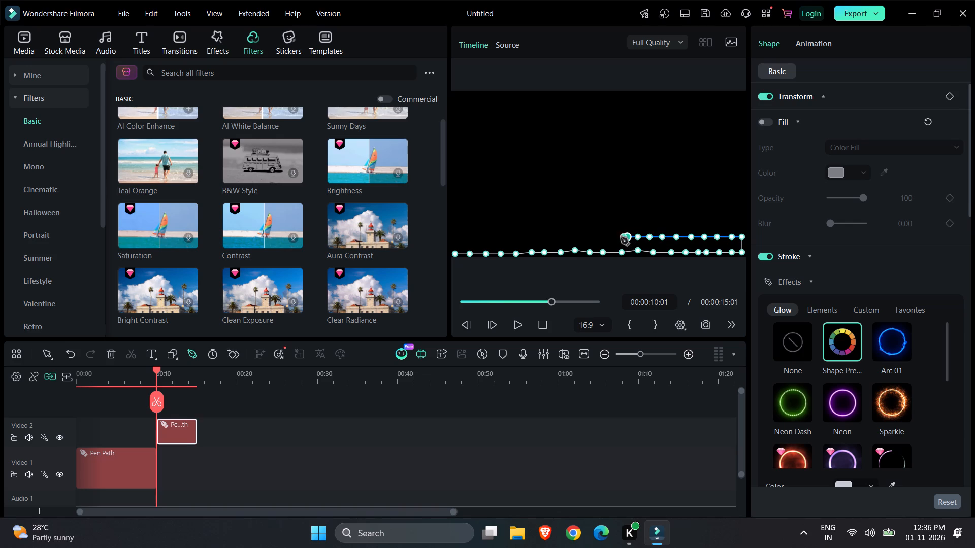
pyautogui.click(616, 237)
pyautogui.click(603, 238)
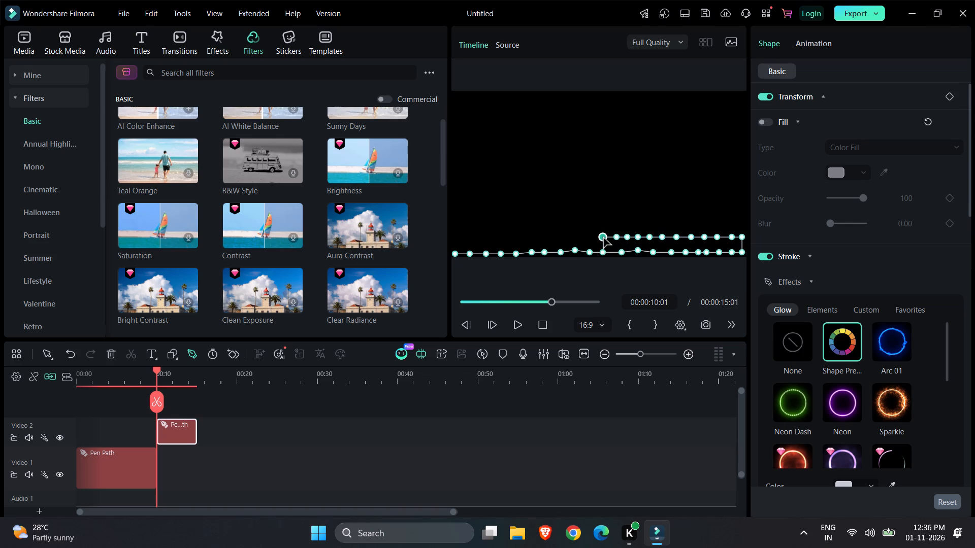
# Continue the path's second row with closely spaced points from mid-frame to the frame's left edge.
pyautogui.click(595, 239)
pyautogui.click(584, 239)
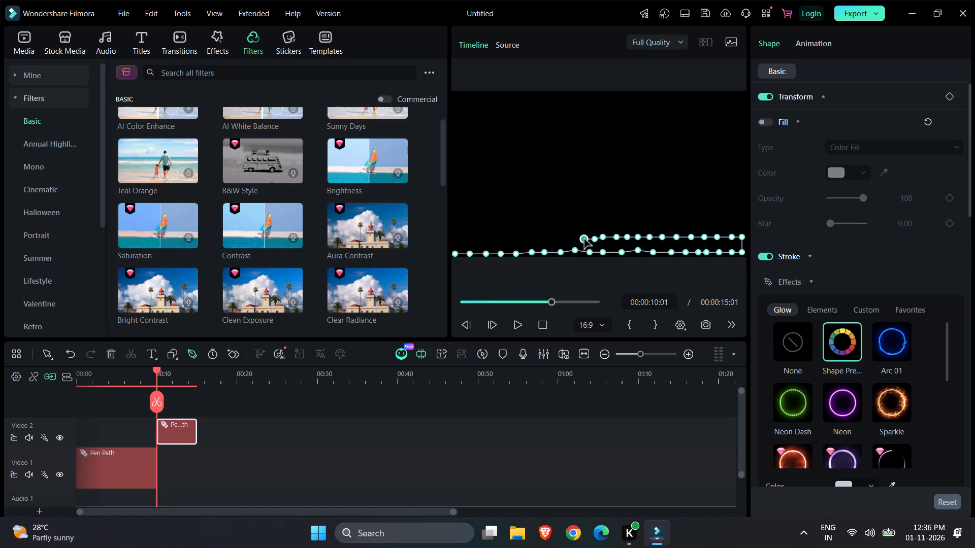
pyautogui.click(573, 240)
pyautogui.click(560, 240)
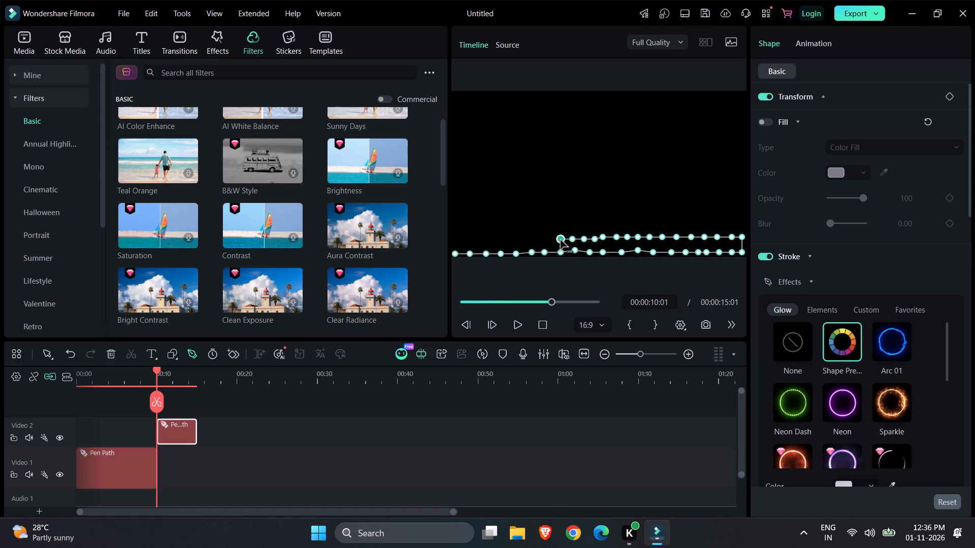
pyautogui.click(549, 240)
pyautogui.click(536, 240)
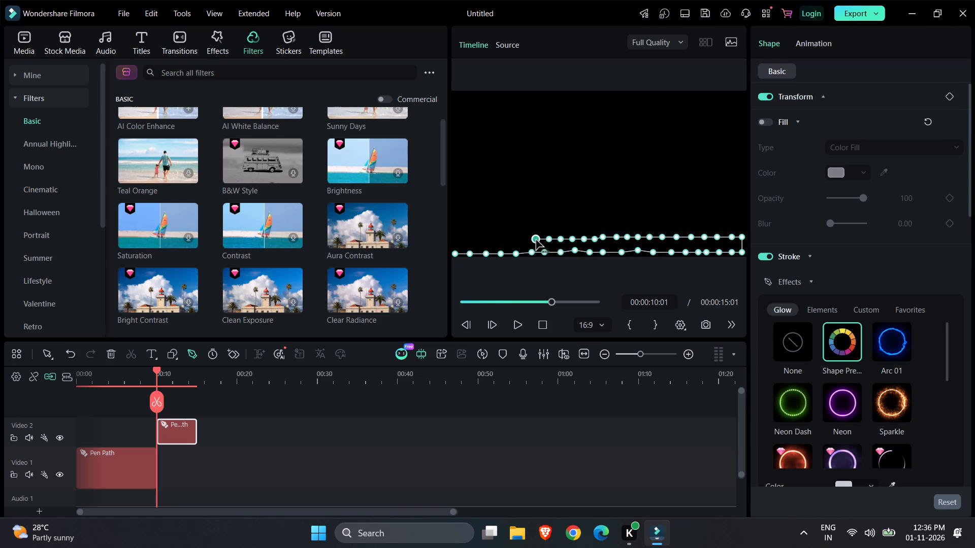
pyautogui.click(524, 240)
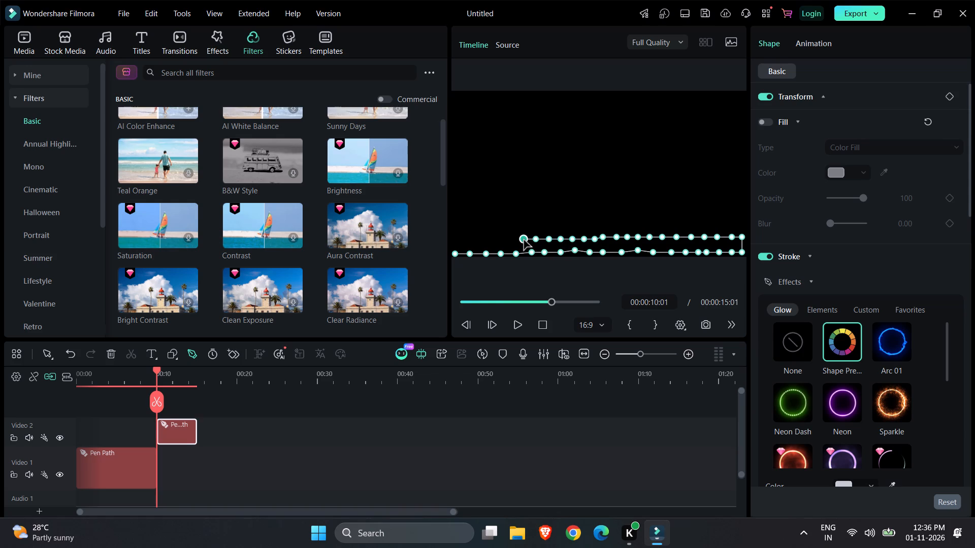
pyautogui.click(511, 239)
pyautogui.click(499, 239)
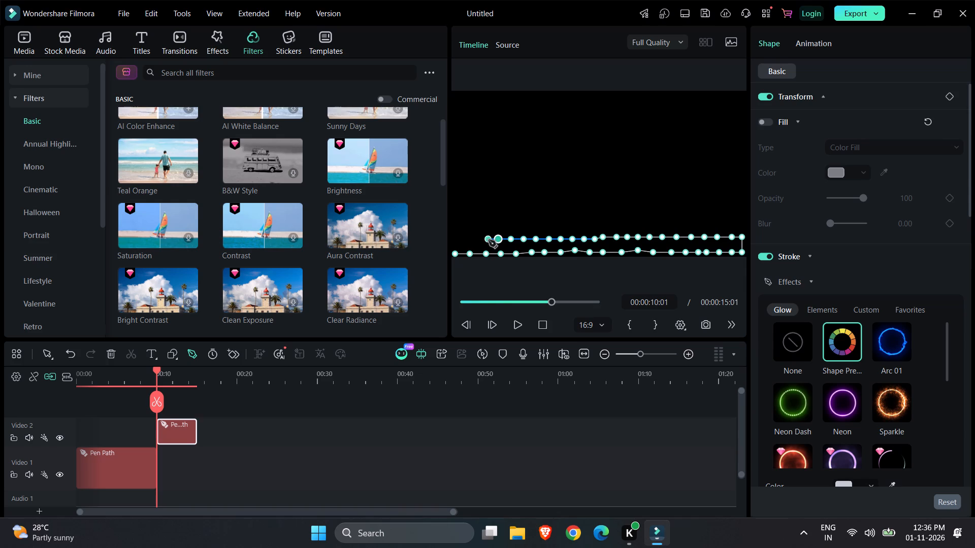
pyautogui.click(488, 241)
pyautogui.click(477, 241)
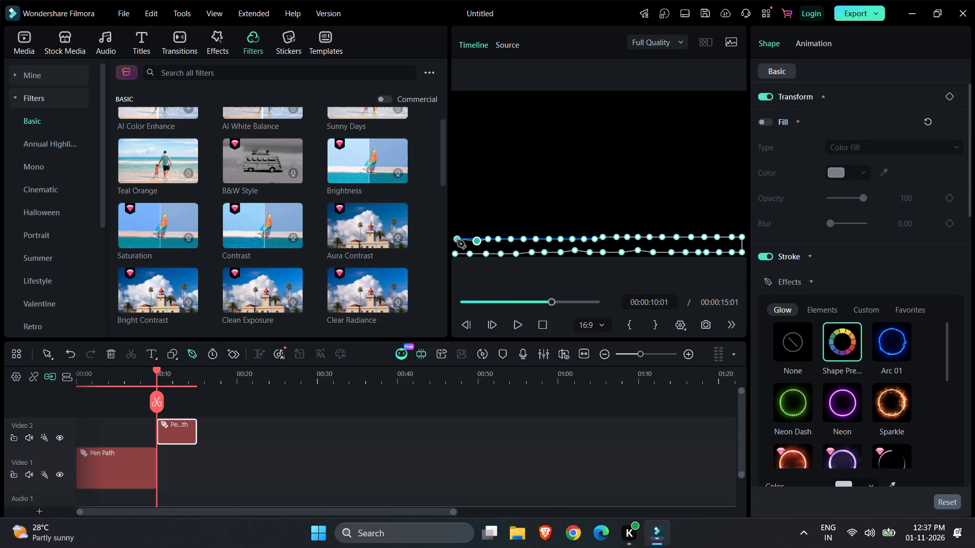
pyautogui.click(456, 241)
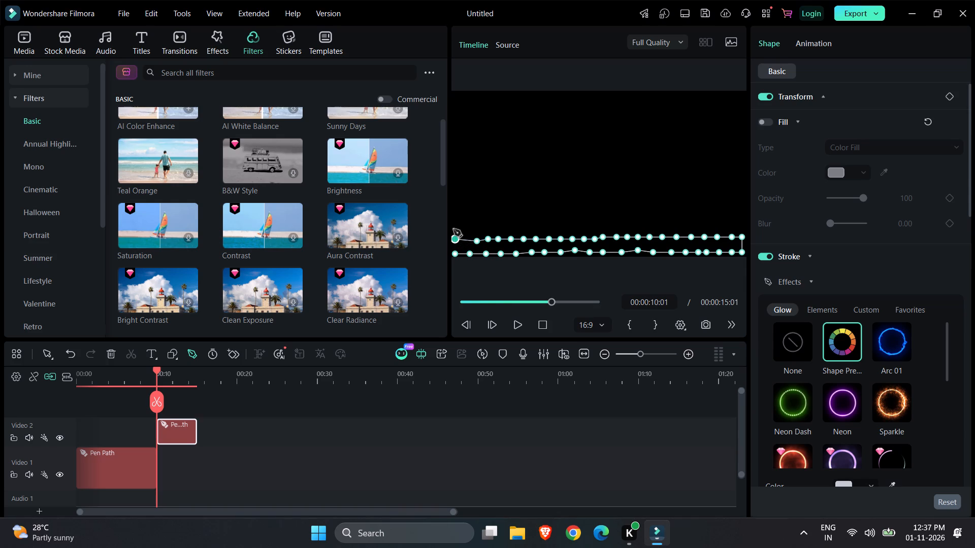
# Turn the path upward at the frame's left edge and place a third row of closely spaced points to mid-frame, above the second row.
pyautogui.click(456, 219)
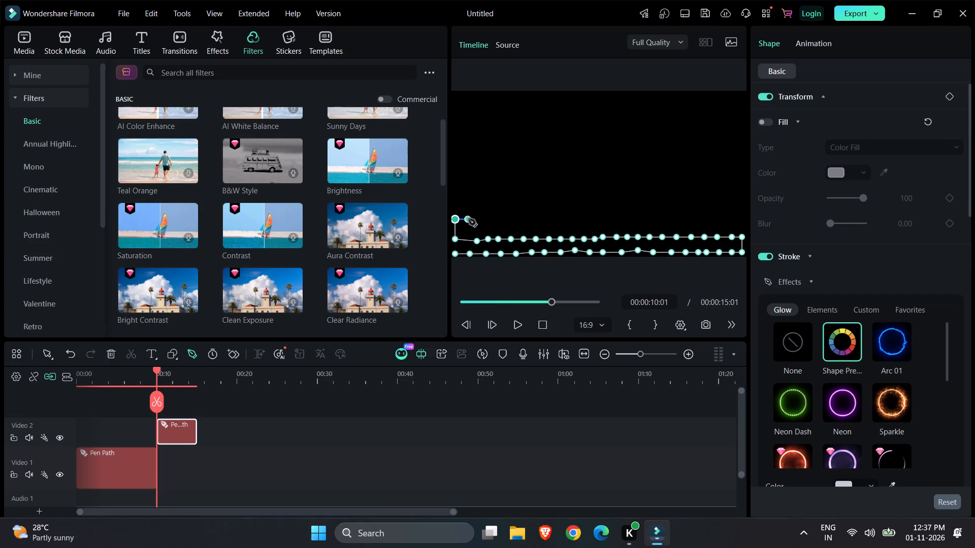
pyautogui.click(470, 218)
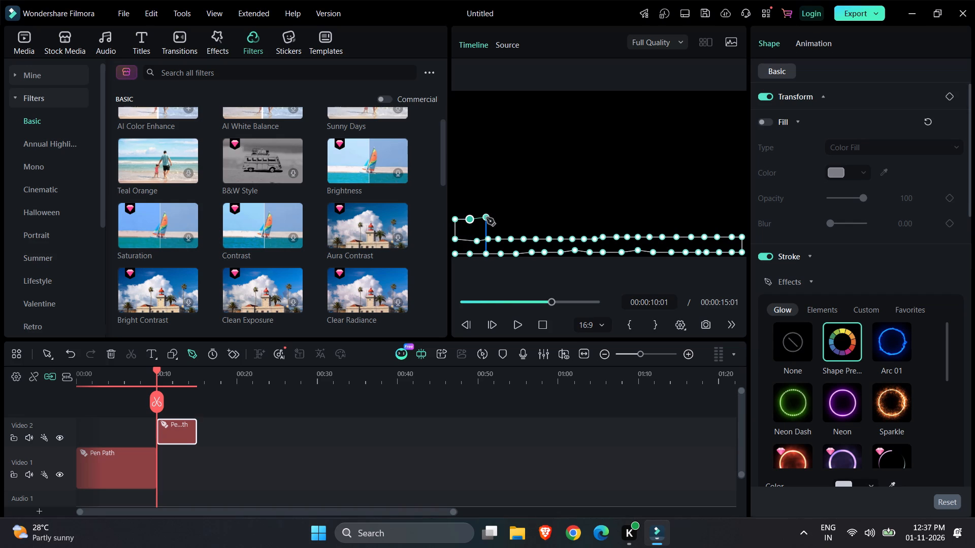
pyautogui.click(487, 220)
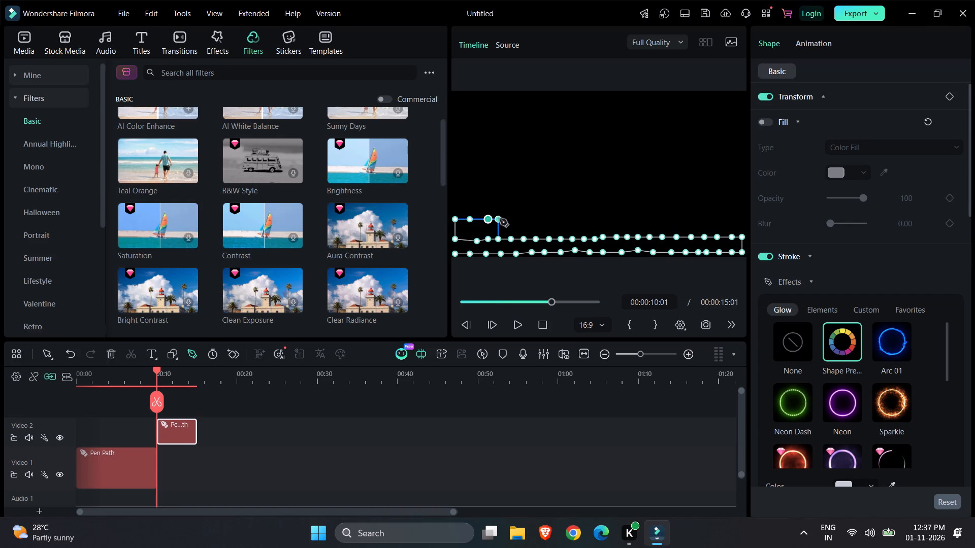
pyautogui.click(505, 219)
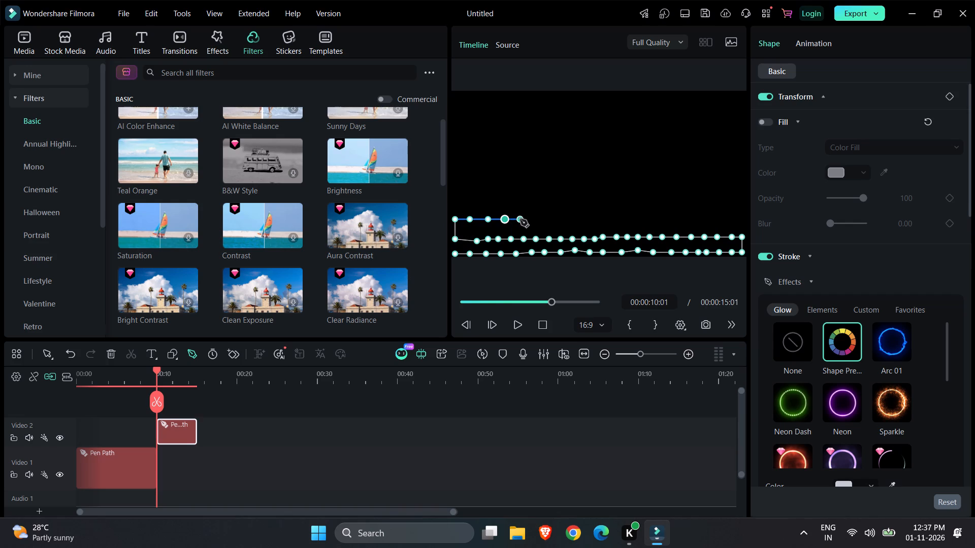
pyautogui.click(520, 219)
pyautogui.click(534, 219)
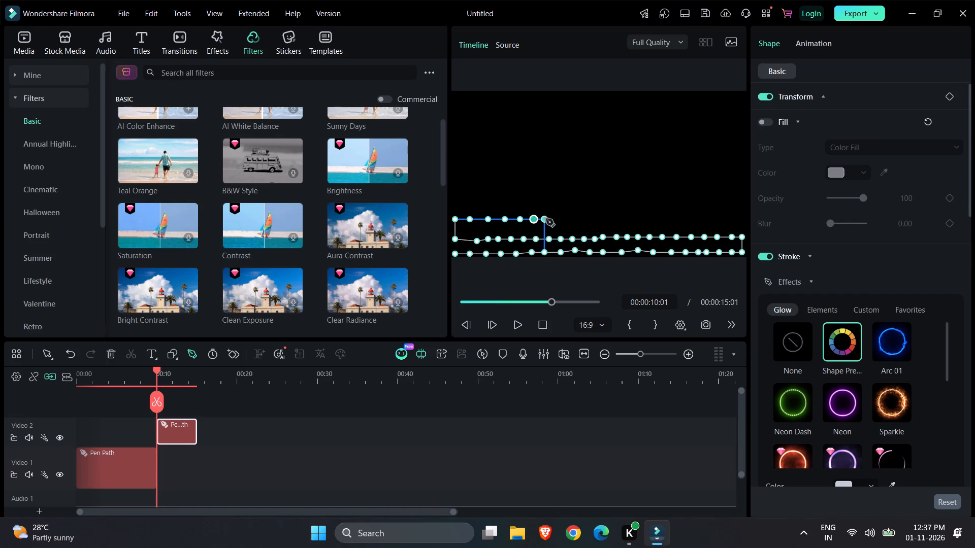
pyautogui.click(548, 220)
pyautogui.click(562, 220)
pyautogui.click(577, 219)
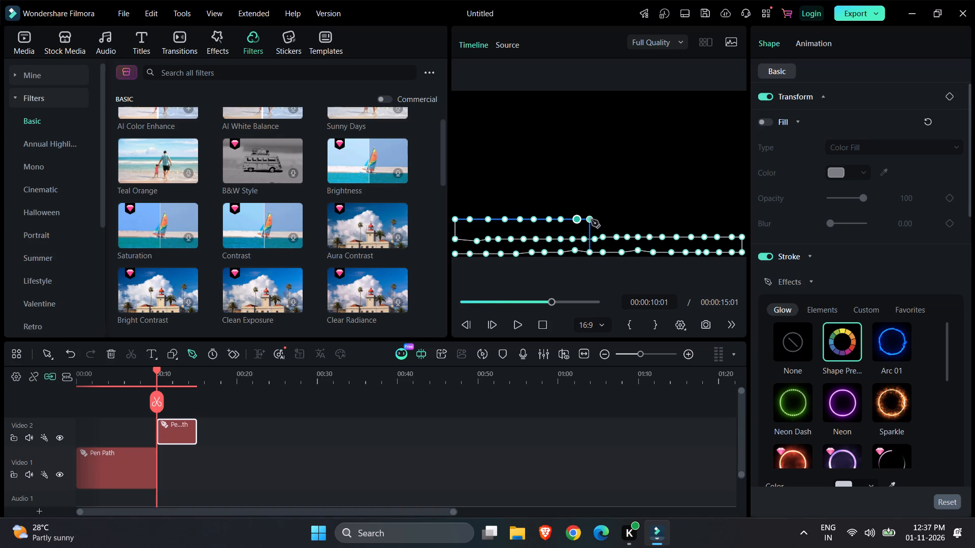
pyautogui.click(591, 220)
# Continue the path's third row with closely spaced points from mid-frame to near the frame's right edge.
pyautogui.click(607, 219)
pyautogui.click(623, 219)
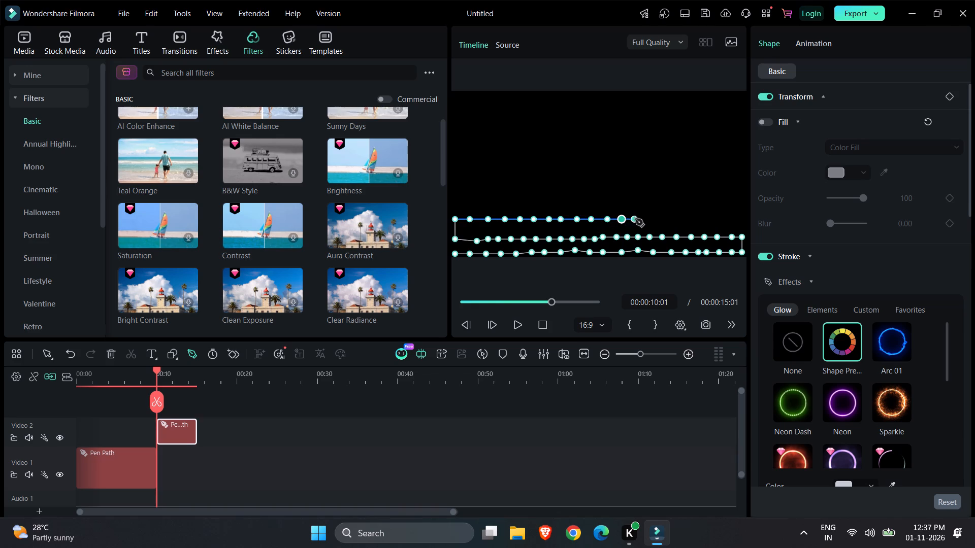
pyautogui.click(638, 219)
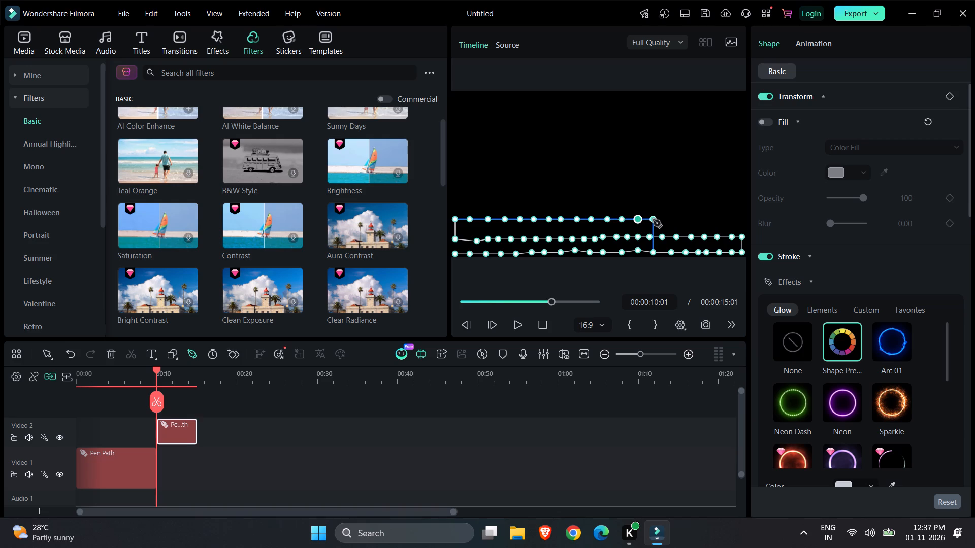
pyautogui.click(653, 220)
pyautogui.click(667, 220)
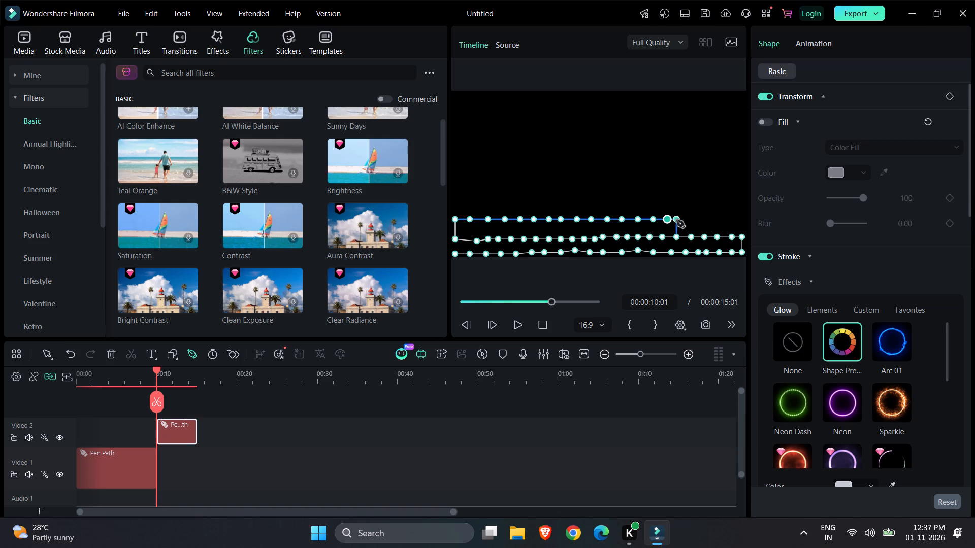
pyautogui.click(680, 220)
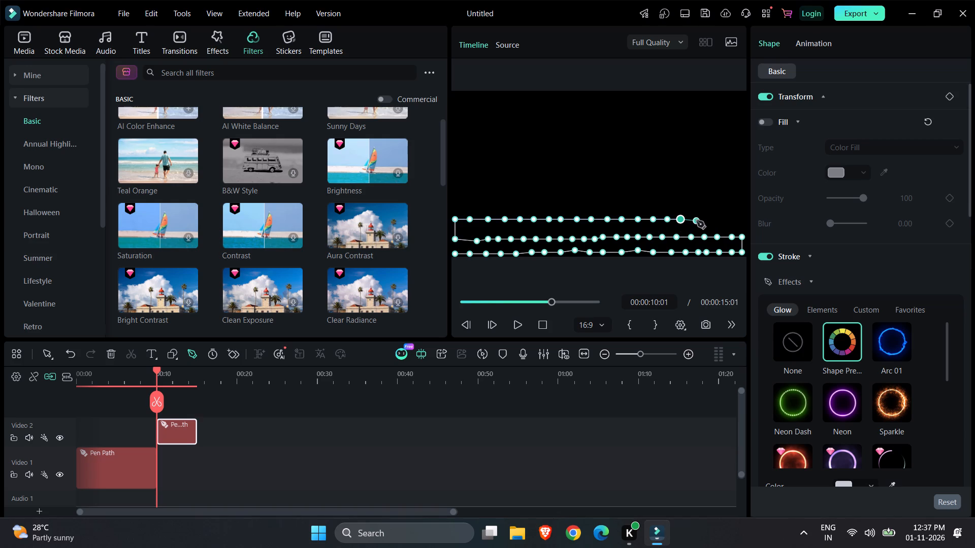
pyautogui.click(697, 220)
pyautogui.click(709, 219)
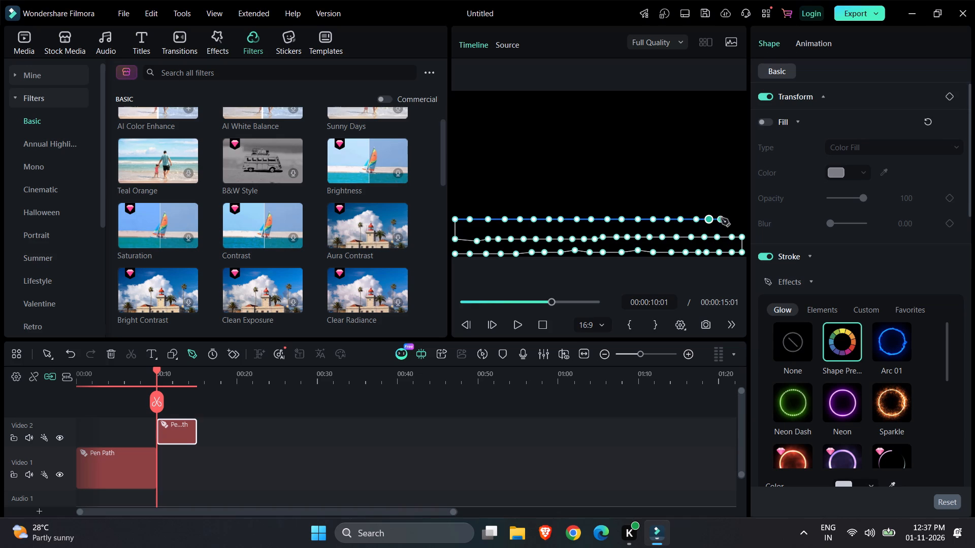
pyautogui.click(723, 218)
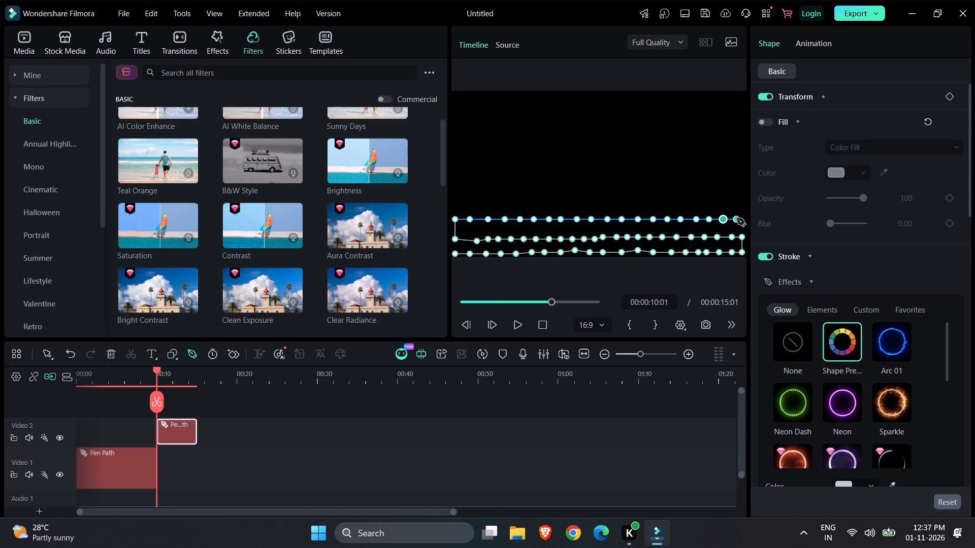
pyautogui.click(737, 219)
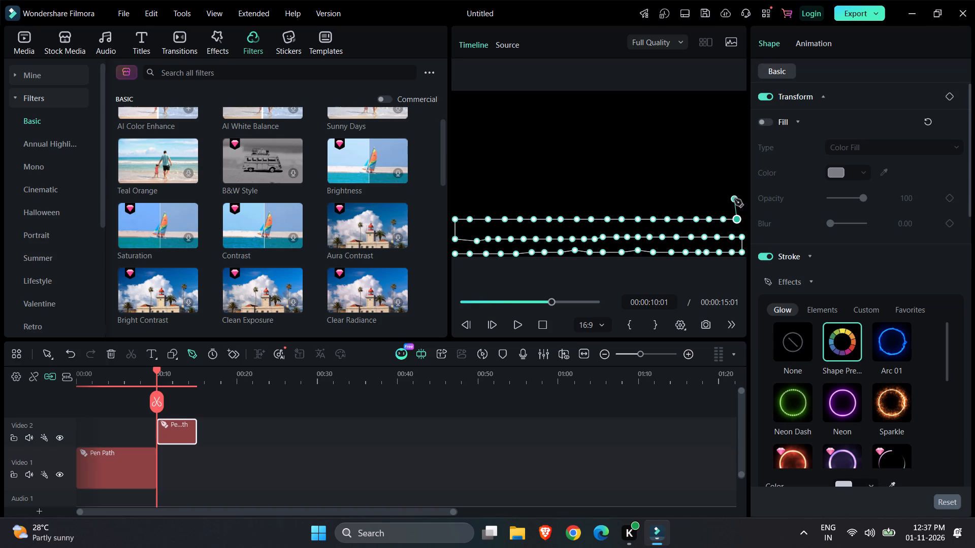
# Turn the path upward near the right edge and place a fourth row of closely spaced points back to mid-frame, above the third row.
pyautogui.click(736, 199)
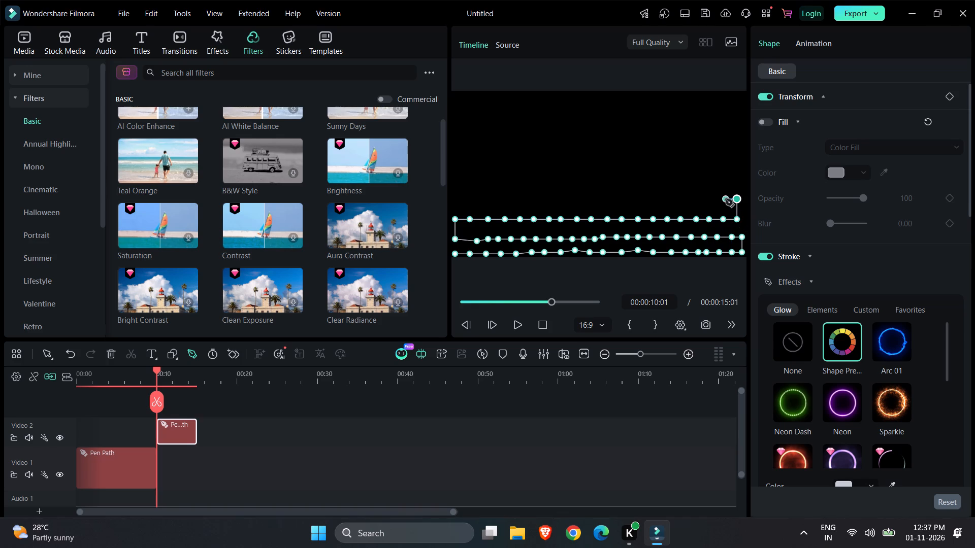
pyautogui.click(723, 200)
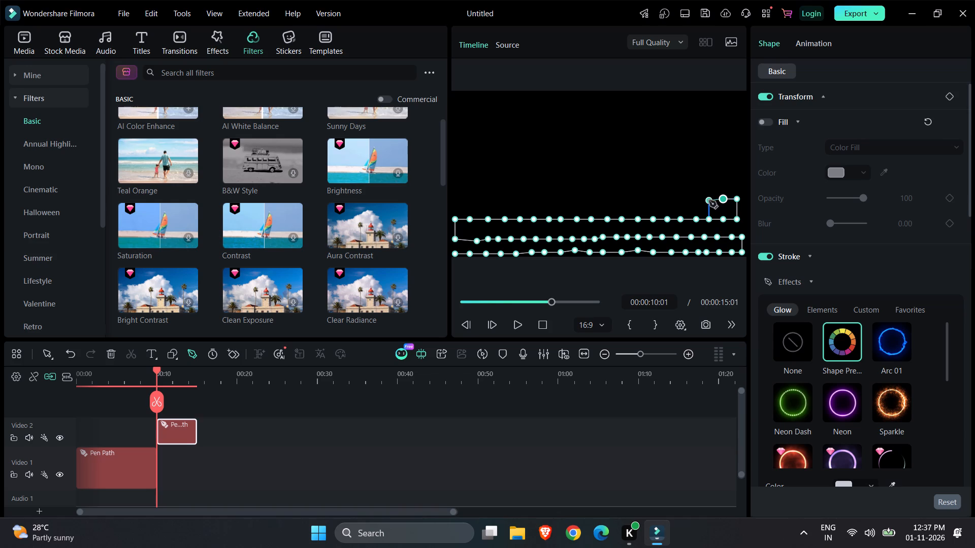
pyautogui.click(708, 199)
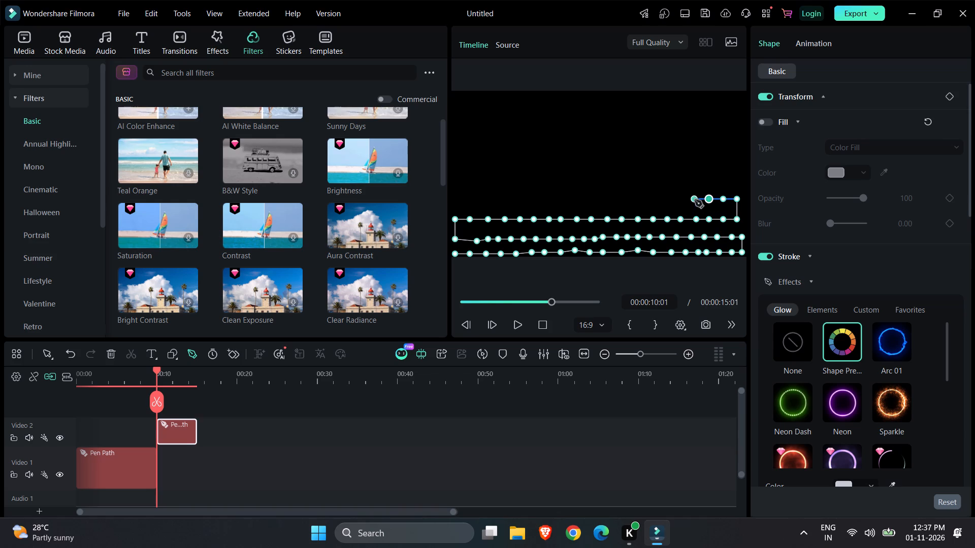
pyautogui.click(695, 200)
pyautogui.click(679, 200)
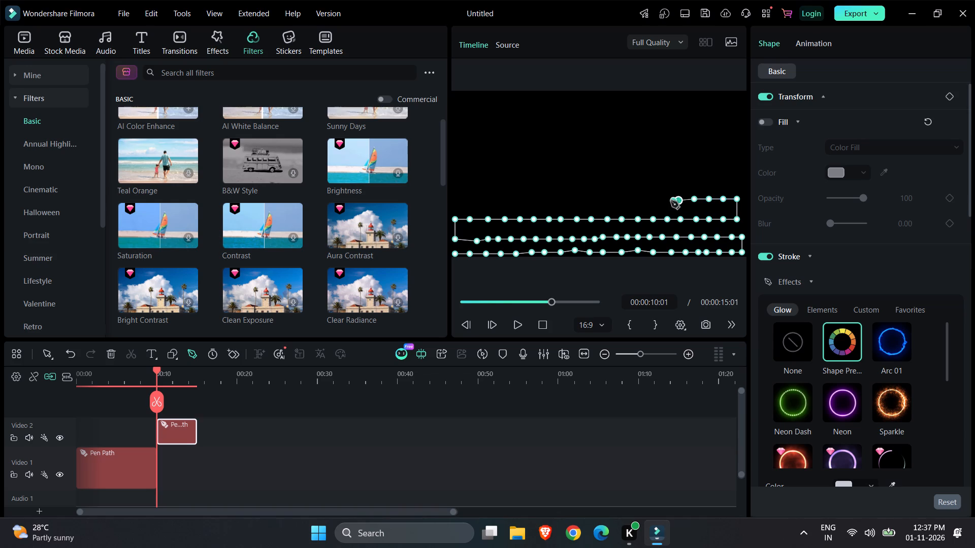
pyautogui.click(663, 201)
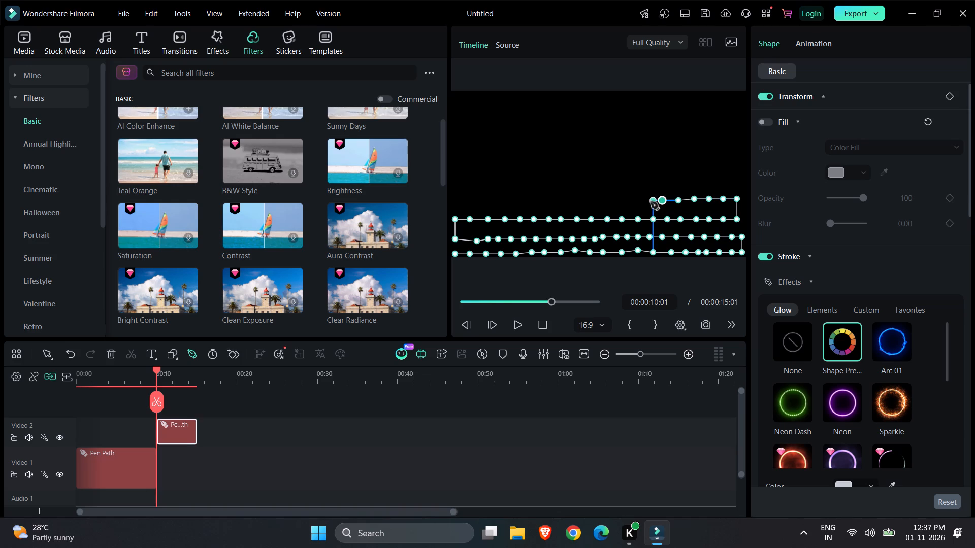
pyautogui.click(645, 201)
pyautogui.click(630, 201)
pyautogui.click(617, 201)
pyautogui.click(603, 200)
# Continue the path's fourth row with closely spaced points from mid-frame to the frame's left edge.
pyautogui.click(589, 200)
pyautogui.click(575, 201)
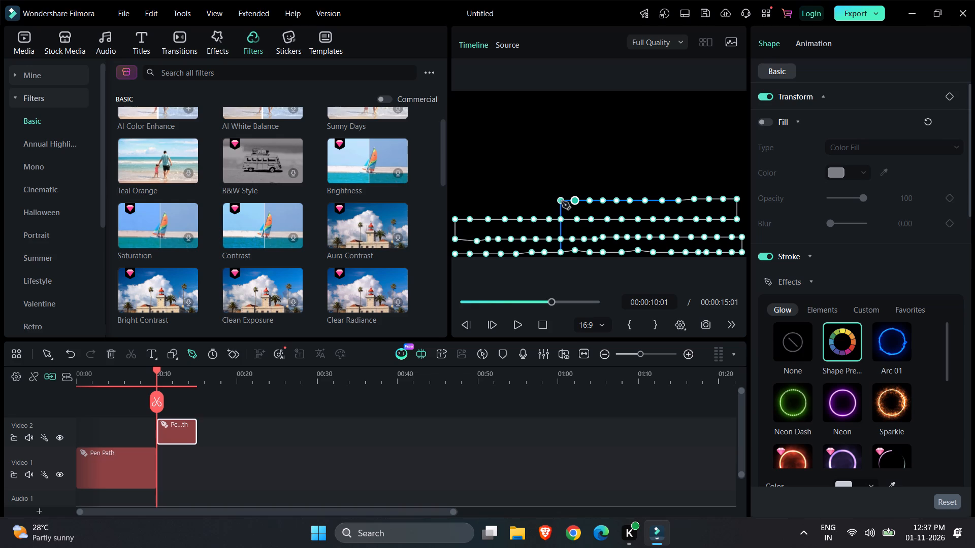
pyautogui.click(562, 201)
pyautogui.click(549, 201)
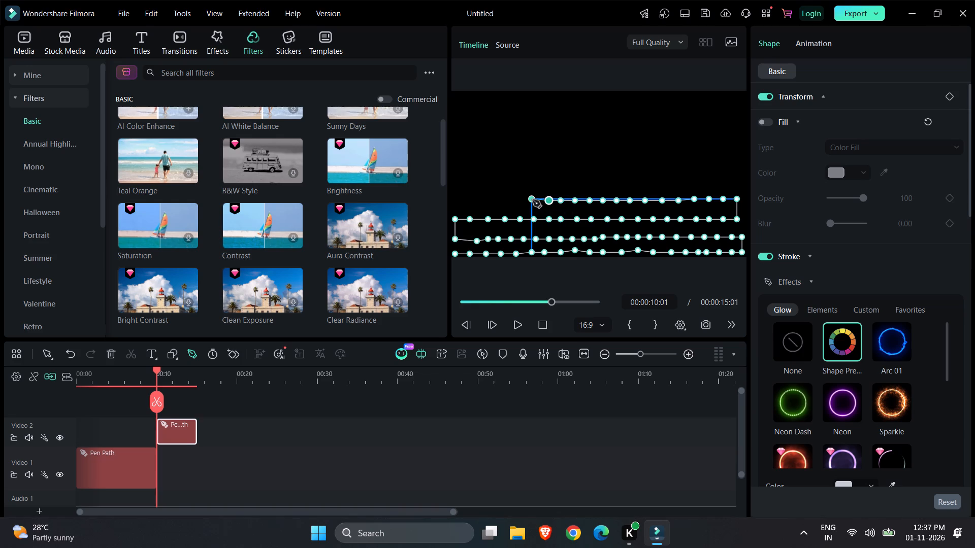
pyautogui.click(533, 201)
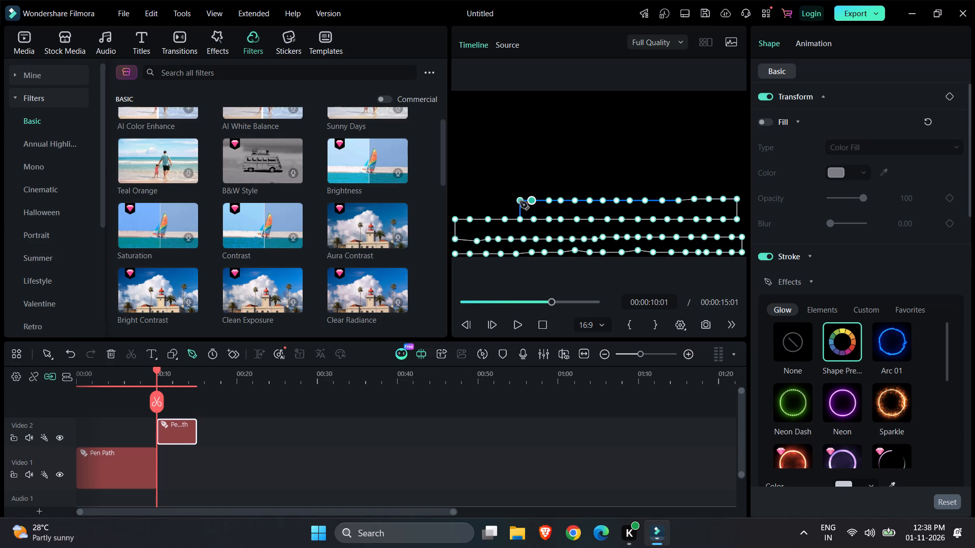
pyautogui.click(520, 201)
pyautogui.click(508, 201)
pyautogui.click(494, 202)
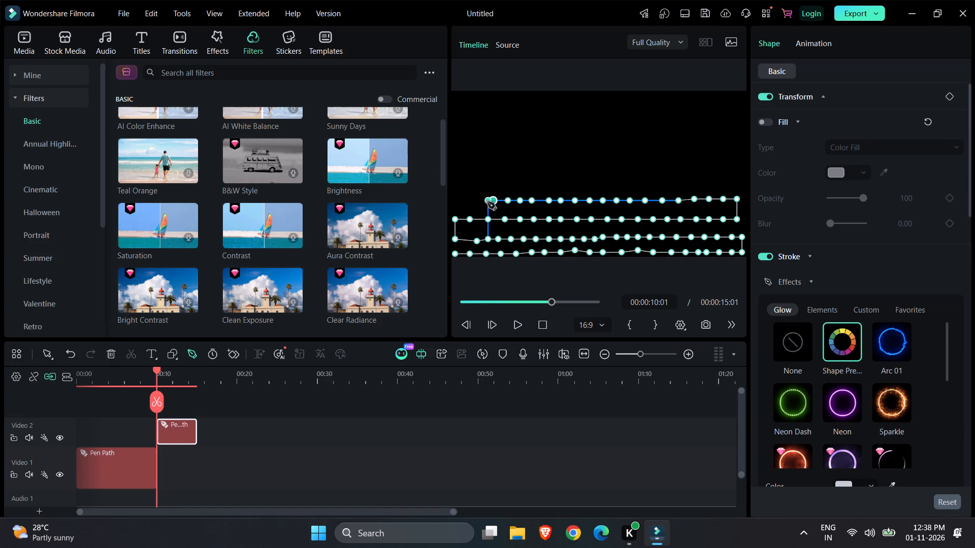
pyautogui.click(478, 202)
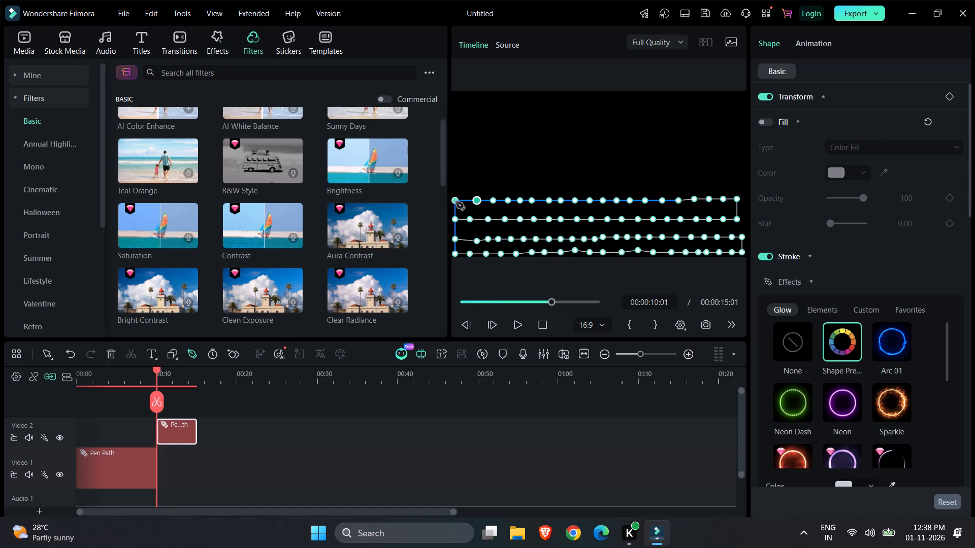
pyautogui.click(456, 202)
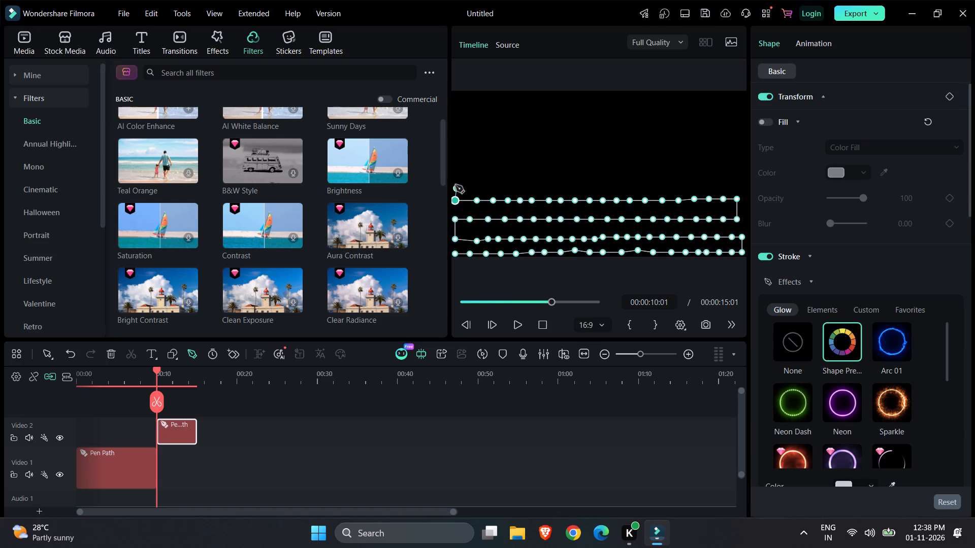
# Turn the path upward at the frame's left edge and place a fifth row of closely spaced points to mid-frame, above the fourth row.
pyautogui.click(454, 183)
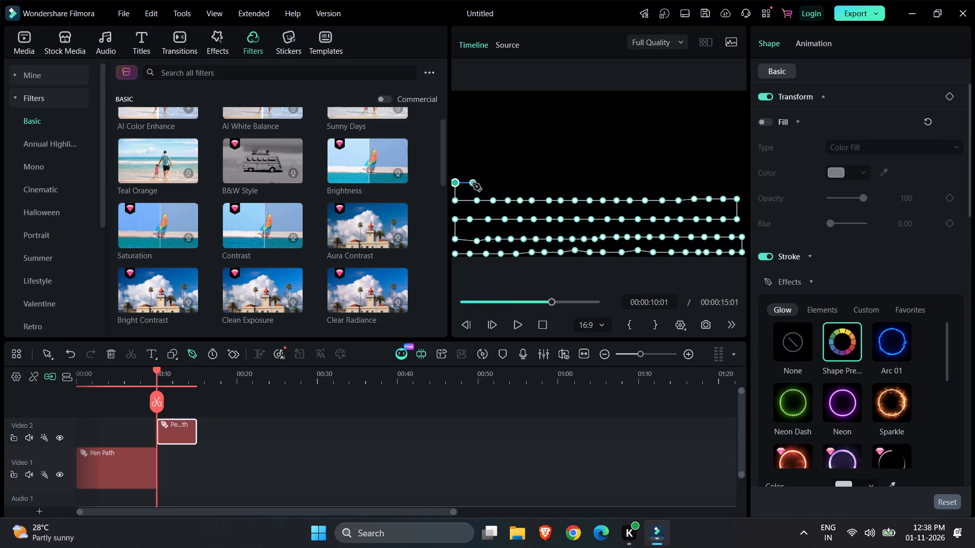
pyautogui.click(475, 184)
pyautogui.click(493, 184)
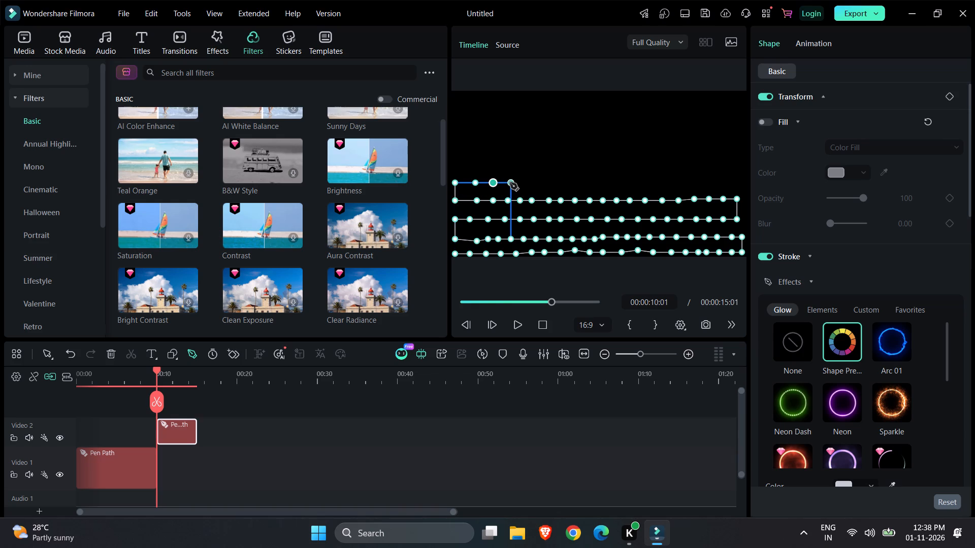
pyautogui.click(510, 183)
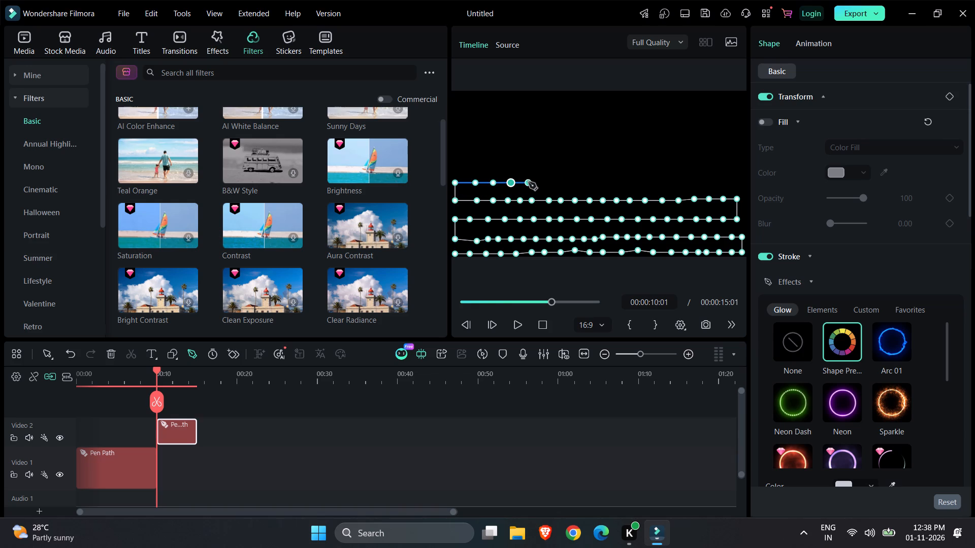
pyautogui.click(529, 182)
pyautogui.click(547, 182)
pyautogui.click(563, 182)
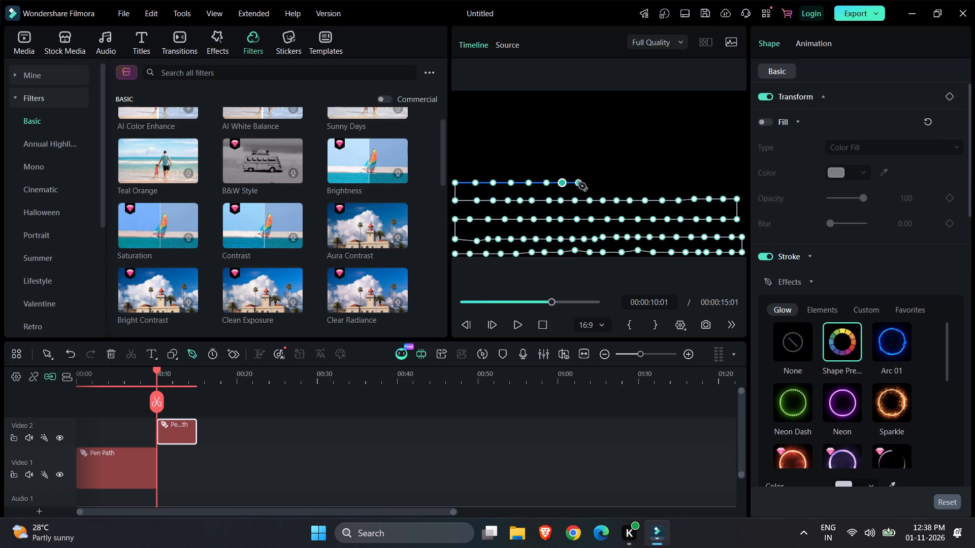
pyautogui.click(578, 183)
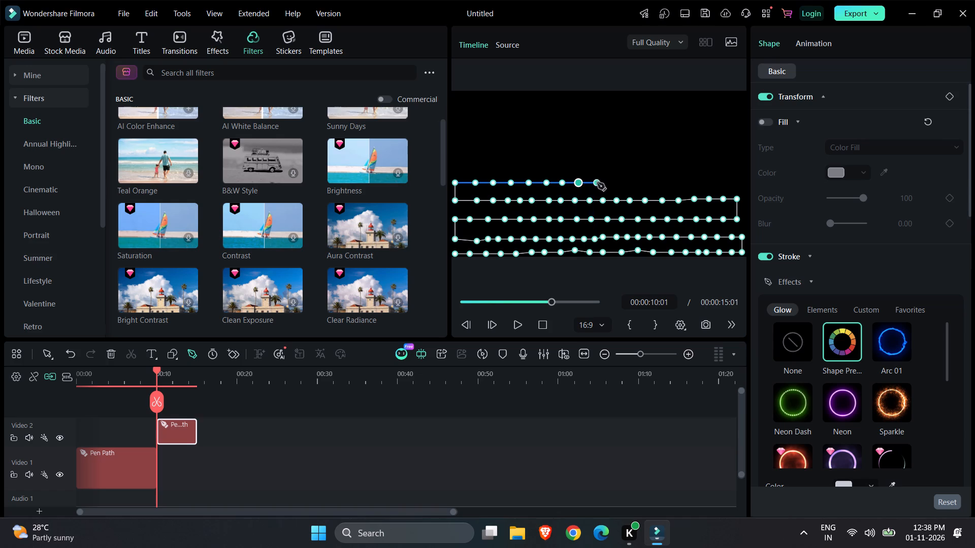
pyautogui.click(597, 183)
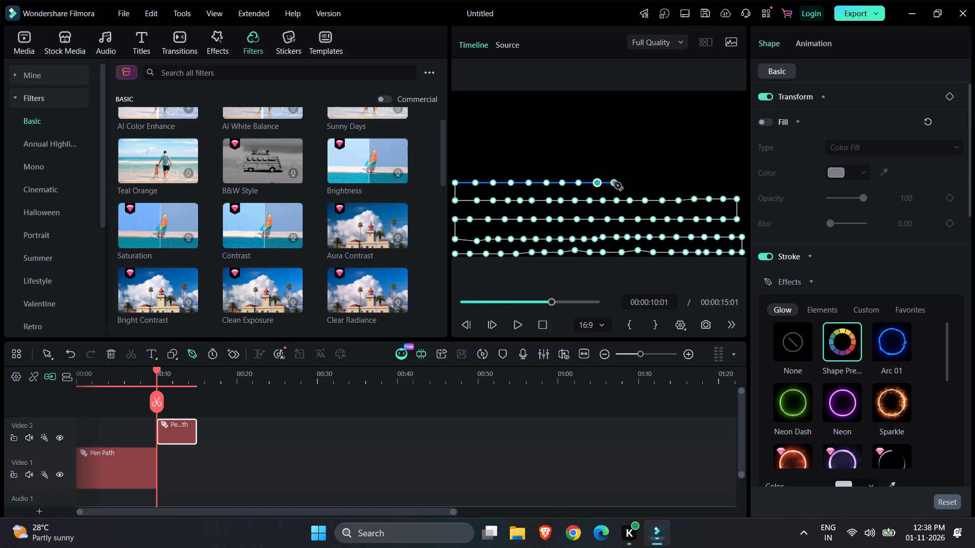
# Continue the path's fifth row with closely spaced points from mid-frame to near the frame's right edge.
pyautogui.click(614, 182)
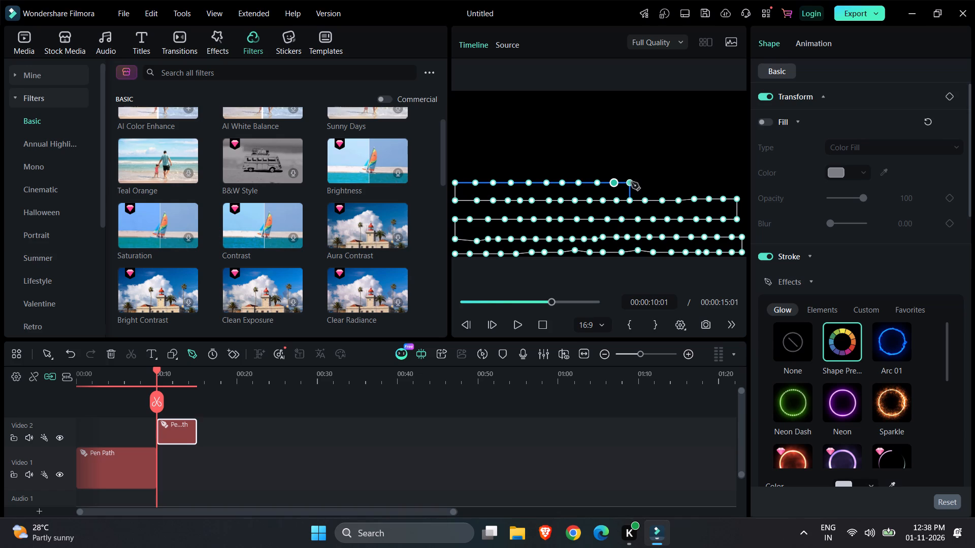
pyautogui.click(631, 182)
pyautogui.click(645, 183)
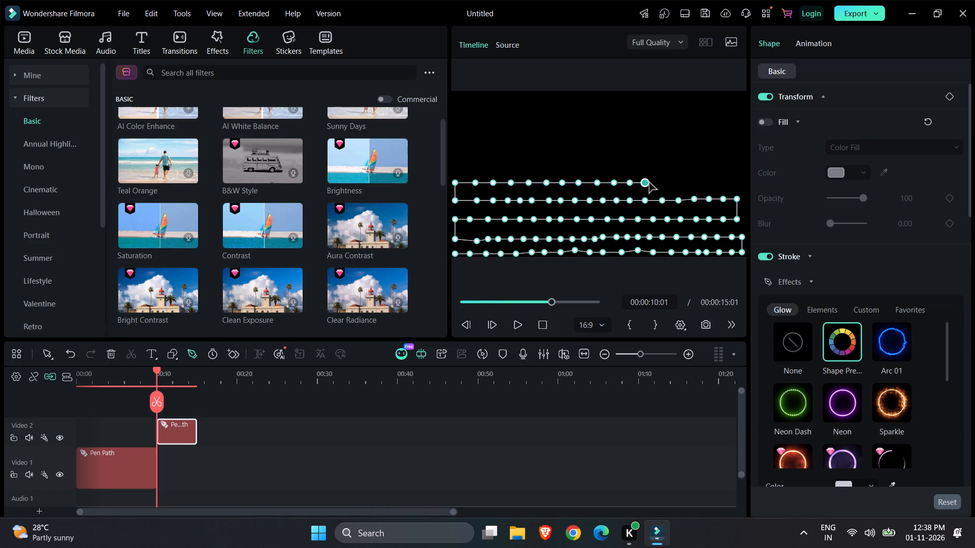
pyautogui.click(660, 183)
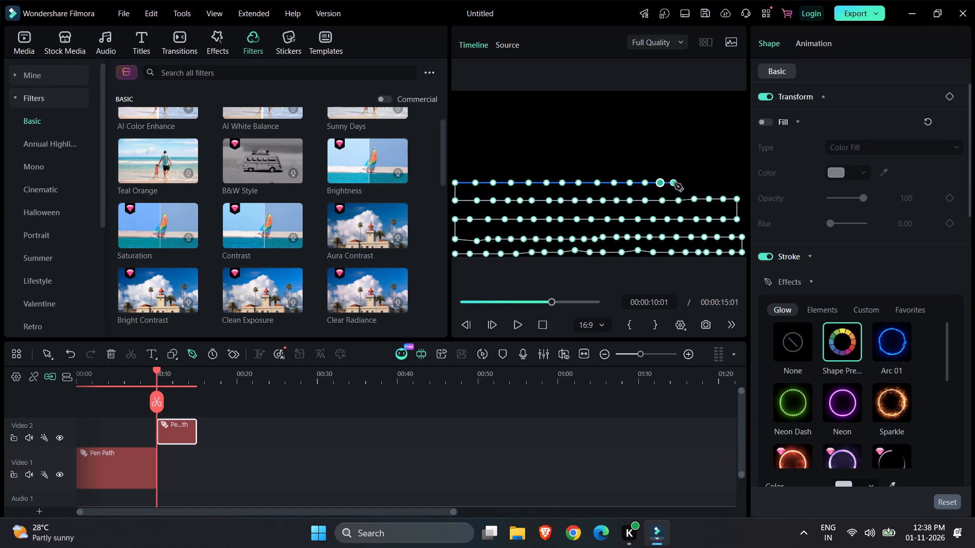
pyautogui.click(676, 183)
pyautogui.click(692, 182)
pyautogui.click(708, 182)
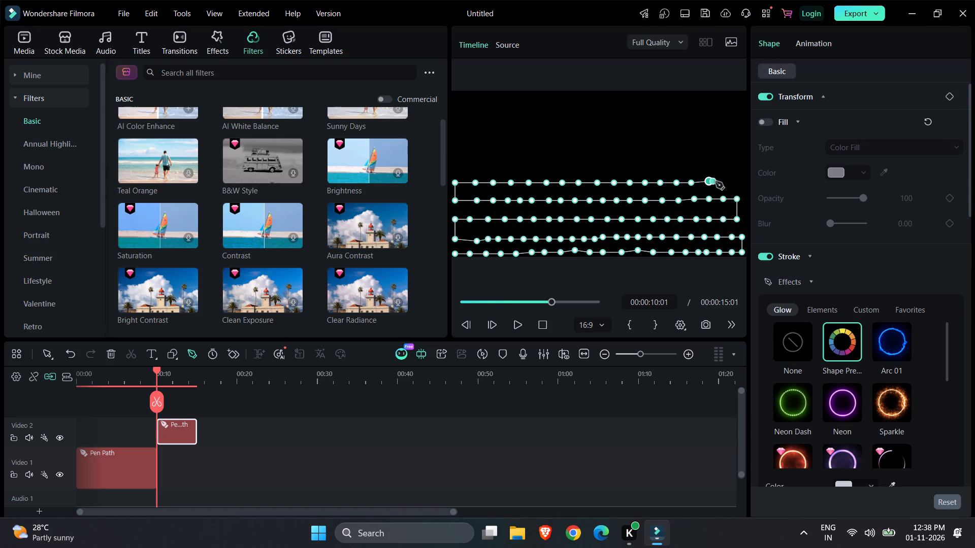
pyautogui.click(725, 182)
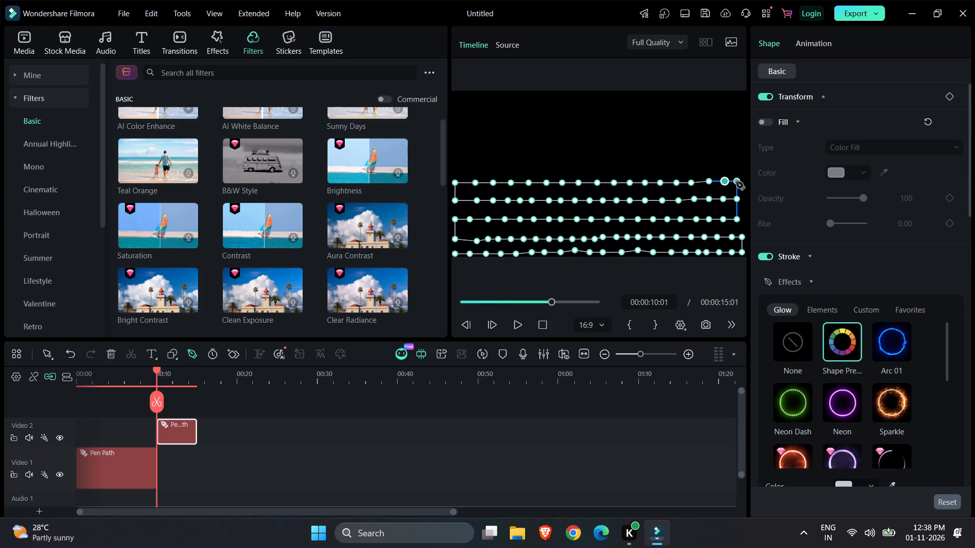
pyautogui.click(736, 182)
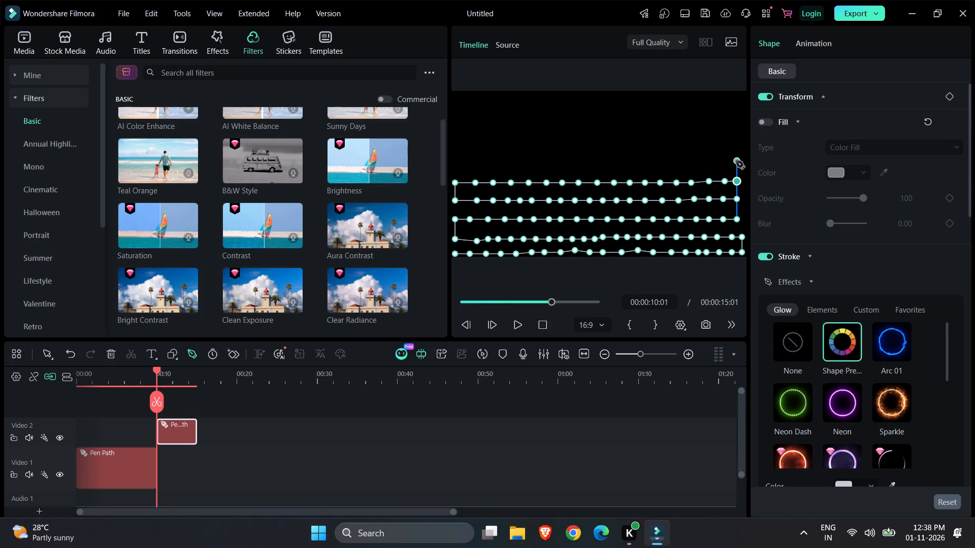
# Turn the path upward near the right edge and place a sixth row of closely spaced points back to mid-frame, above the fifth row.
pyautogui.click(736, 161)
pyautogui.click(723, 162)
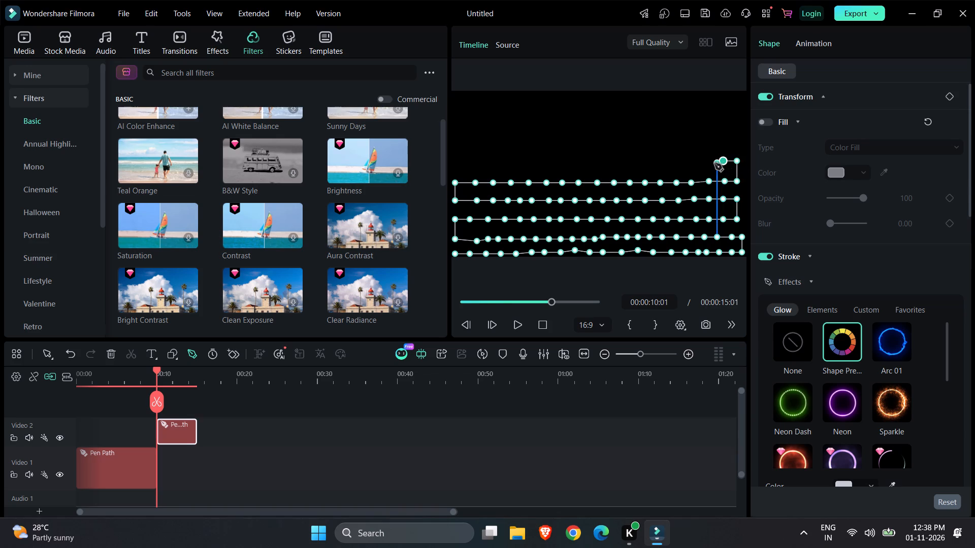
pyautogui.click(708, 161)
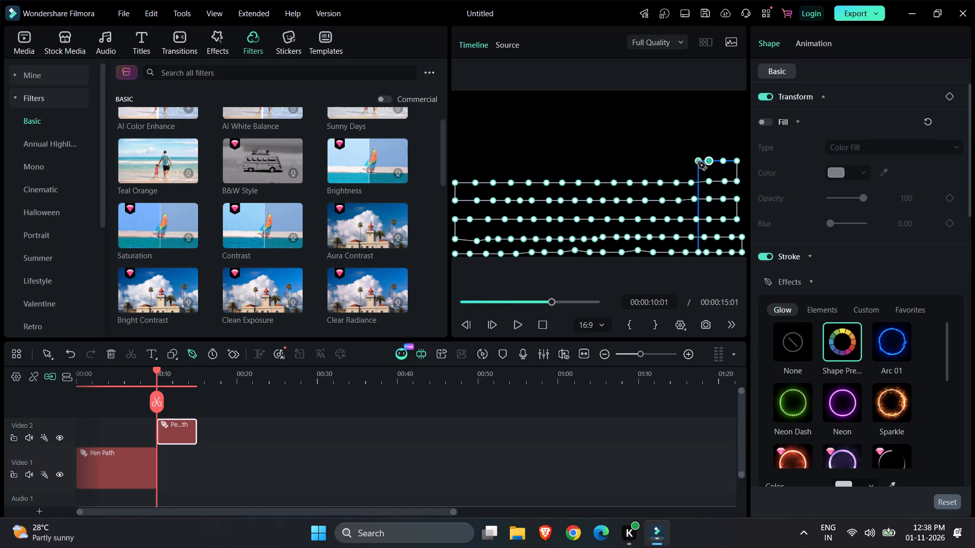
pyautogui.click(694, 162)
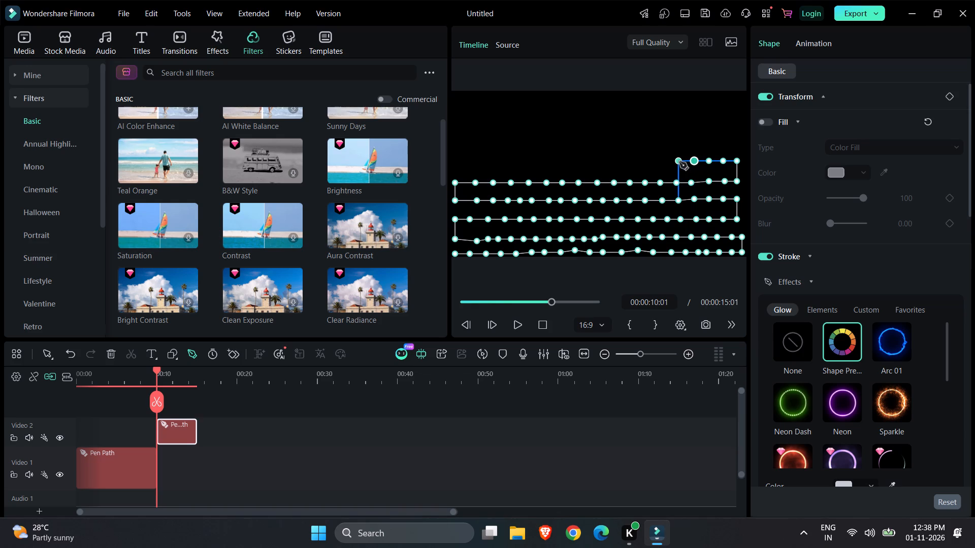
pyautogui.click(679, 162)
pyautogui.click(663, 160)
pyautogui.click(648, 161)
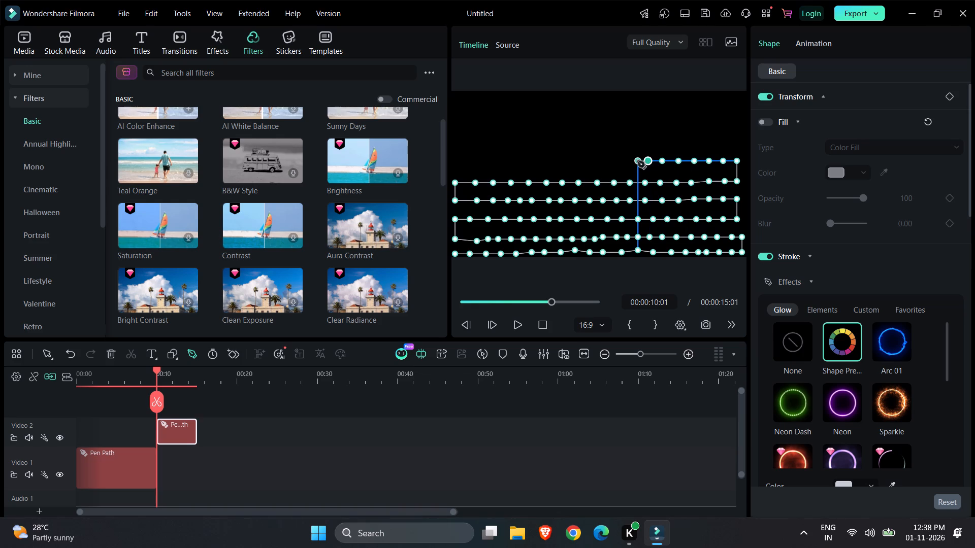
pyautogui.click(634, 161)
pyautogui.click(621, 161)
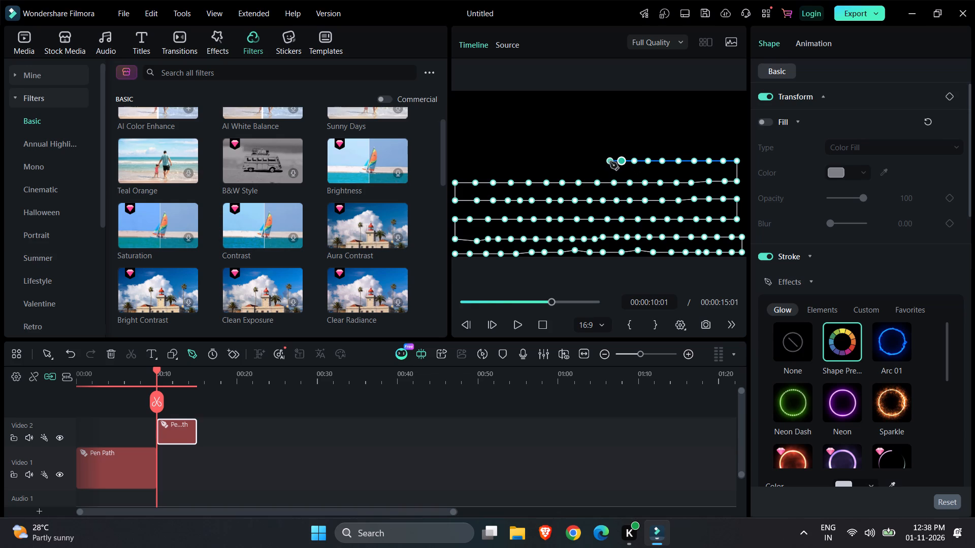
pyautogui.click(609, 162)
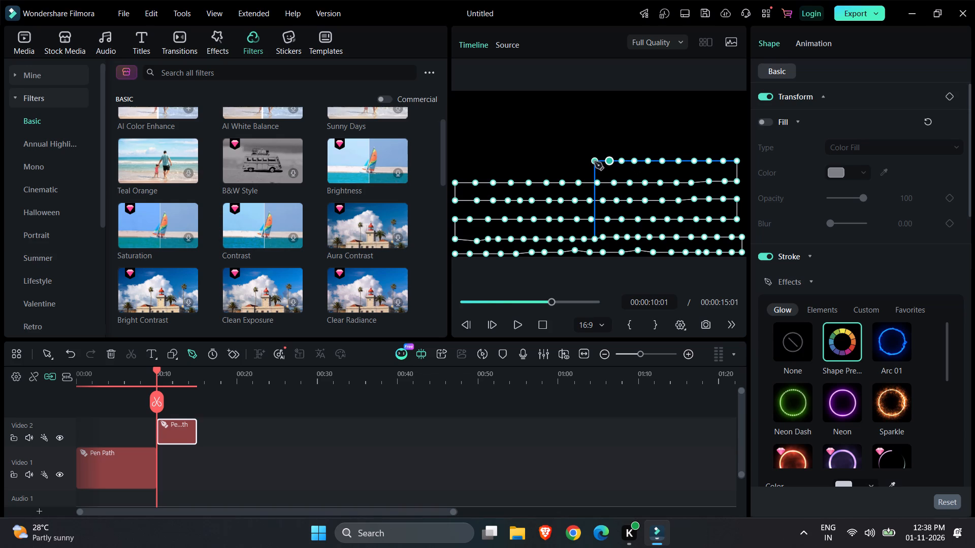
# Continue the path's sixth row with closely spaced points from mid-frame to the frame's left edge.
pyautogui.click(594, 162)
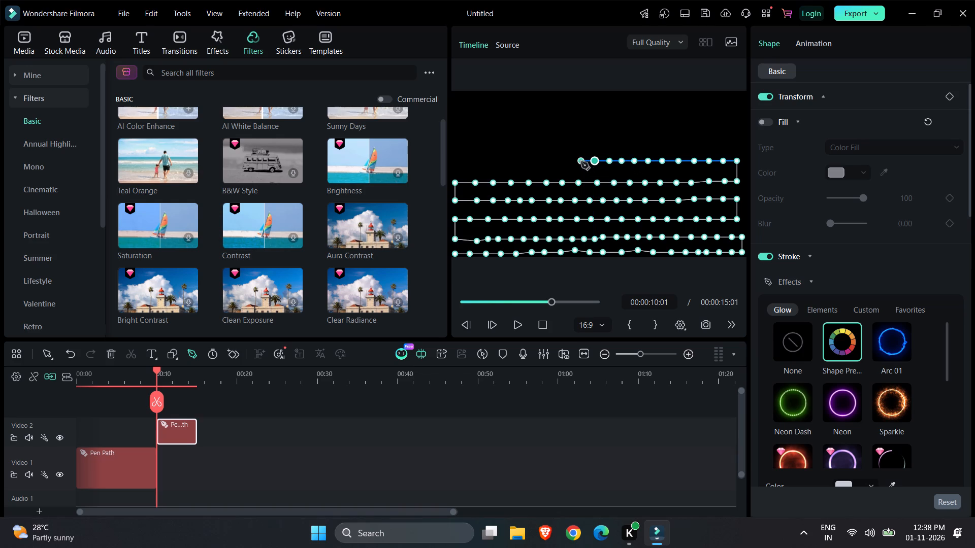
pyautogui.click(576, 160)
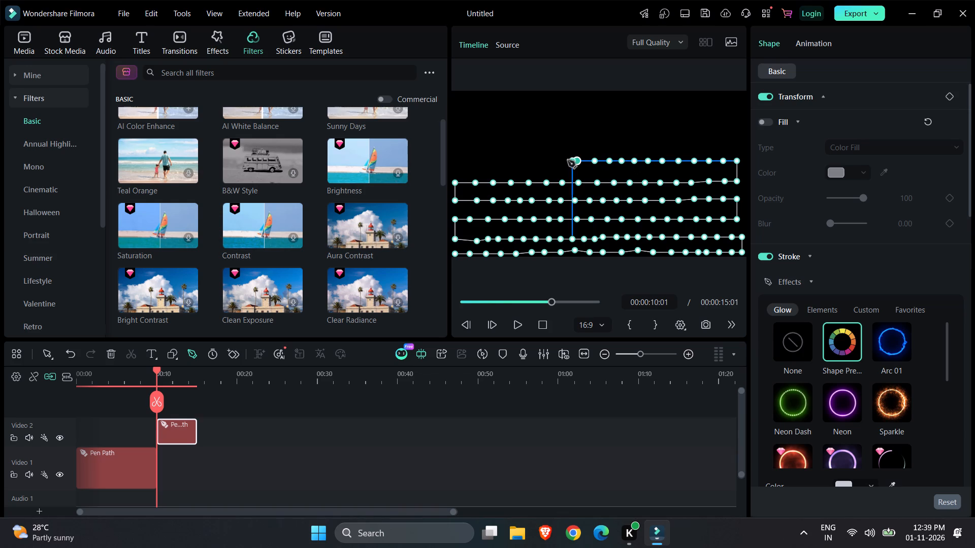
pyautogui.click(563, 161)
pyautogui.click(548, 161)
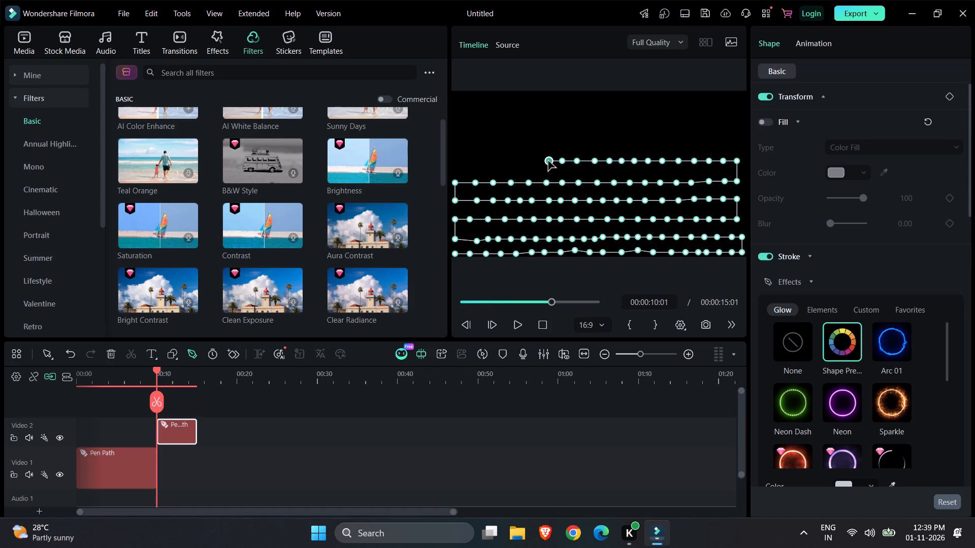
pyautogui.click(534, 162)
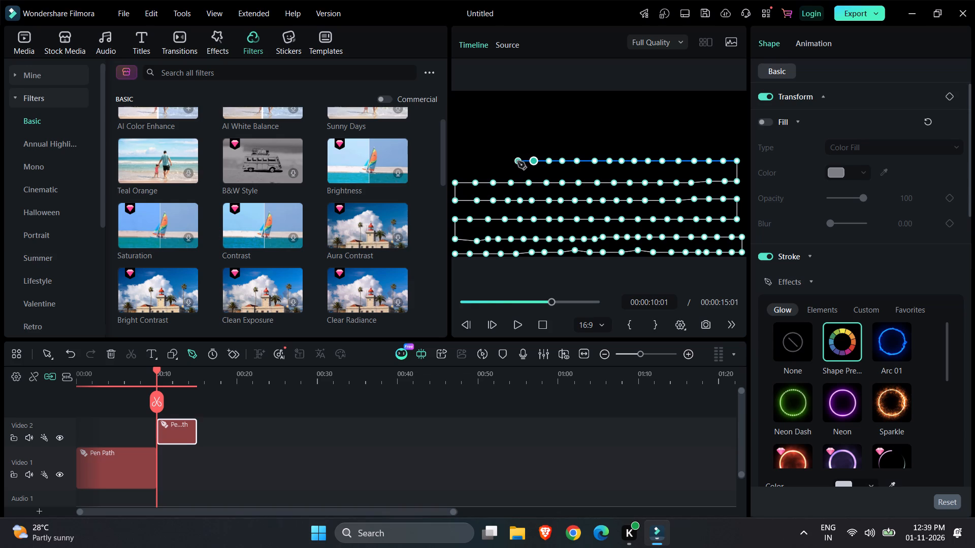
pyautogui.click(517, 161)
pyautogui.click(505, 161)
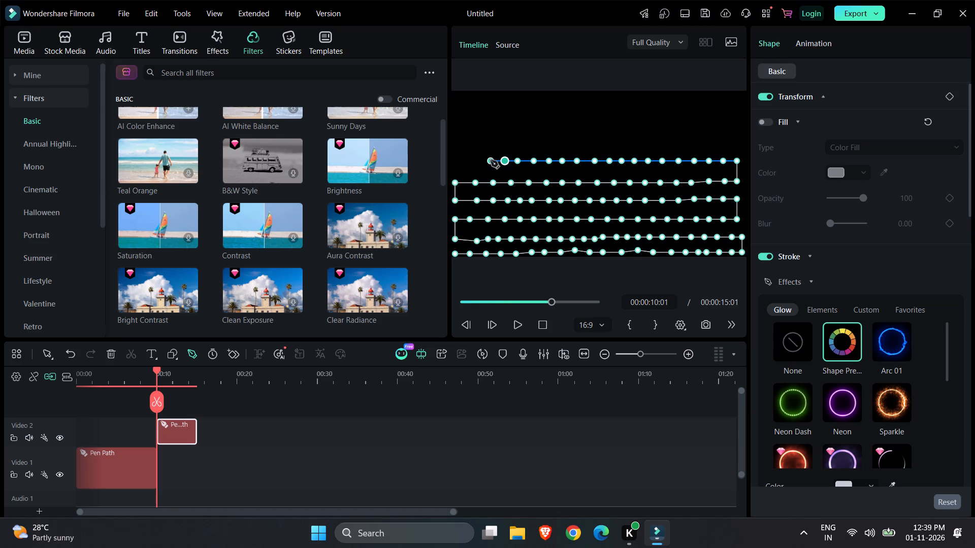
pyautogui.click(490, 160)
pyautogui.click(476, 161)
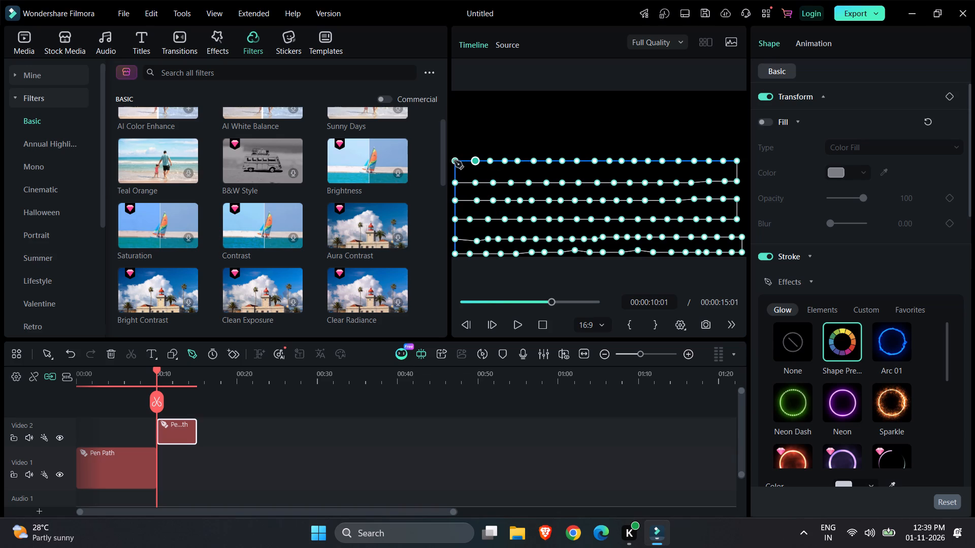
pyautogui.click(454, 161)
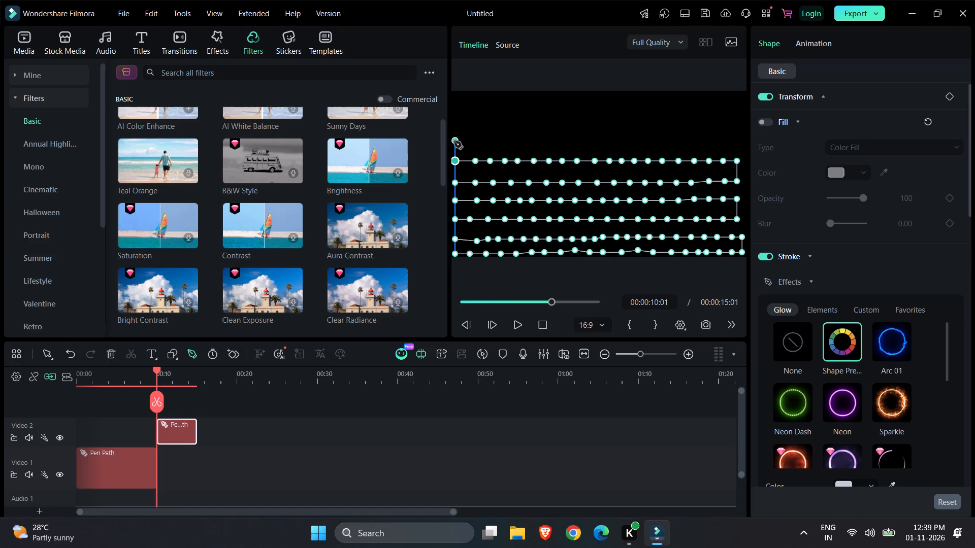
# Turn the path upward at the frame's left edge and place a seventh row of closely spaced points to mid-frame, above the sixth row.
pyautogui.click(454, 141)
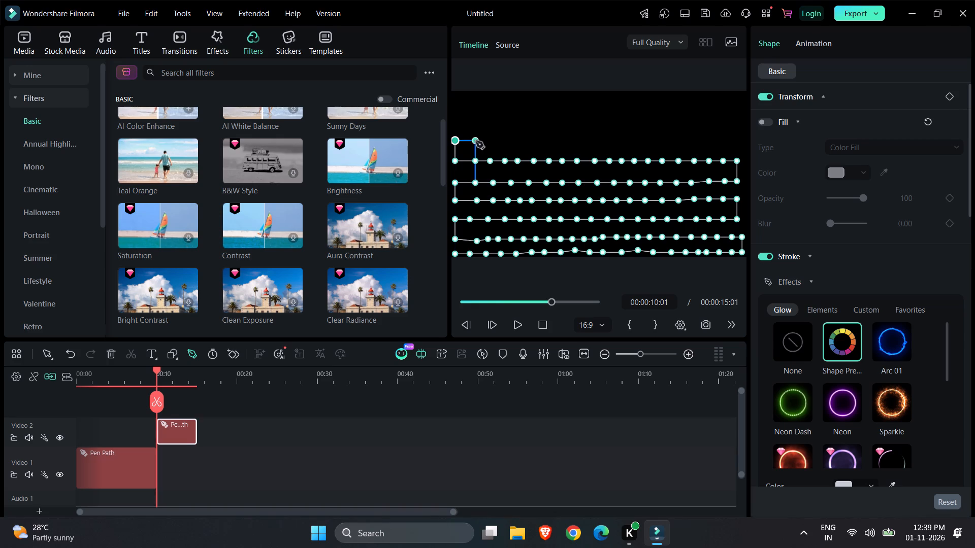
pyautogui.click(476, 142)
pyautogui.click(492, 141)
pyautogui.click(509, 141)
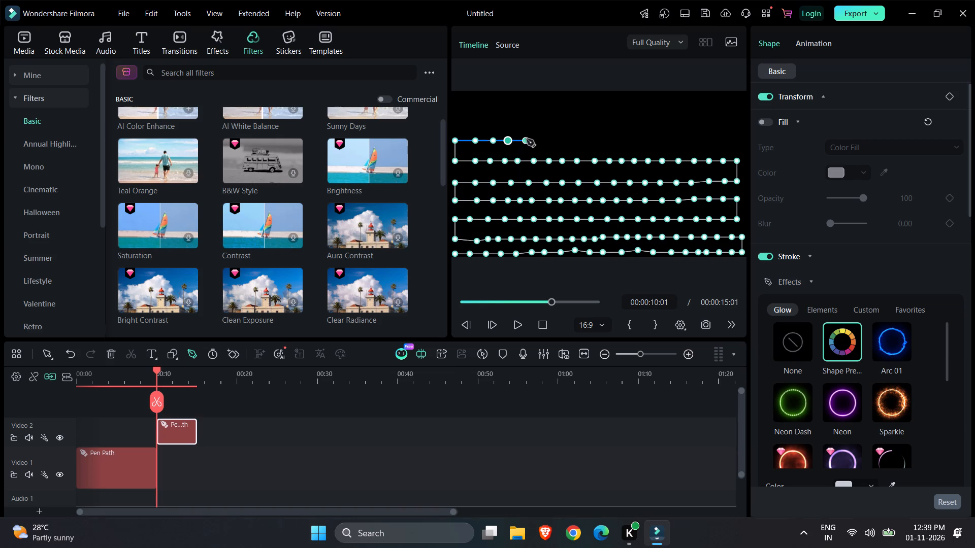
pyautogui.click(527, 139)
pyautogui.click(543, 139)
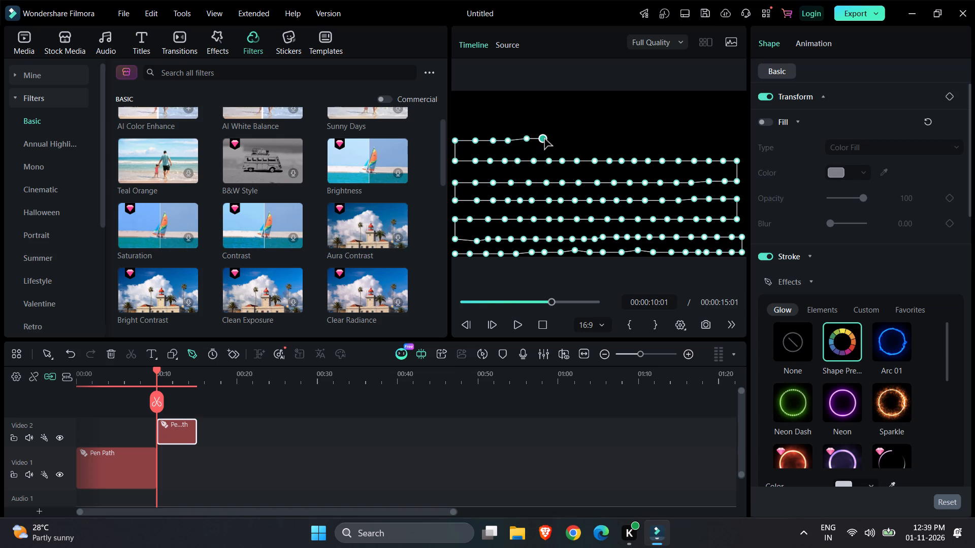
pyautogui.click(544, 139)
pyautogui.click(558, 140)
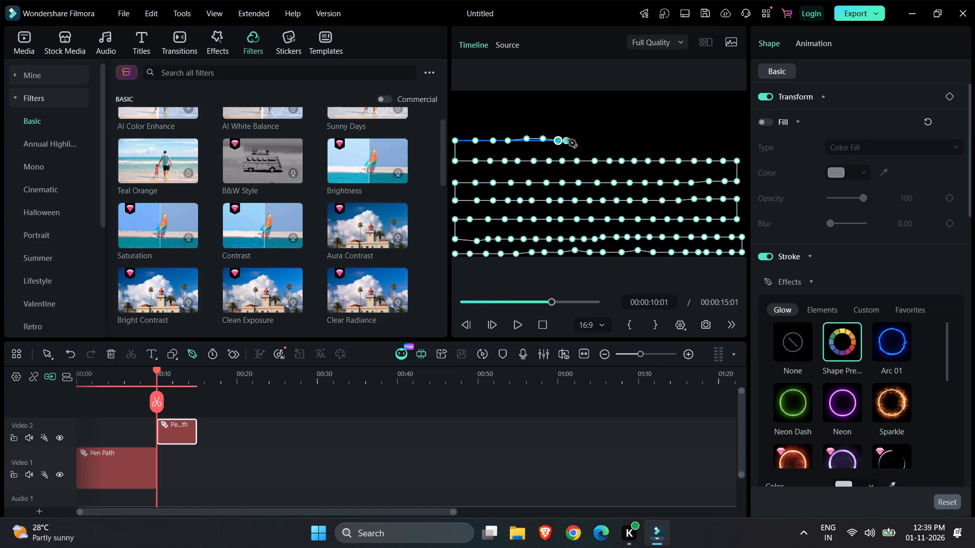
pyautogui.click(575, 140)
pyautogui.click(596, 140)
# Continue the path's seventh row with closely spaced points from mid-frame toward the frame's right edge.
pyautogui.click(612, 140)
pyautogui.click(625, 140)
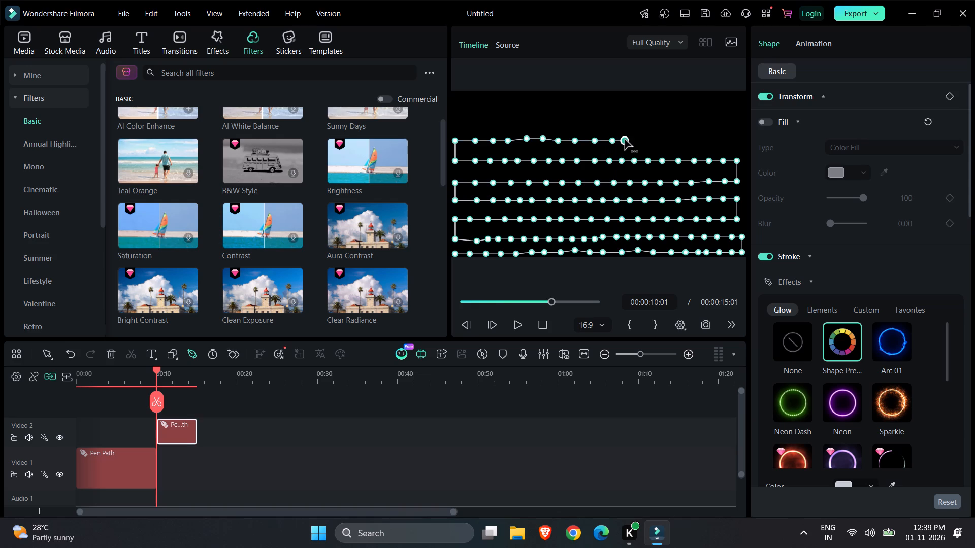
pyautogui.click(635, 140)
pyautogui.click(647, 140)
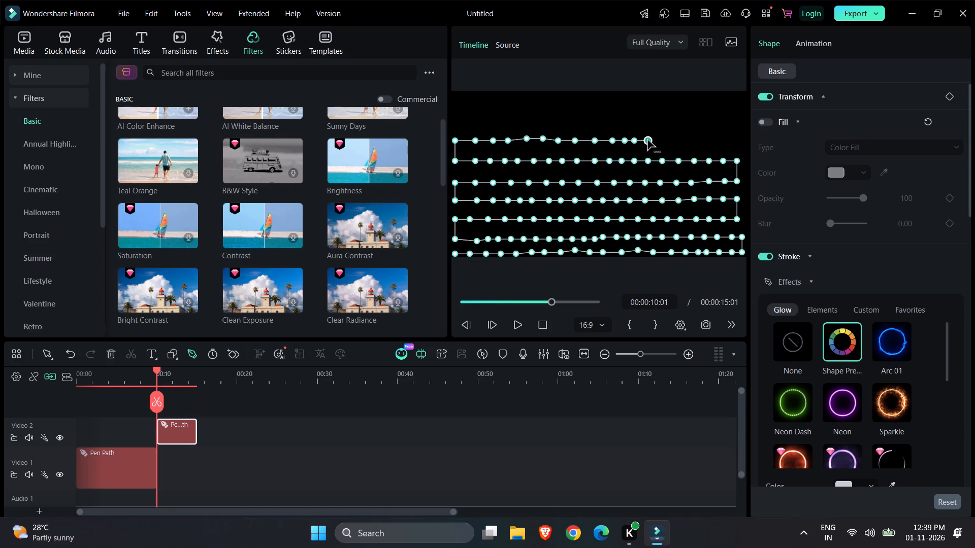
pyautogui.click(647, 140)
pyautogui.click(649, 140)
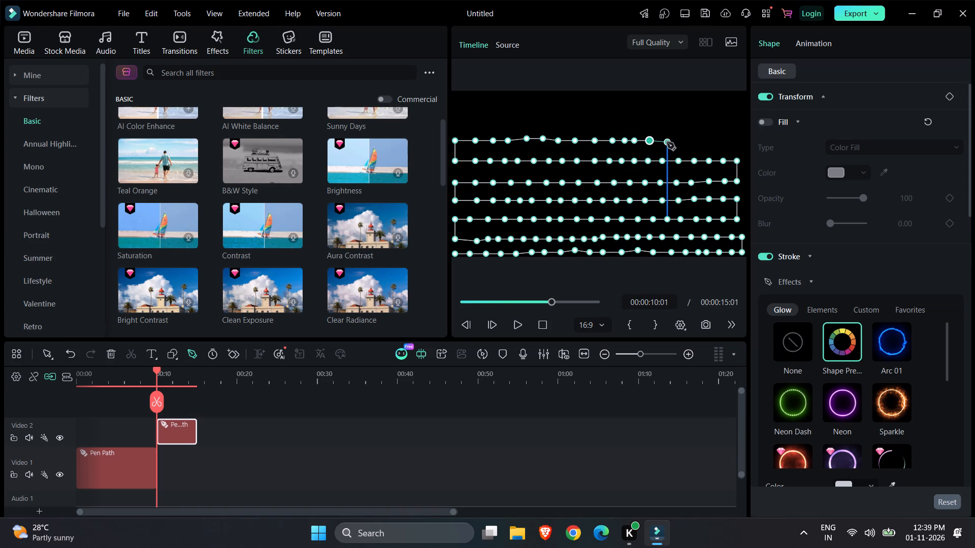
pyautogui.click(667, 142)
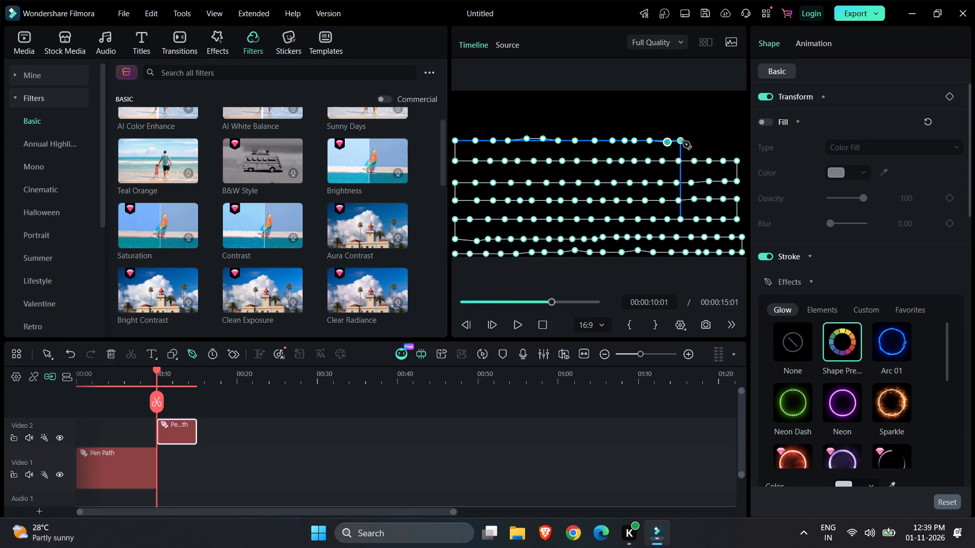
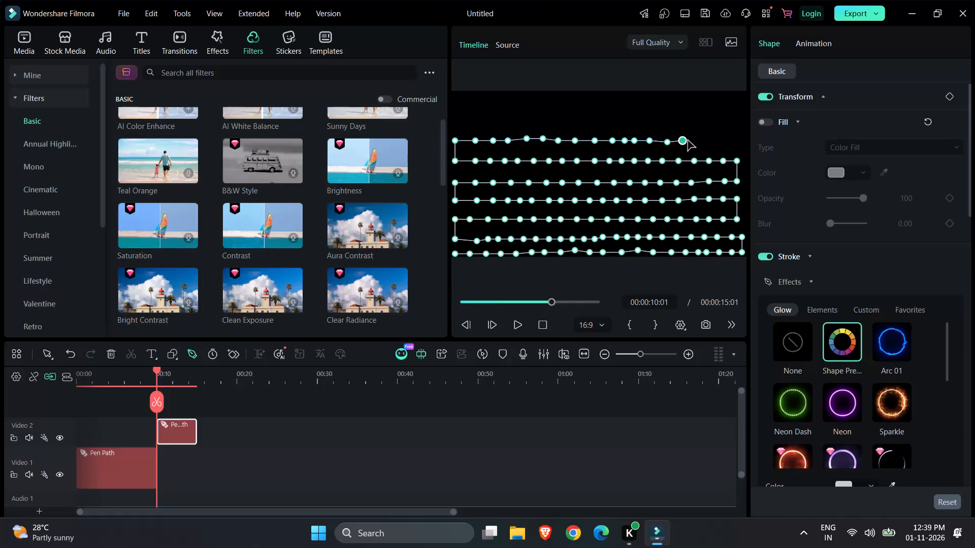
# Finish the path's seventh row with closely spaced points out to the frame's right edge.
pyautogui.click(696, 141)
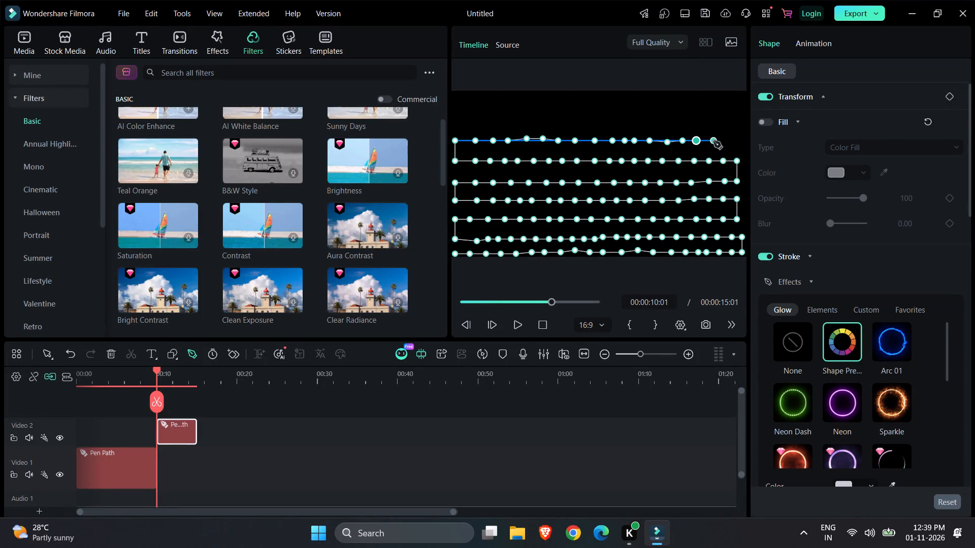
pyautogui.click(713, 141)
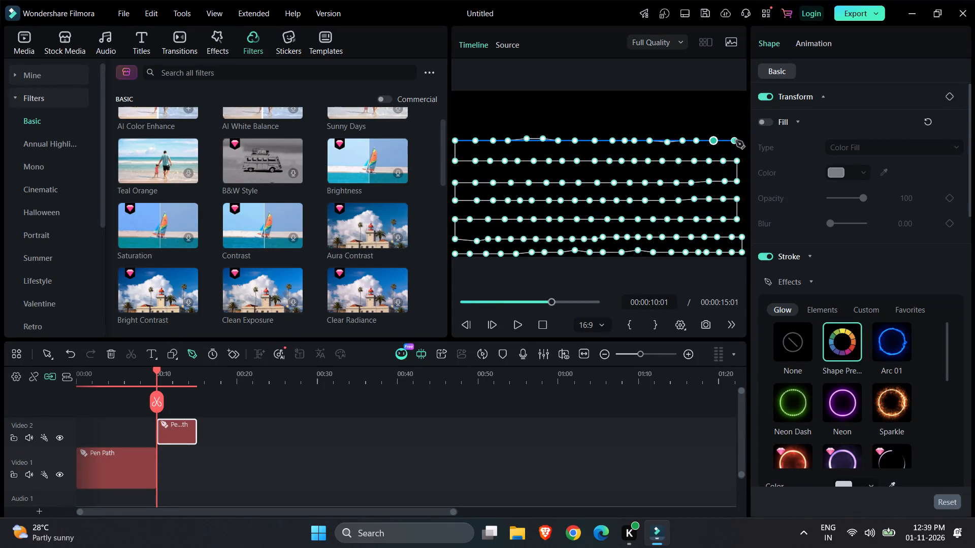
pyautogui.click(735, 141)
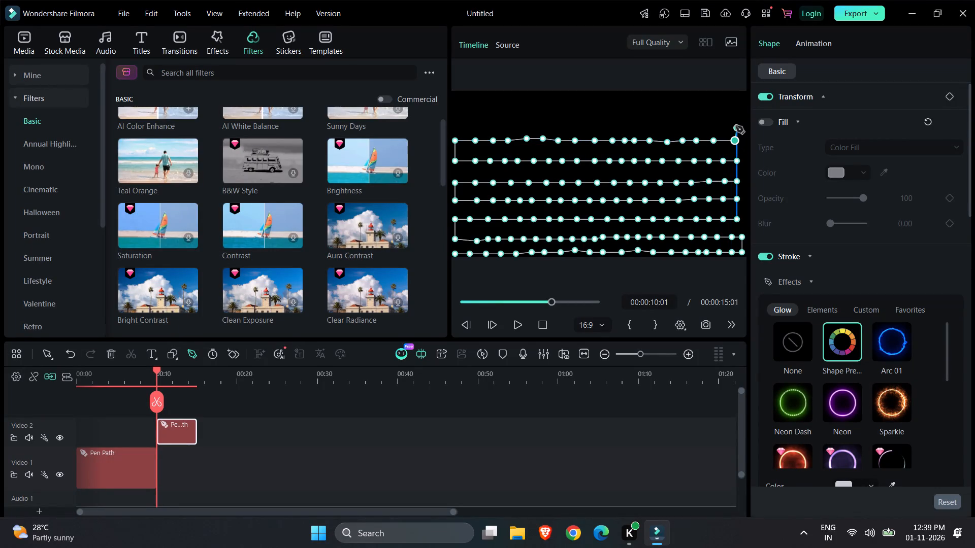
# Turn the path upward near the frame's right edge and place an eighth row of closely spaced points back to mid-frame, above the seventh row.
pyautogui.click(734, 121)
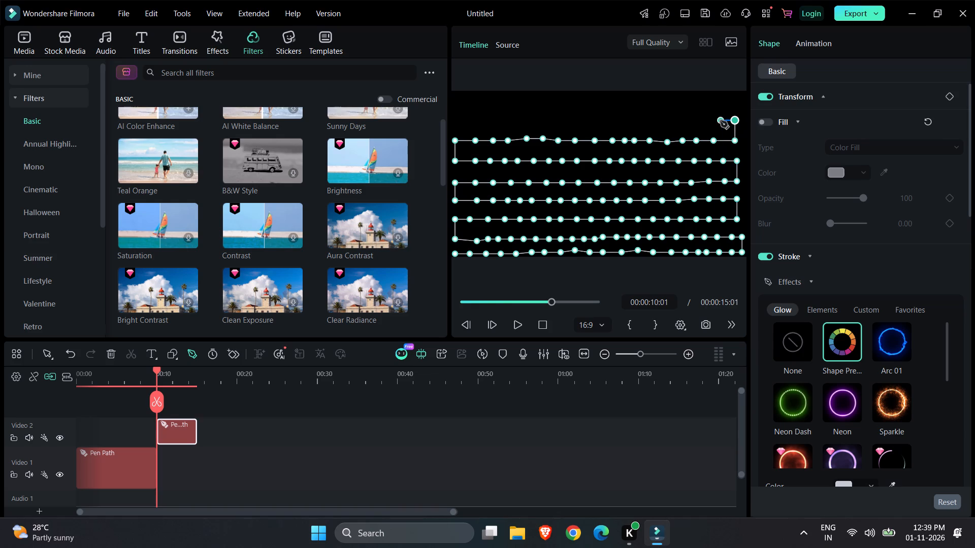
pyautogui.click(720, 121)
pyautogui.click(701, 121)
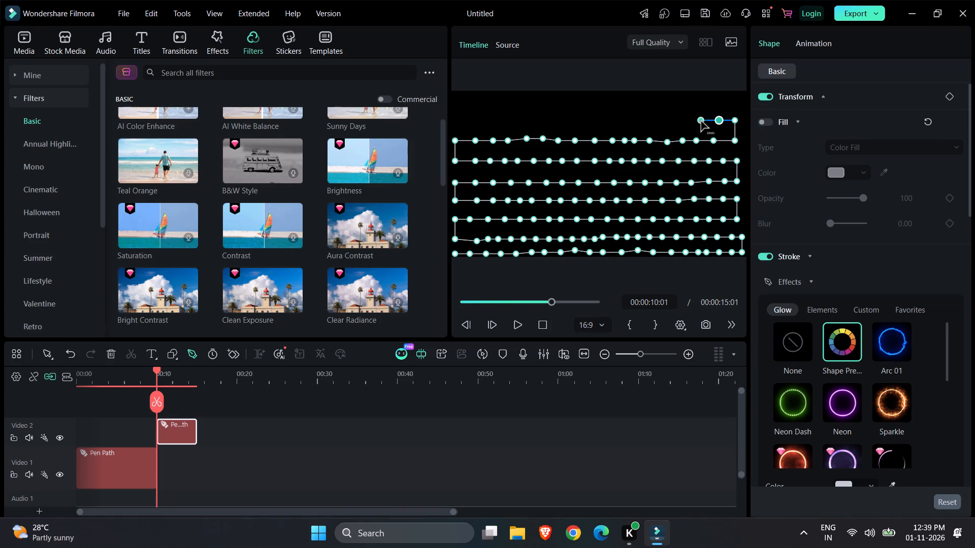
pyautogui.click(691, 122)
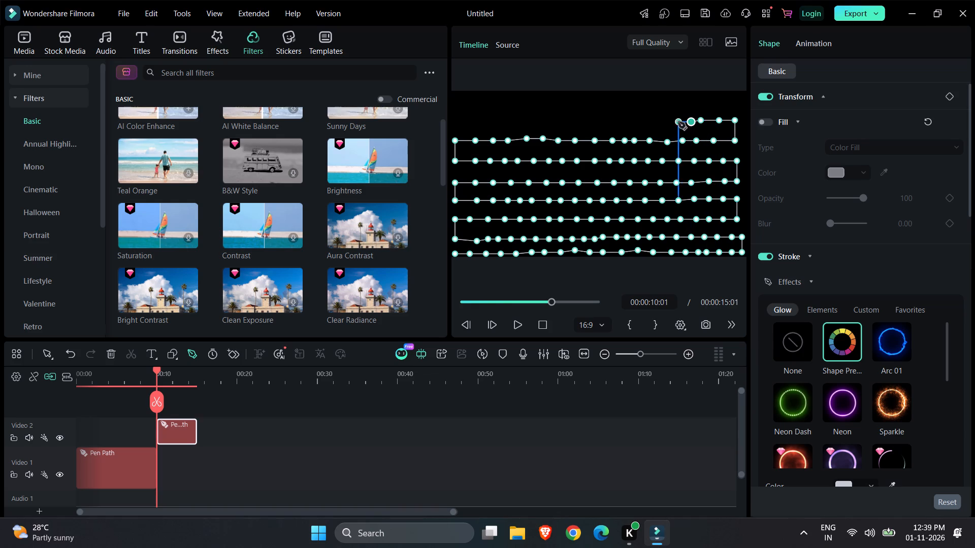
pyautogui.click(676, 122)
pyautogui.click(671, 122)
pyautogui.click(658, 122)
pyautogui.click(642, 121)
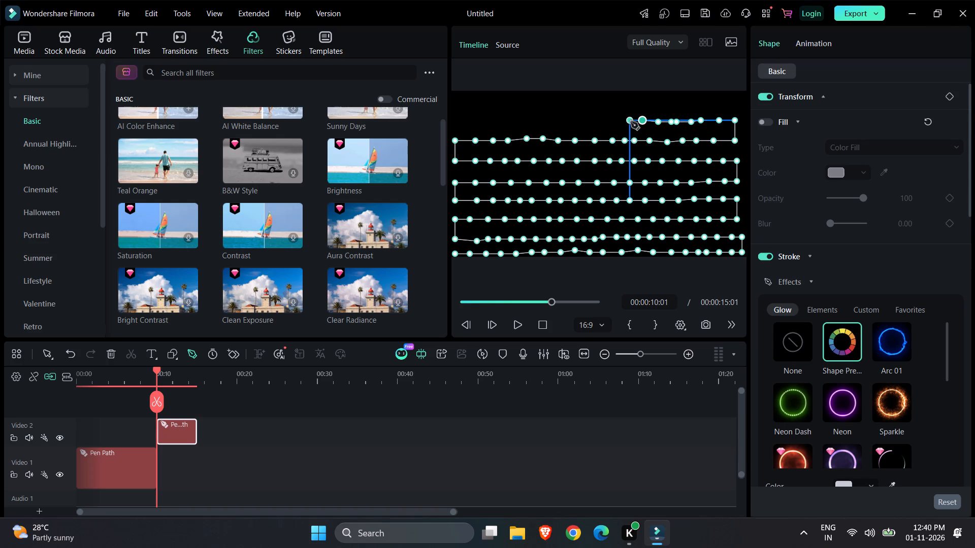
pyautogui.click(630, 123)
pyautogui.click(617, 123)
pyautogui.click(604, 123)
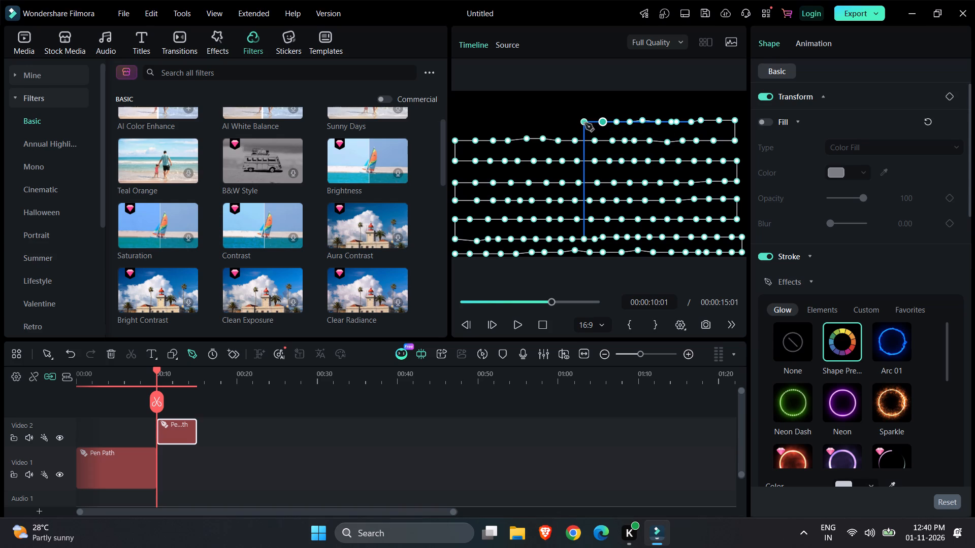
# Continue the path's eighth row with closely spaced points from mid-frame to the frame's left edge.
pyautogui.click(584, 123)
pyautogui.click(570, 122)
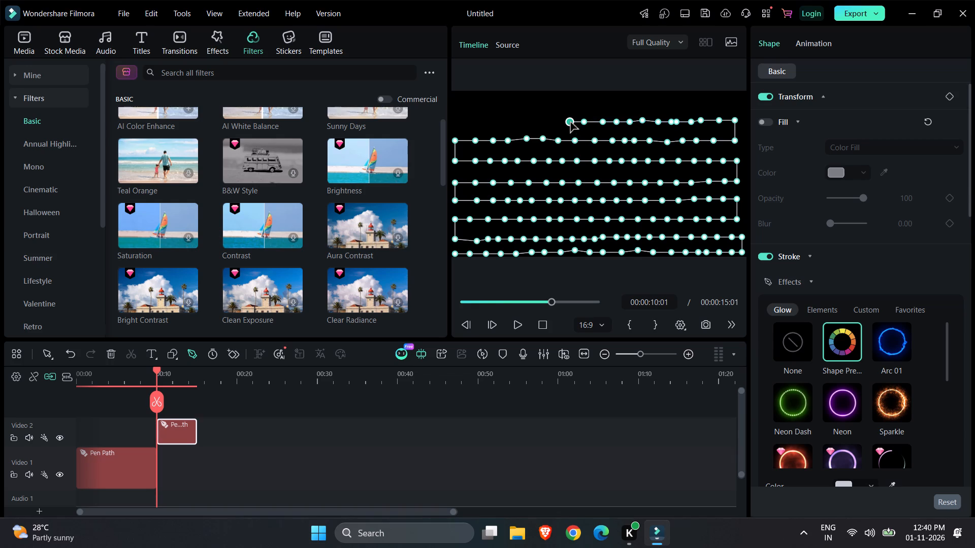
pyautogui.click(554, 122)
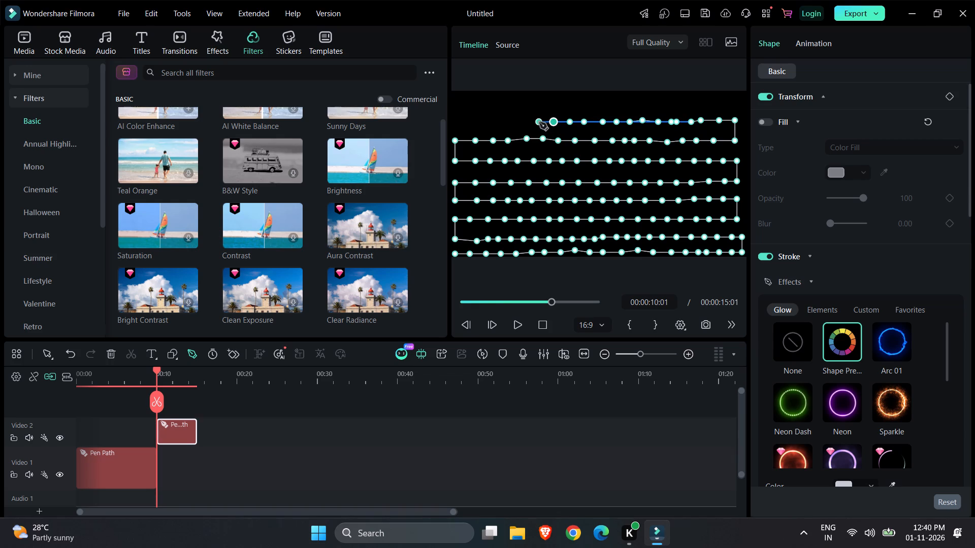
pyautogui.click(539, 122)
pyautogui.click(522, 122)
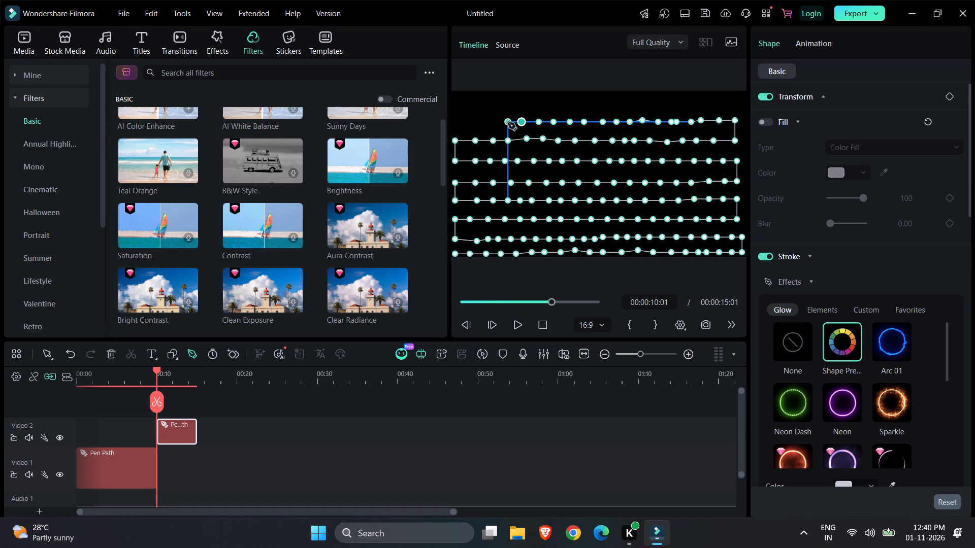
pyautogui.click(506, 122)
pyautogui.click(491, 120)
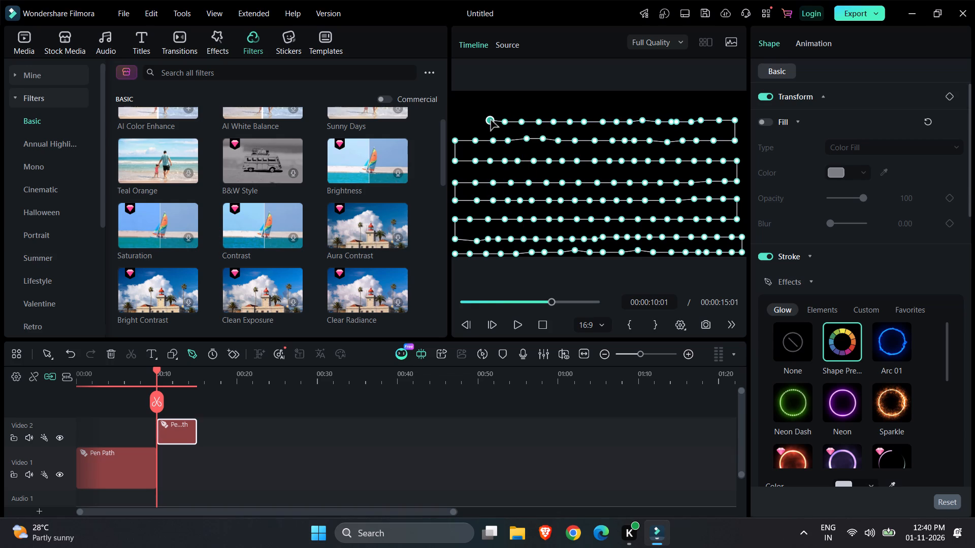
pyautogui.click(479, 121)
pyautogui.click(465, 122)
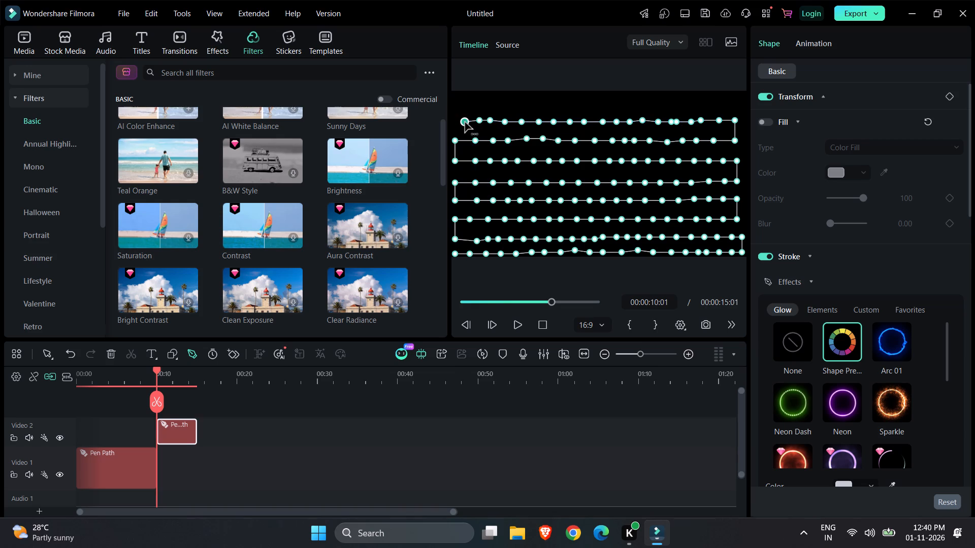
pyautogui.click(455, 123)
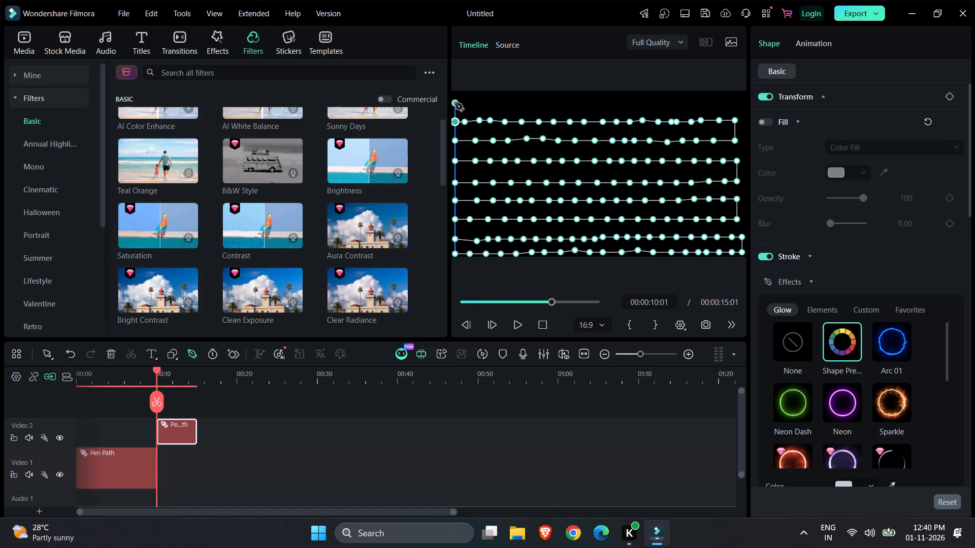
# Turn the path upward at the frame's left edge and place a ninth row of closely spaced points to mid-frame, above the eighth row.
pyautogui.click(455, 103)
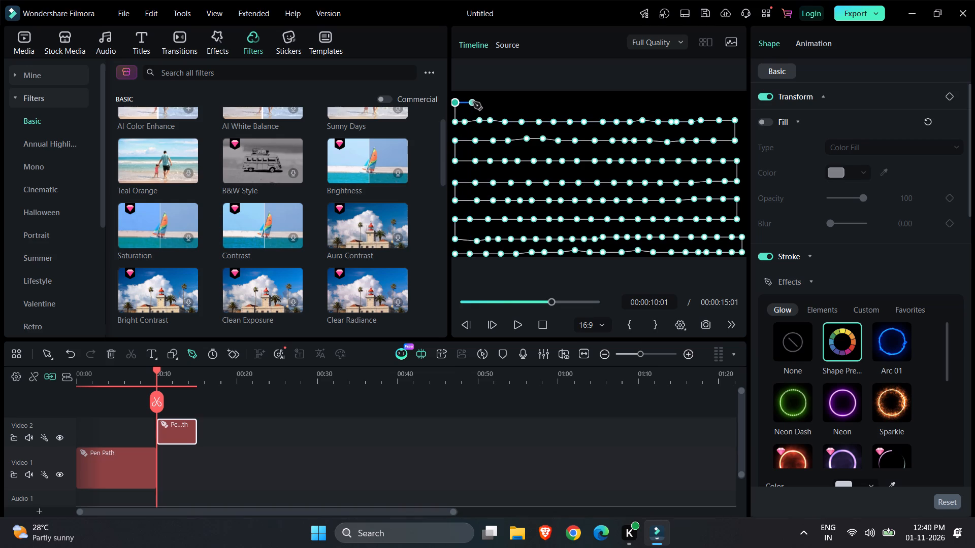
pyautogui.click(476, 102)
pyautogui.click(494, 101)
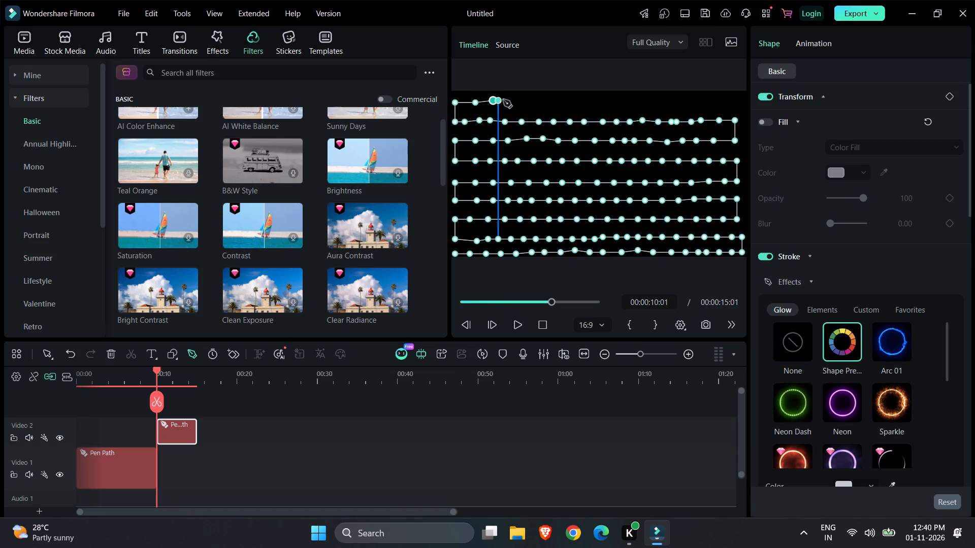
pyautogui.click(511, 101)
pyautogui.click(521, 101)
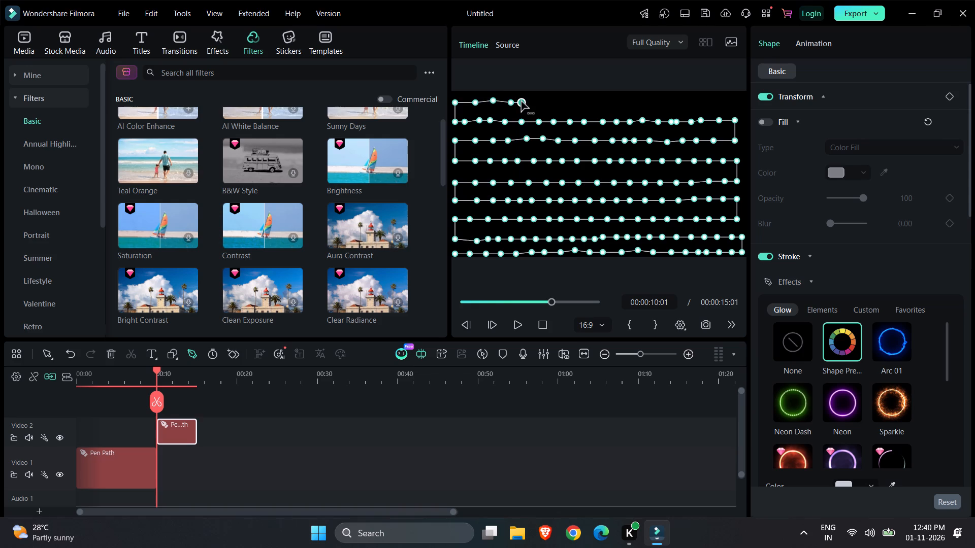
pyautogui.click(532, 102)
pyautogui.click(542, 102)
pyautogui.click(558, 102)
pyautogui.click(569, 102)
pyautogui.click(586, 103)
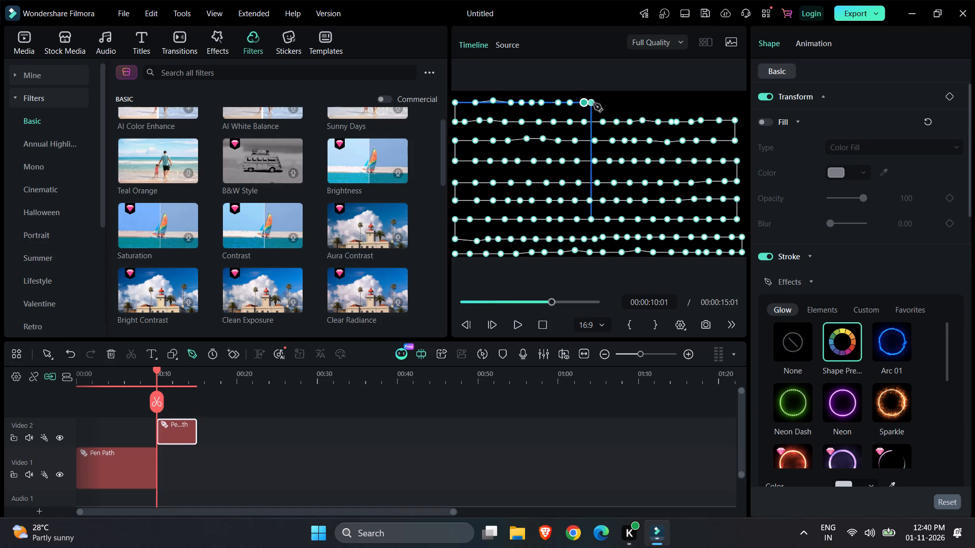
# Continue the ninth row with closely spaced points from mid-frame to near the frame's right edge and end the pen path.
pyautogui.click(604, 104)
pyautogui.click(622, 104)
pyautogui.click(636, 103)
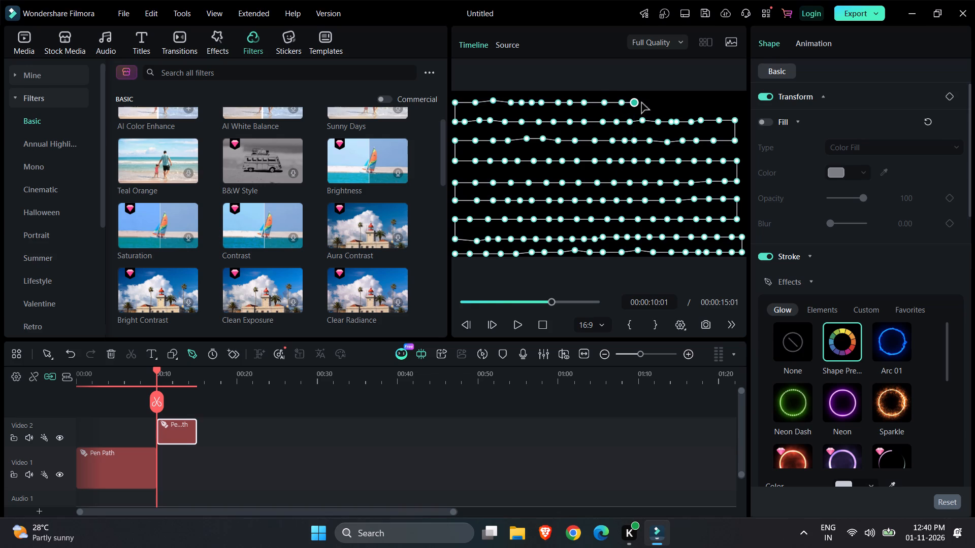
pyautogui.click(653, 103)
pyautogui.click(668, 103)
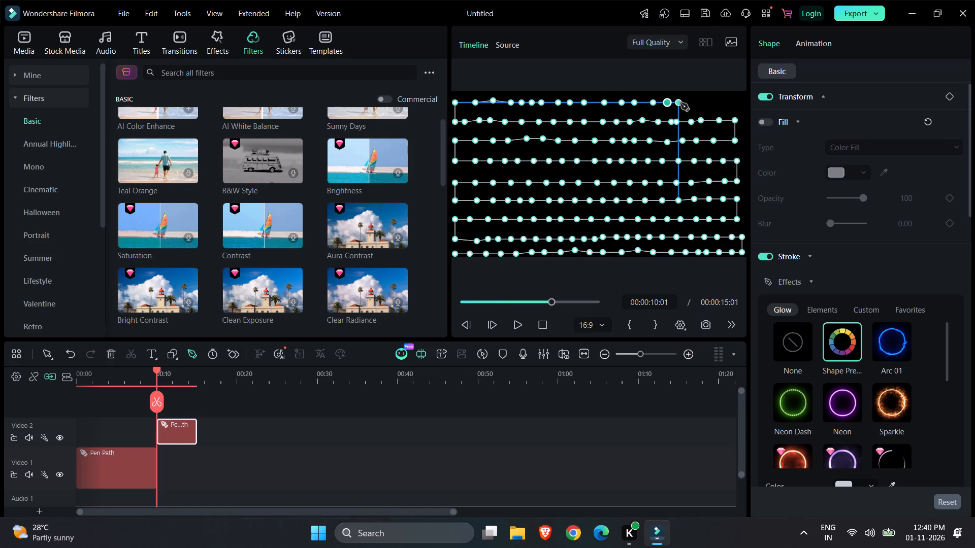
pyautogui.moveTo(681, 103); pyautogui.dragTo(697, 102)
pyautogui.click(697, 102)
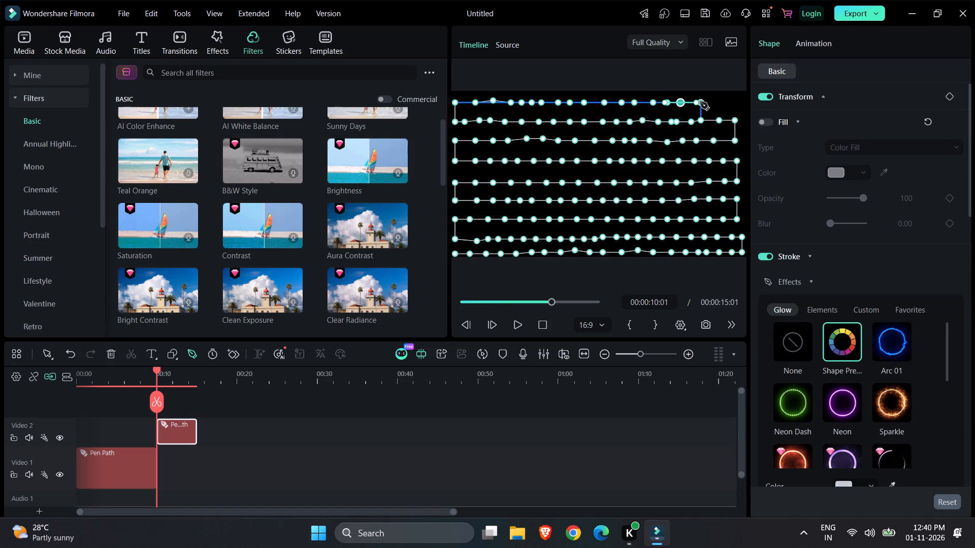
pyautogui.click(700, 102)
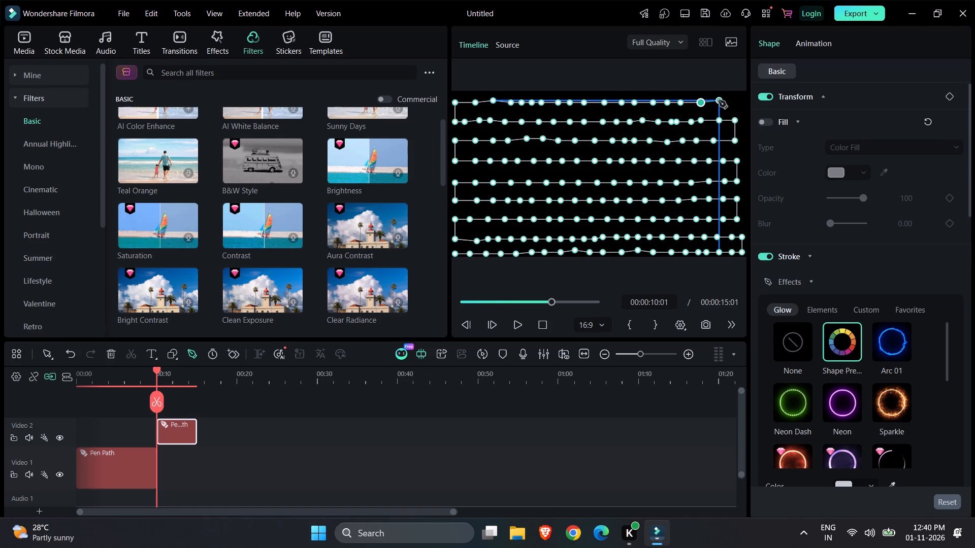
pyautogui.click(719, 102)
pyautogui.click(735, 102)
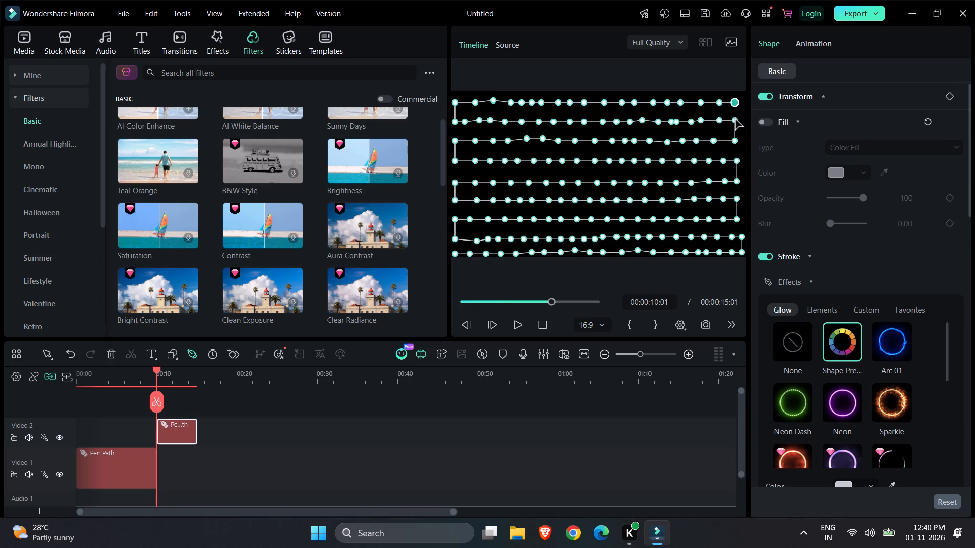
pyautogui.click(735, 120)
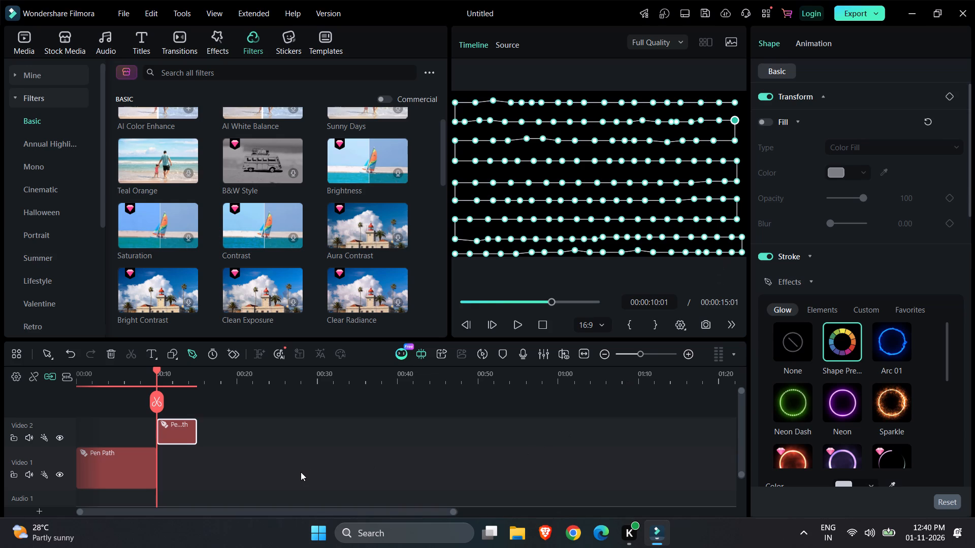
pyautogui.click(301, 472)
# Apply the Neon Dash glow effect to the stroke of the new nine-row pen path.
pyautogui.scroll(-1, 266, 238)
pyautogui.scroll(1, 266, 238)
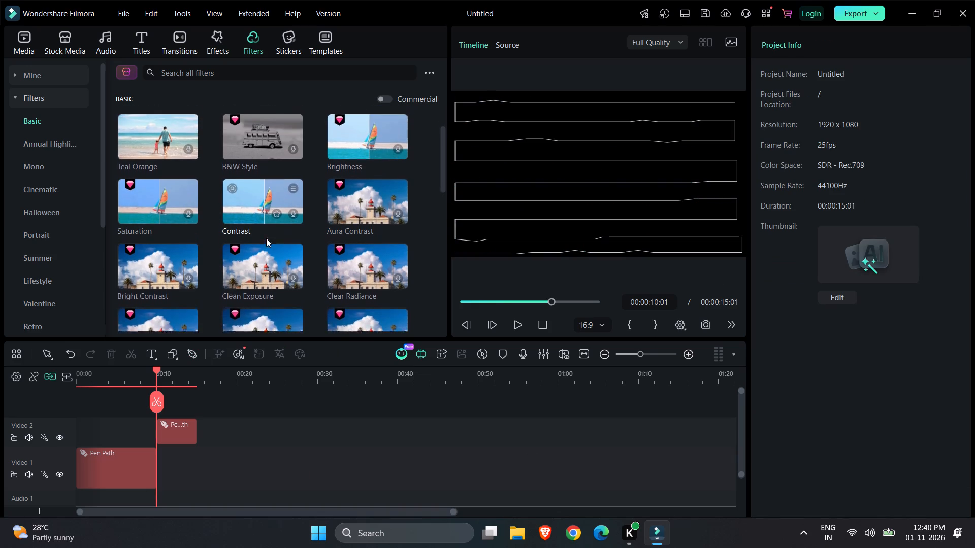
pyautogui.scroll(1, 266, 238)
pyautogui.click(517, 163)
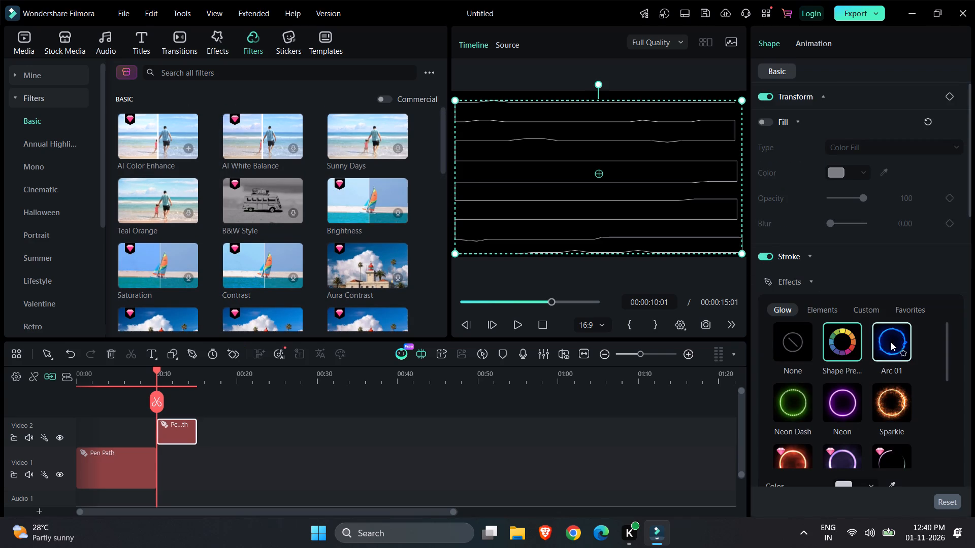
pyautogui.click(798, 403)
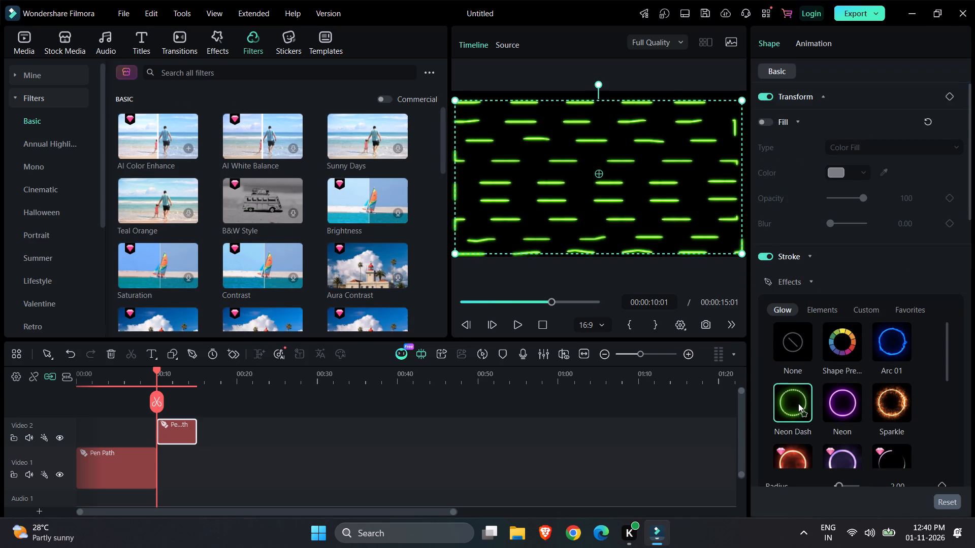
# Extend the Pen Path clip on Video 2 so that it ends at about 00:00:19:00.
pyautogui.click(572, 419)
pyautogui.click(185, 434)
pyautogui.moveTo(194, 430); pyautogui.dragTo(226, 429)
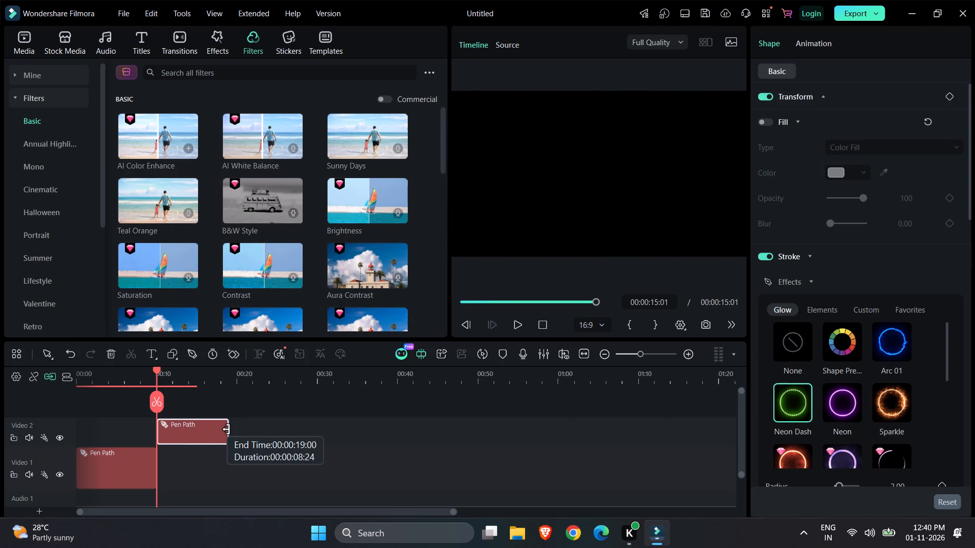
# Extend the Pen Path clip on Video 2 so that it ends at 00:00:20:00, and move the playhead to its end.
pyautogui.moveTo(226, 429); pyautogui.dragTo(233, 429)
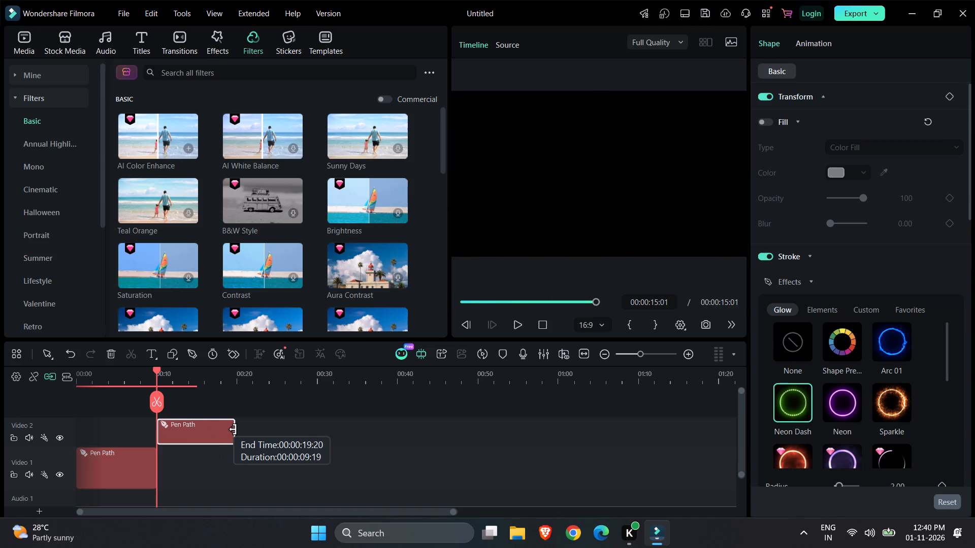
pyautogui.moveTo(233, 429); pyautogui.dragTo(235, 429)
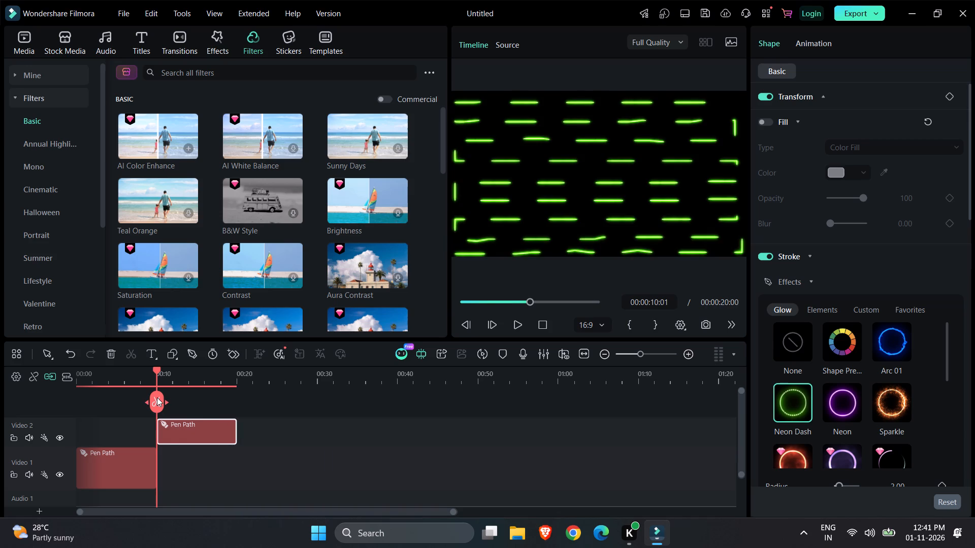
pyautogui.moveTo(157, 397); pyautogui.dragTo(249, 399)
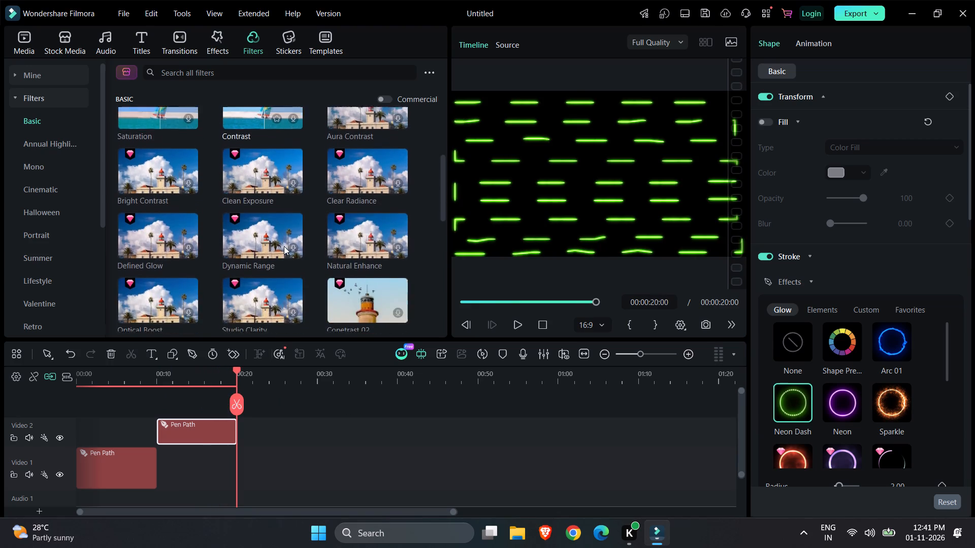
# Look through the Basic, Annual Highlights, Mono and Cinematic categories of the filter library.
pyautogui.scroll(2, 284, 246)
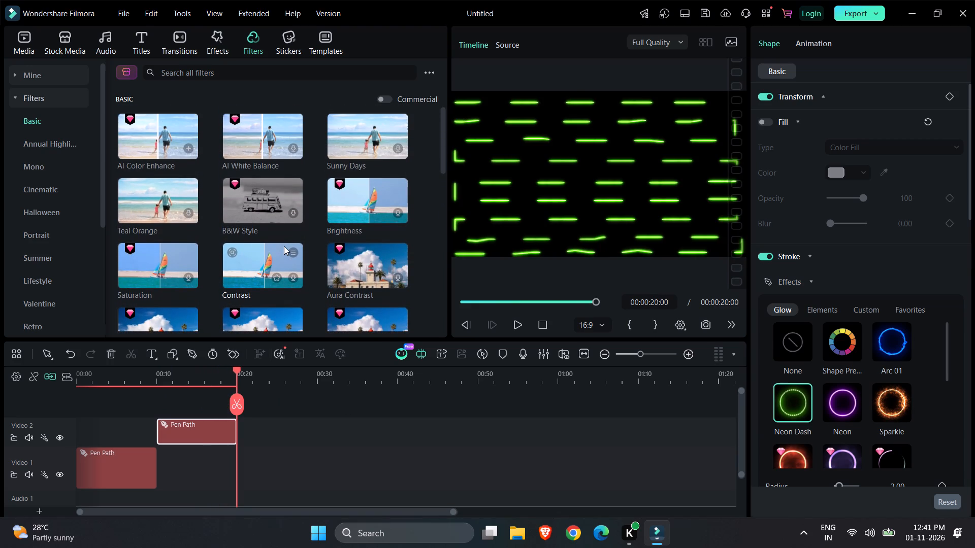
pyautogui.scroll(3, 284, 246)
pyautogui.click(50, 138)
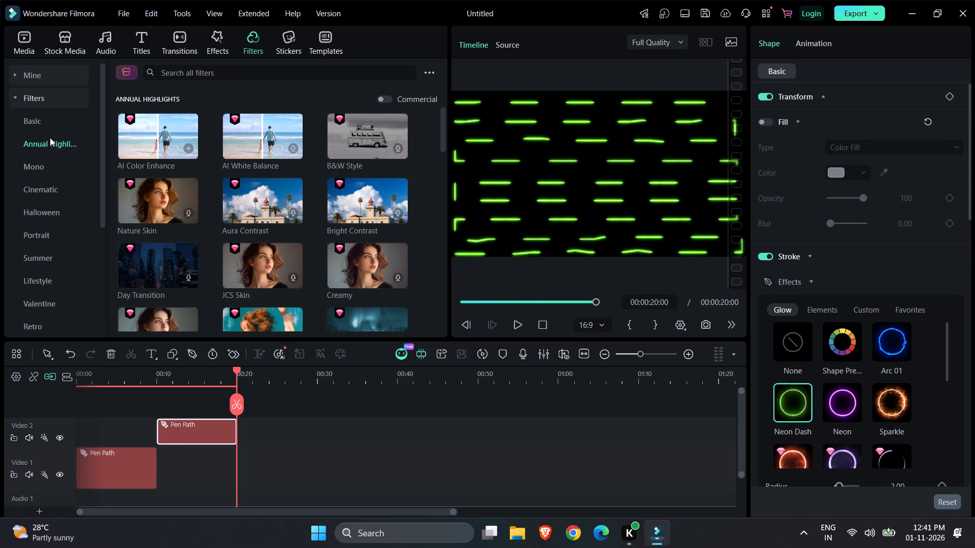
pyautogui.scroll(2, 221, 161)
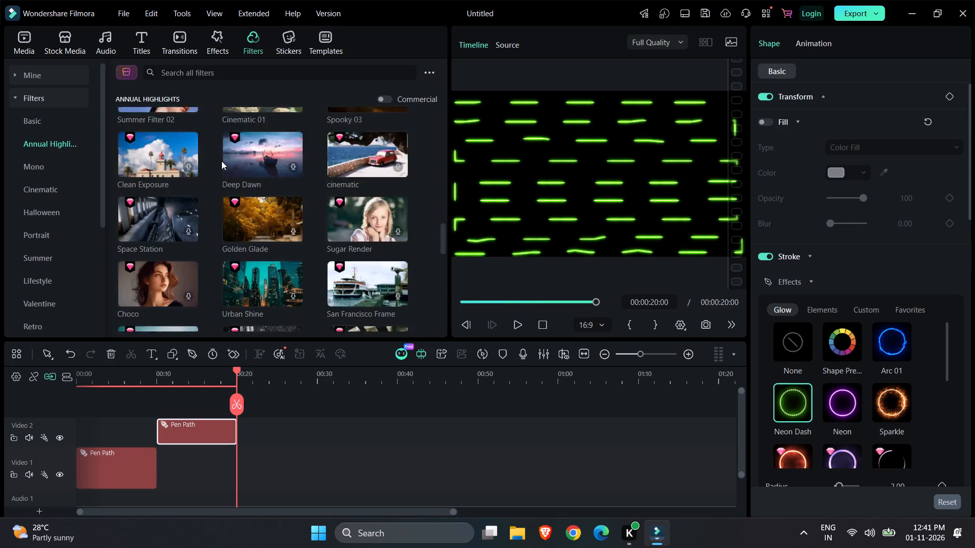
pyautogui.scroll(1, 221, 161)
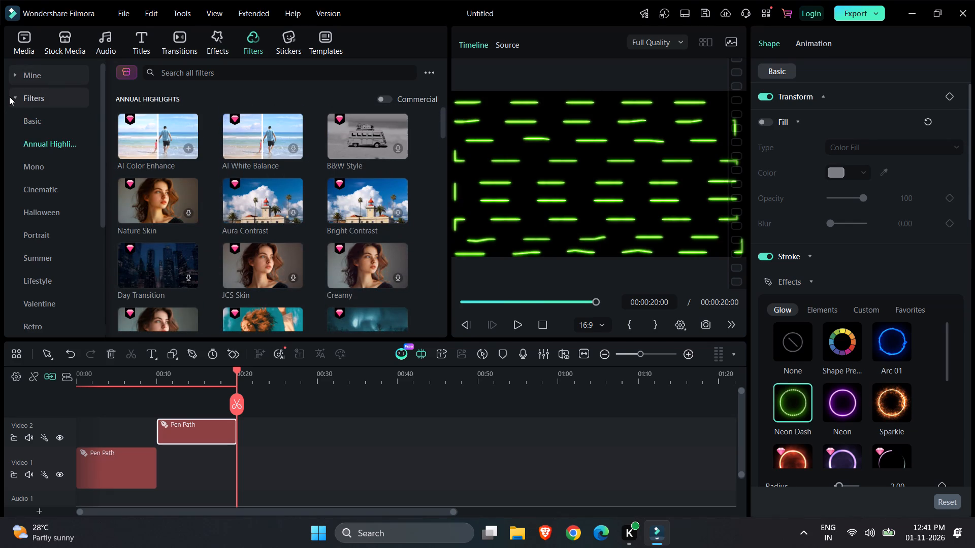
pyautogui.click(10, 96)
pyautogui.click(18, 96)
pyautogui.click(35, 116)
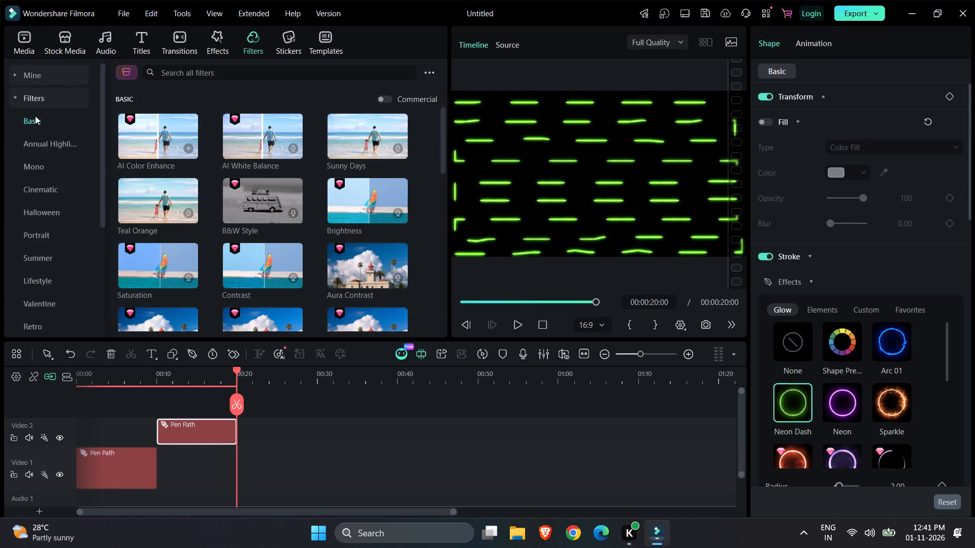
pyautogui.scroll(4, 210, 148)
pyautogui.scroll(-1, 210, 148)
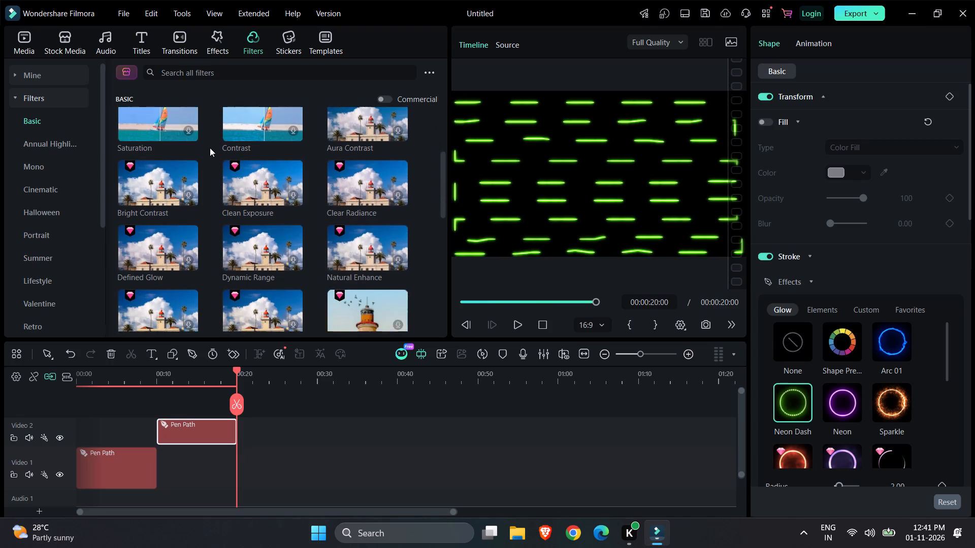
pyautogui.scroll(-2, 210, 147)
pyautogui.scroll(1, 210, 147)
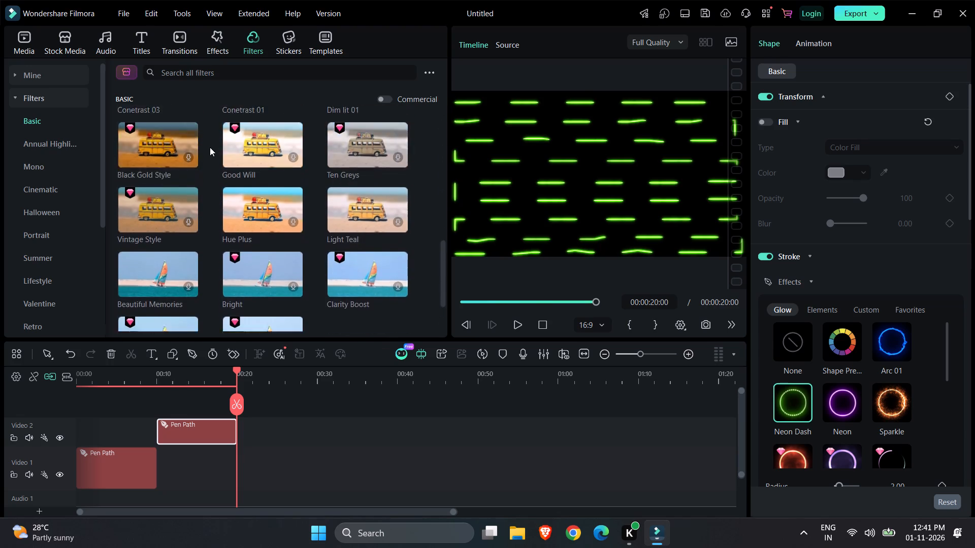
pyautogui.scroll(3, 210, 147)
pyautogui.click(54, 146)
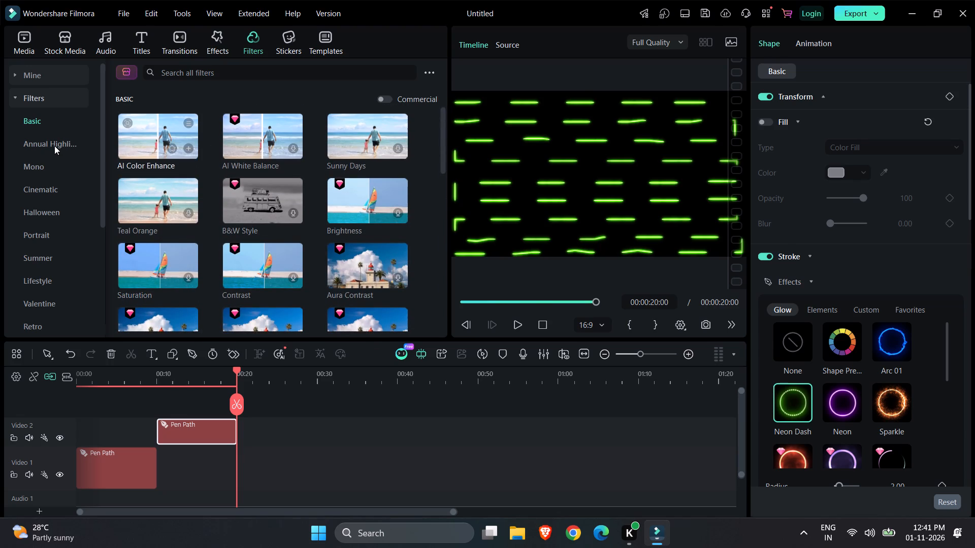
pyautogui.scroll(-3, 213, 184)
pyautogui.scroll(1, 213, 184)
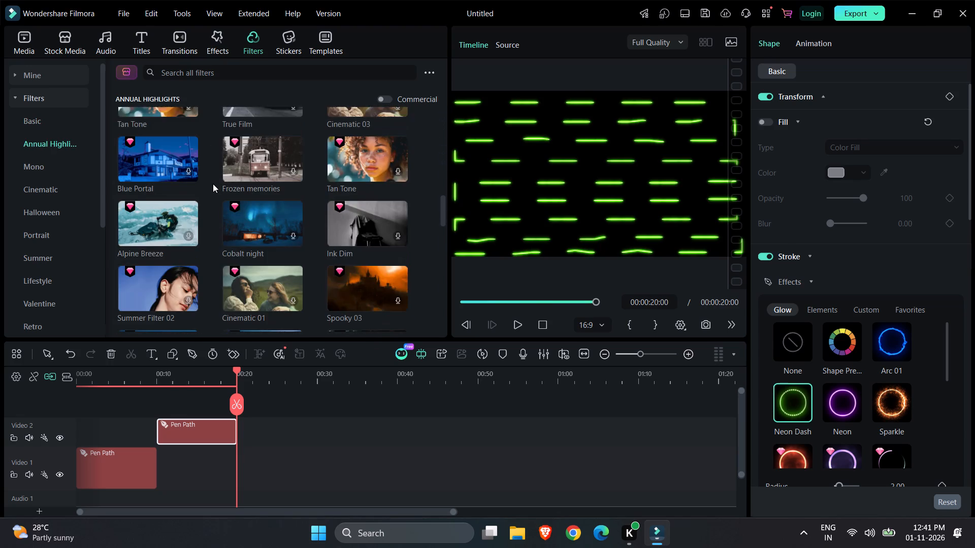
pyautogui.scroll(4, 213, 184)
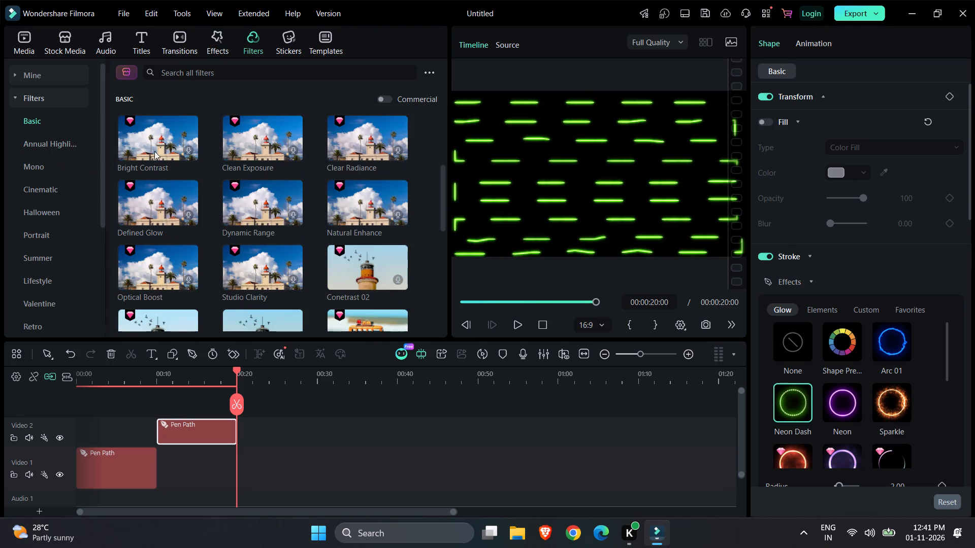
pyautogui.scroll(20, 194, 162)
pyautogui.scroll(19, 194, 162)
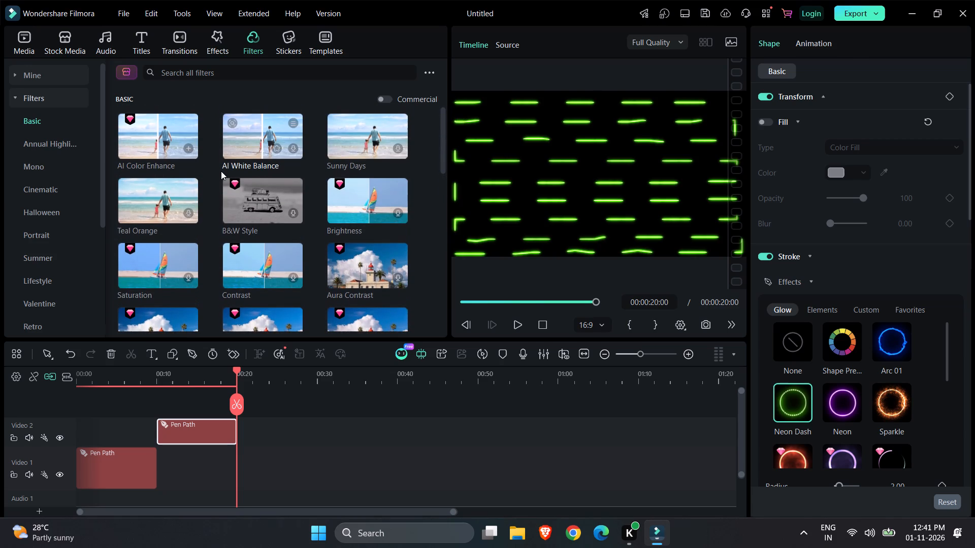
pyautogui.scroll(4, 221, 171)
pyautogui.click(63, 163)
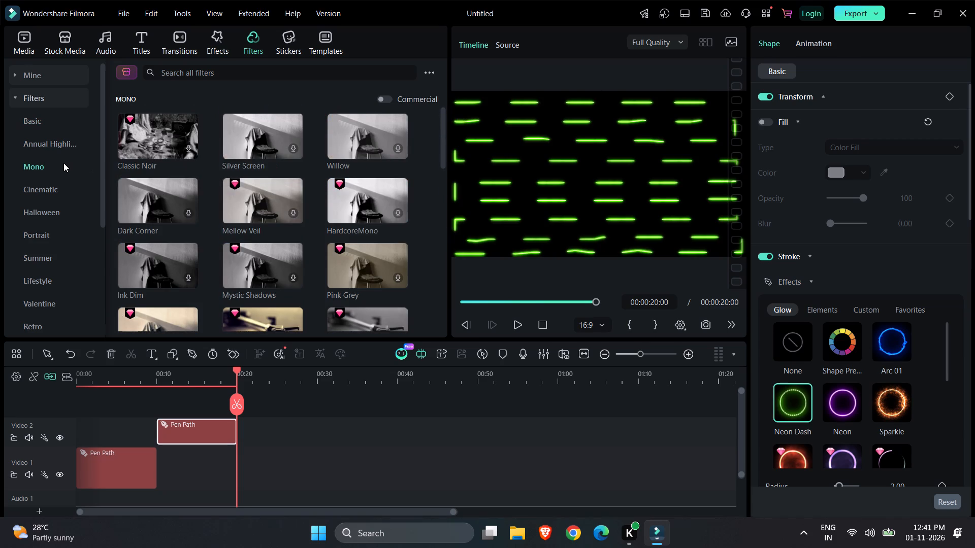
pyautogui.click(59, 189)
pyautogui.scroll(9, 192, 184)
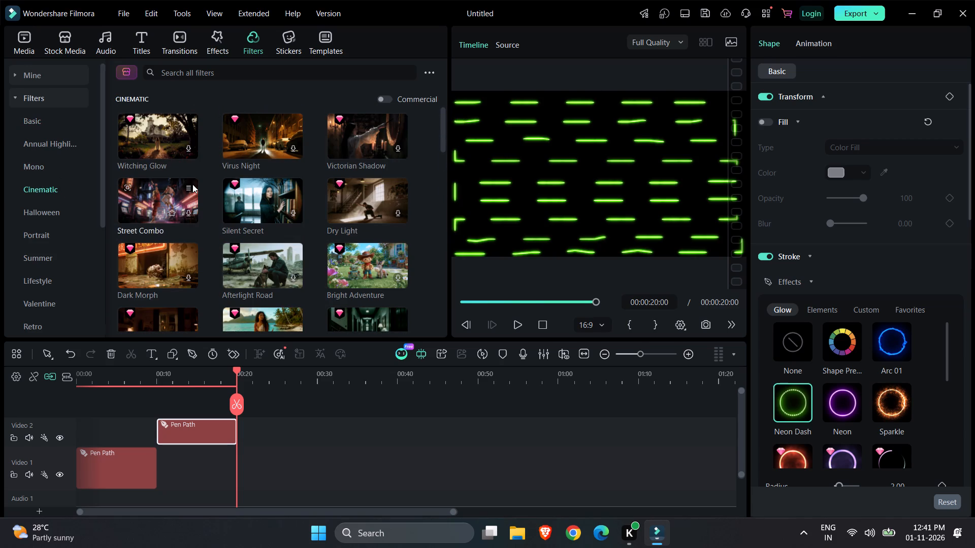
pyautogui.scroll(6, 192, 184)
pyautogui.scroll(18, 209, 188)
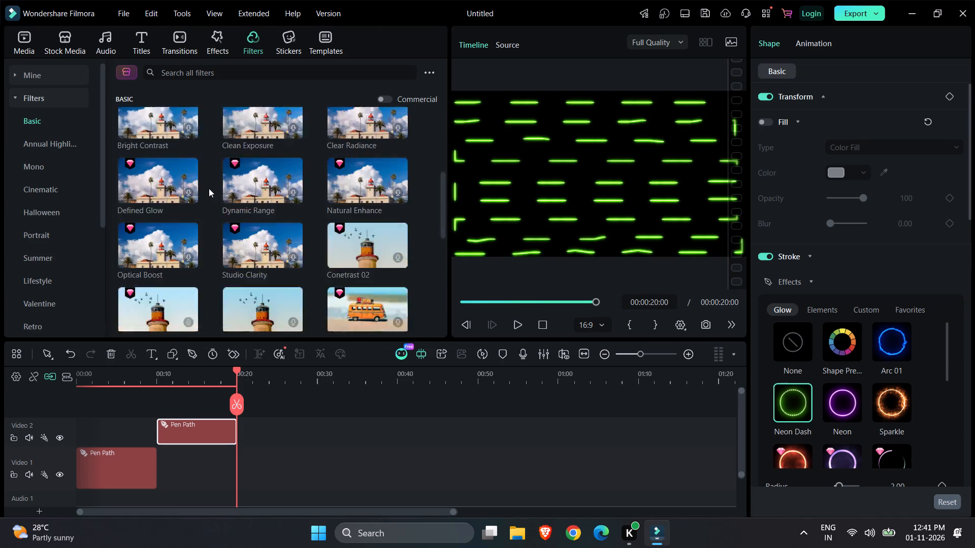
pyautogui.scroll(18, 209, 188)
# Look over the sticker and trending template libraries, return the playhead to the timeline start, and preview the Minimalist Countdown template.
pyautogui.click(292, 45)
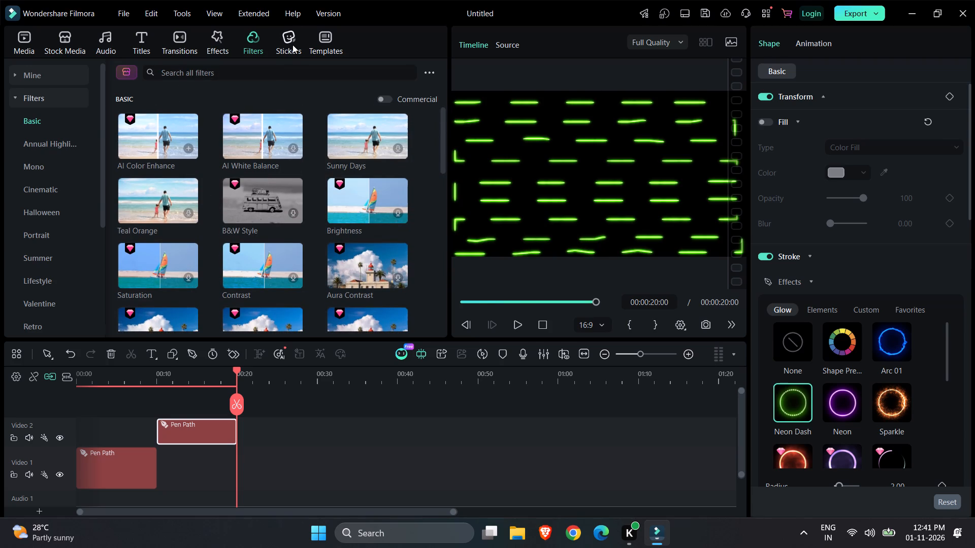
pyautogui.click(319, 43)
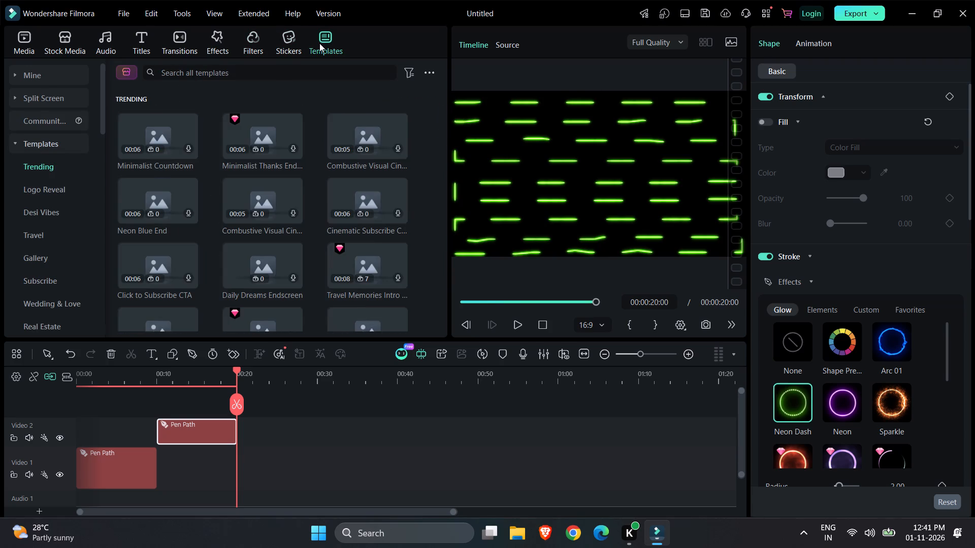
pyautogui.scroll(1, 313, 168)
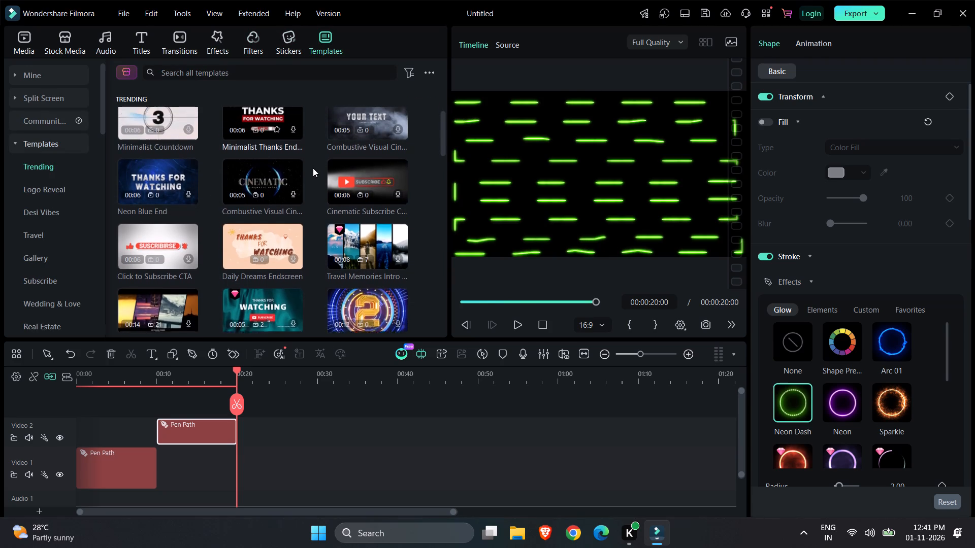
pyautogui.moveTo(238, 405); pyautogui.dragTo(189, 402)
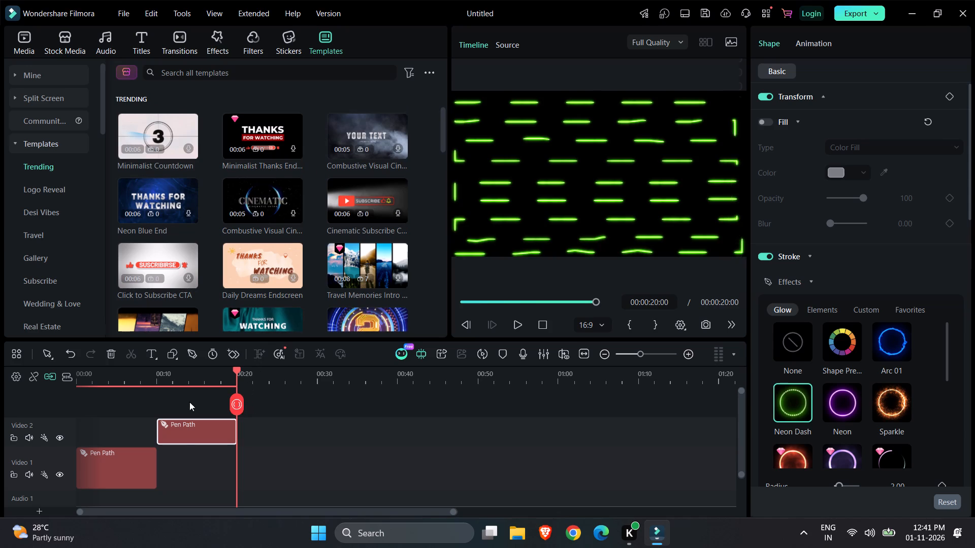
pyautogui.moveTo(189, 402); pyautogui.dragTo(45, 409)
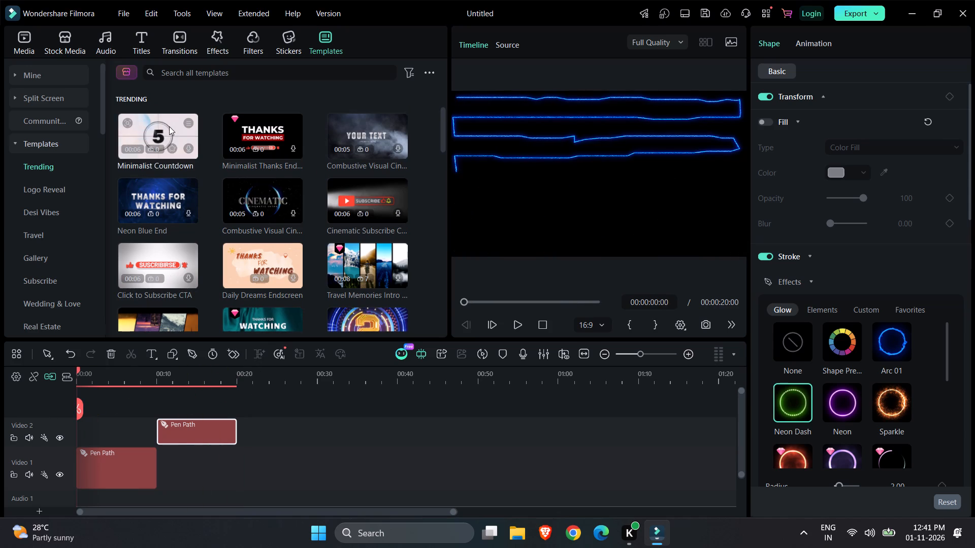
pyautogui.click(169, 126)
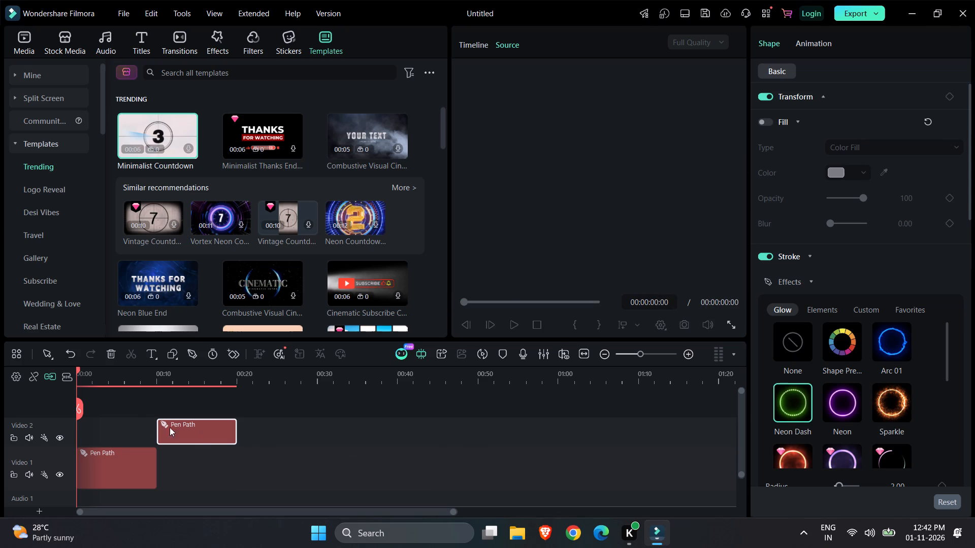
# Move the playhead to 00:00:20:00 and set the stroke glow effect of the Pen Path on Video 2 to None.
pyautogui.moveTo(80, 405); pyautogui.dragTo(241, 400)
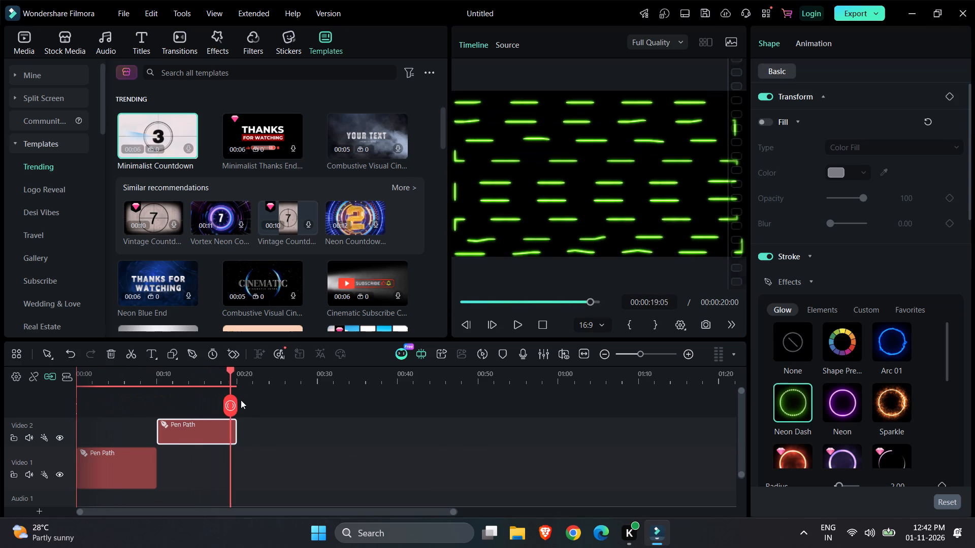
pyautogui.moveTo(241, 400); pyautogui.dragTo(250, 399)
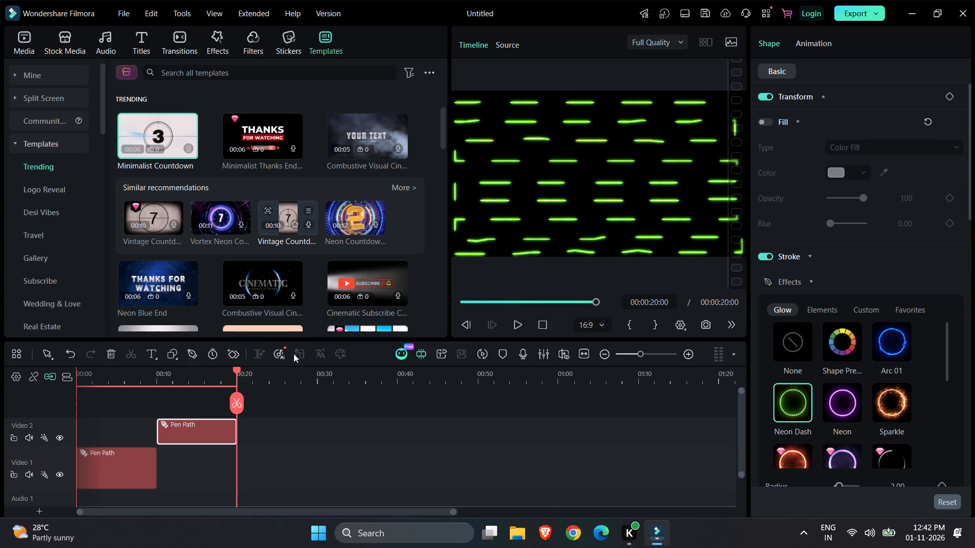
pyautogui.click(188, 353)
pyautogui.click(789, 337)
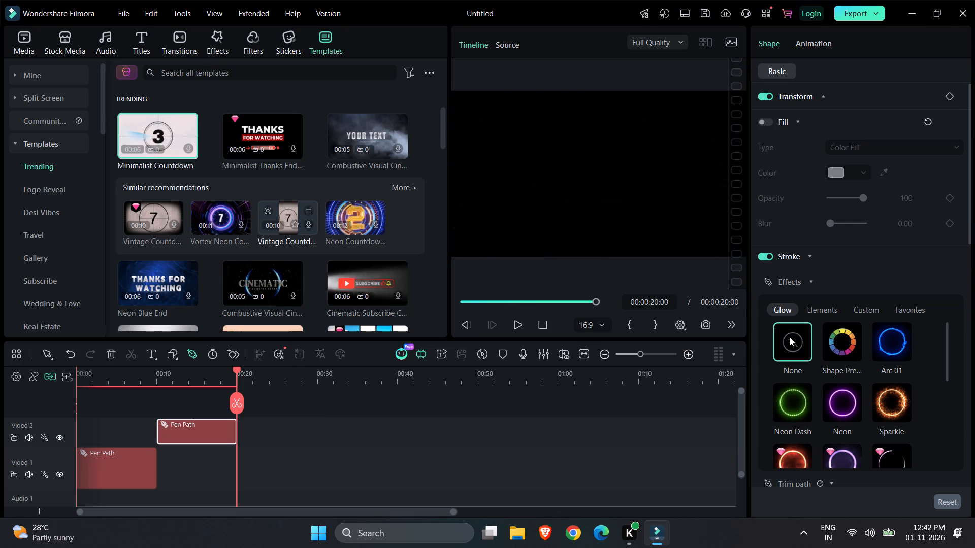
# Start a new pen path at 00:00:20:00 with closely spaced points running diagonally from the frame's upper-left corner to its bottom centre.
pyautogui.click(194, 351)
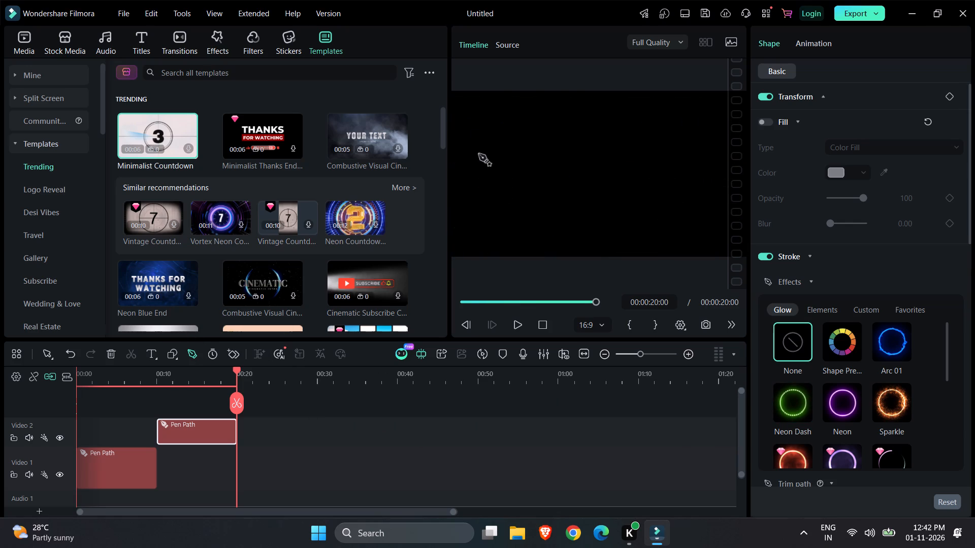
pyautogui.click(456, 98)
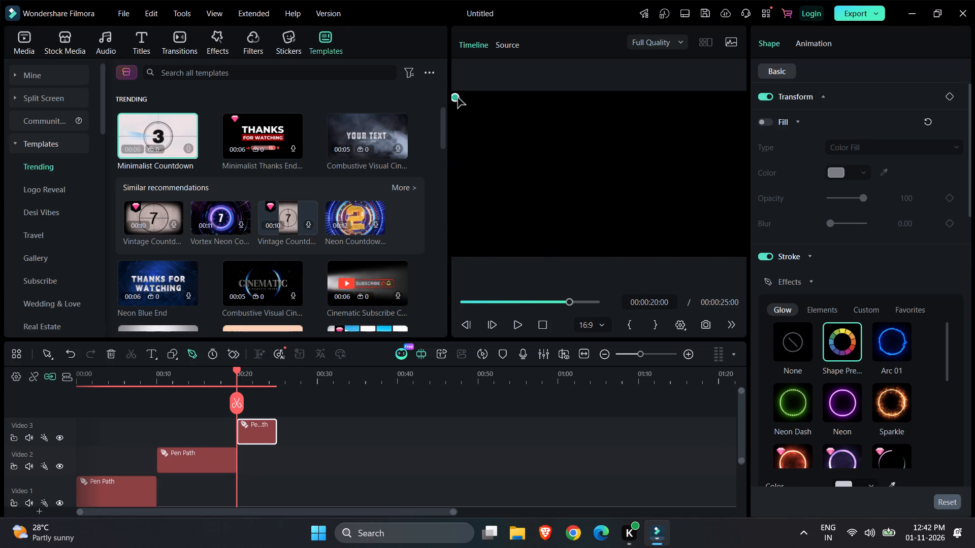
pyautogui.click(467, 106)
pyautogui.click(479, 117)
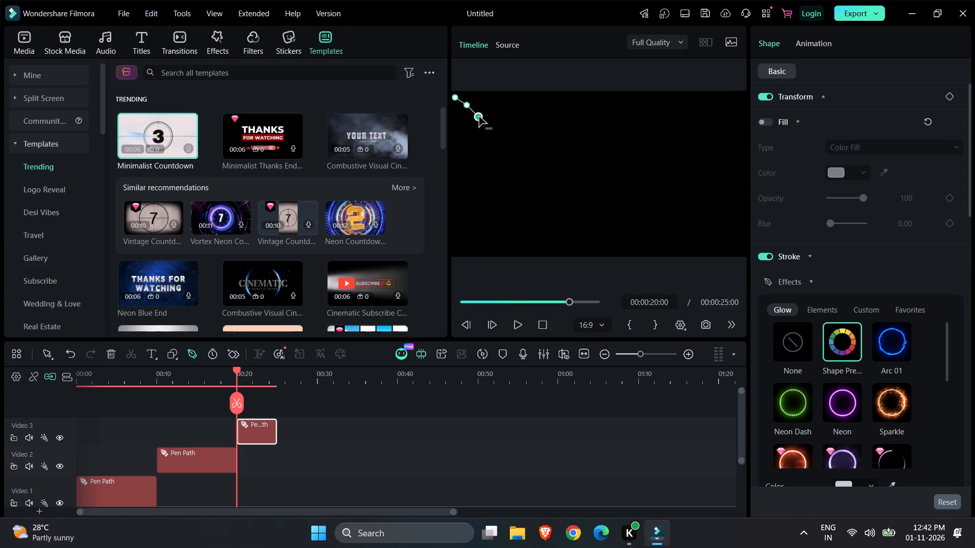
pyautogui.click(478, 116)
pyautogui.click(490, 128)
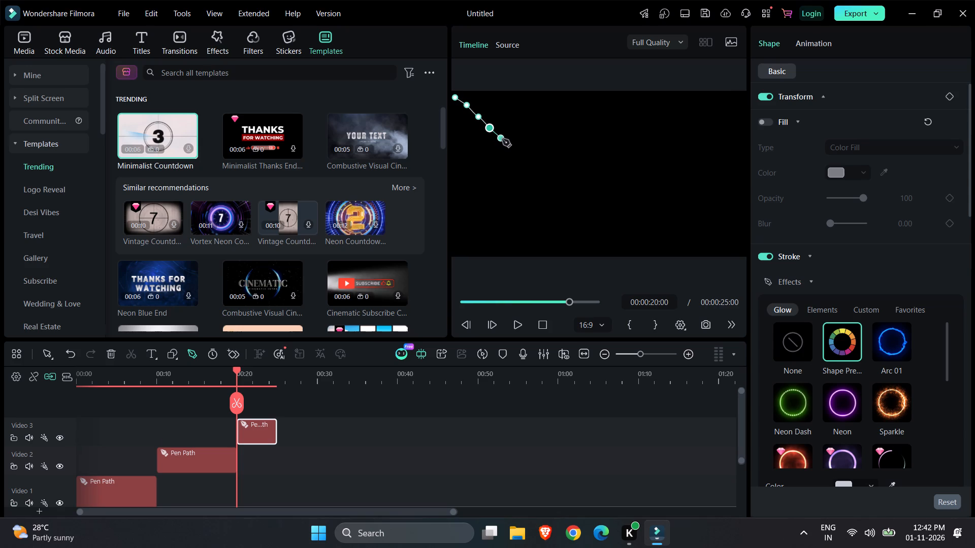
pyautogui.click(503, 141)
pyautogui.click(515, 151)
pyautogui.click(527, 163)
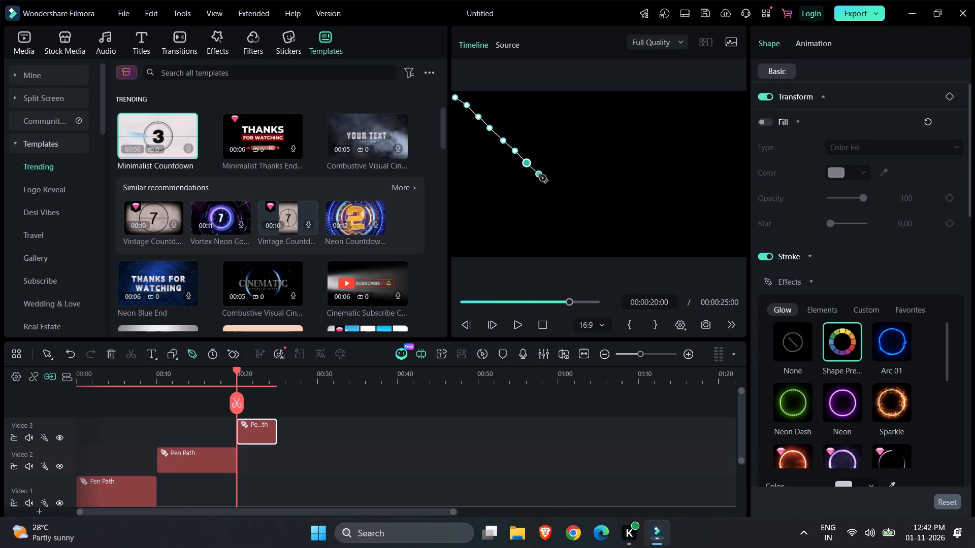
pyautogui.click(539, 175)
pyautogui.click(549, 186)
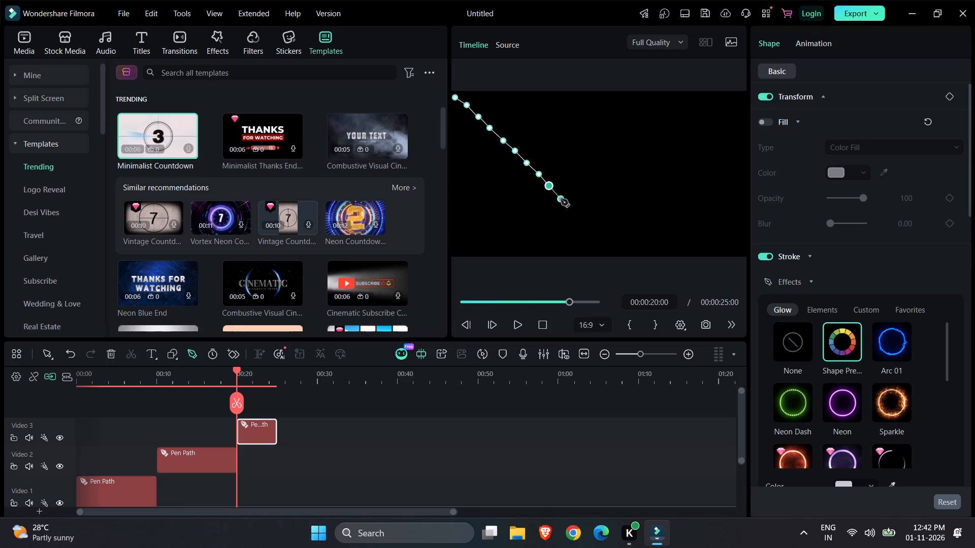
pyautogui.click(561, 199)
pyautogui.click(571, 213)
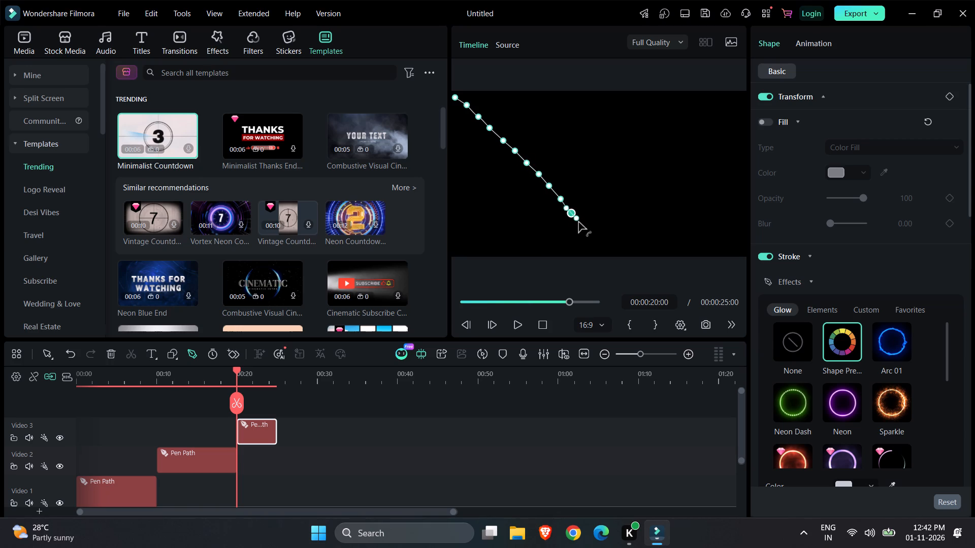
pyautogui.click(572, 213)
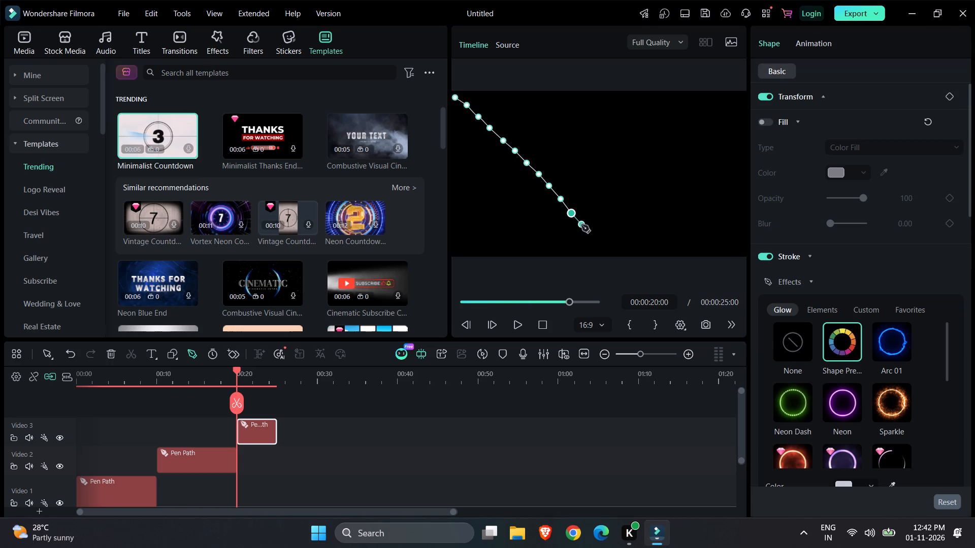
pyautogui.click(581, 225)
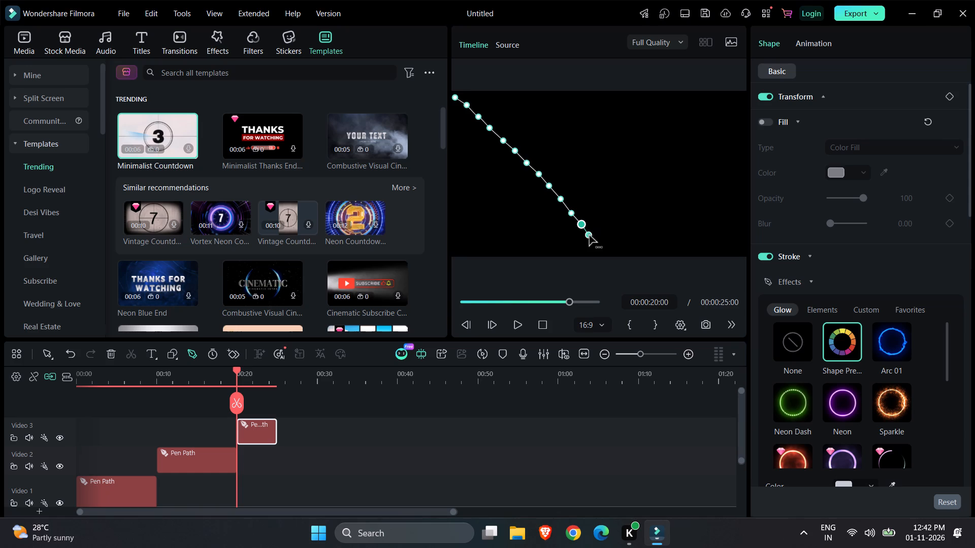
pyautogui.click(589, 235)
pyautogui.click(588, 236)
pyautogui.click(598, 247)
# Continue the pen path with closely spaced points diagonally upward from the bottom centre to the frame's upper-right corner.
pyautogui.click(609, 239)
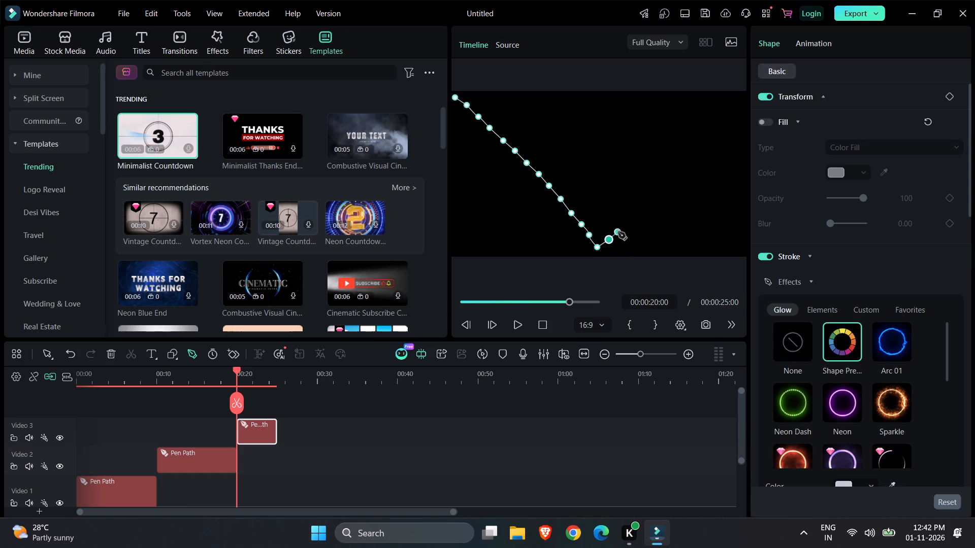
pyautogui.click(618, 231)
pyautogui.click(626, 224)
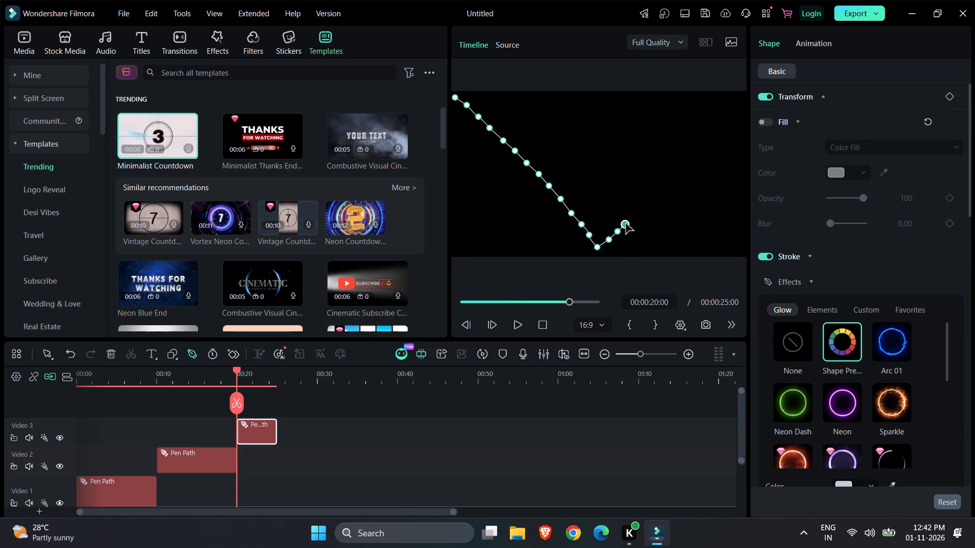
pyautogui.click(635, 216)
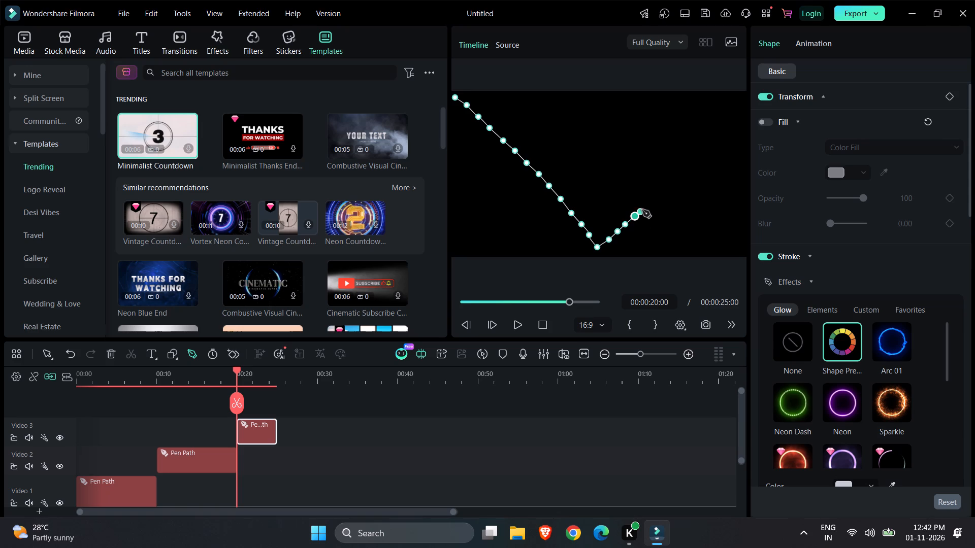
pyautogui.click(644, 208)
pyautogui.click(652, 197)
pyautogui.click(662, 187)
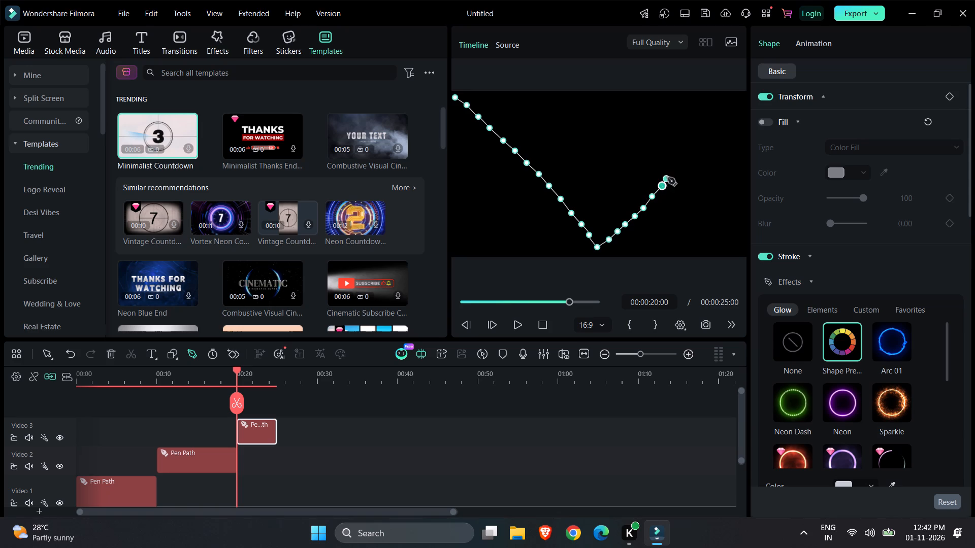
pyautogui.click(669, 176)
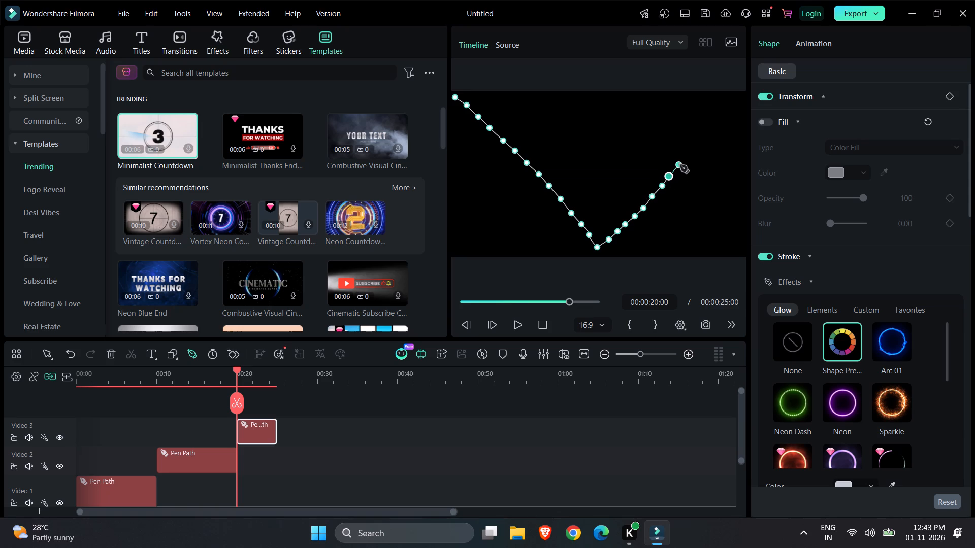
pyautogui.click(680, 165)
pyautogui.click(690, 153)
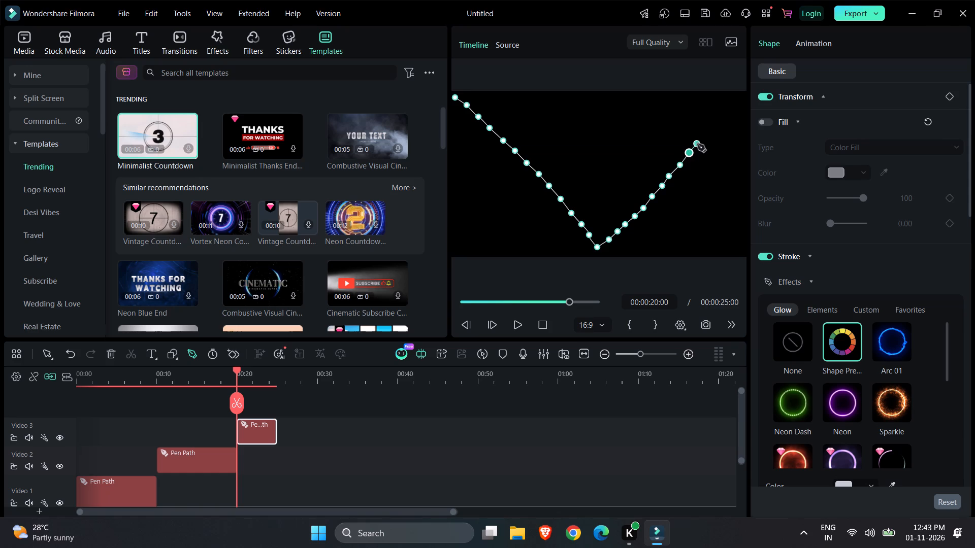
pyautogui.click(697, 144)
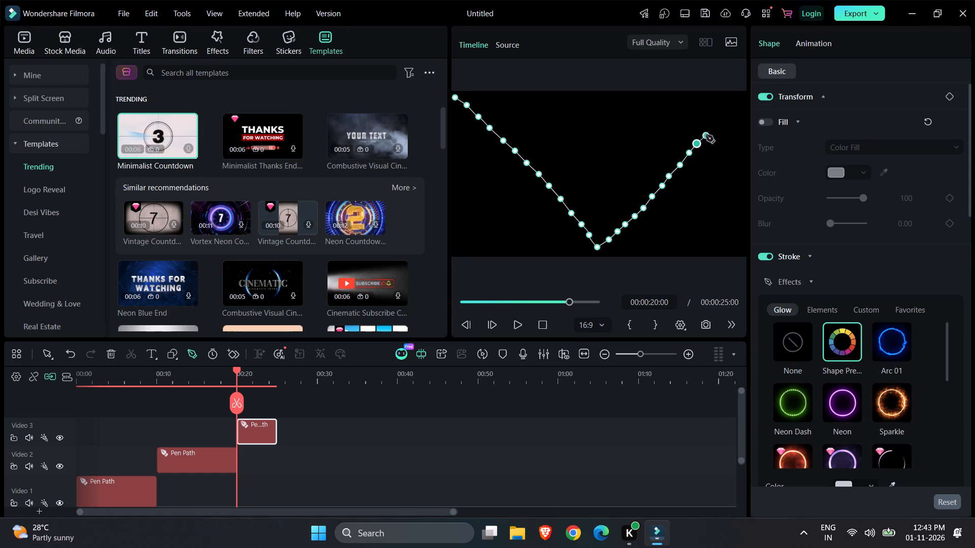
pyautogui.click(706, 134)
pyautogui.click(713, 127)
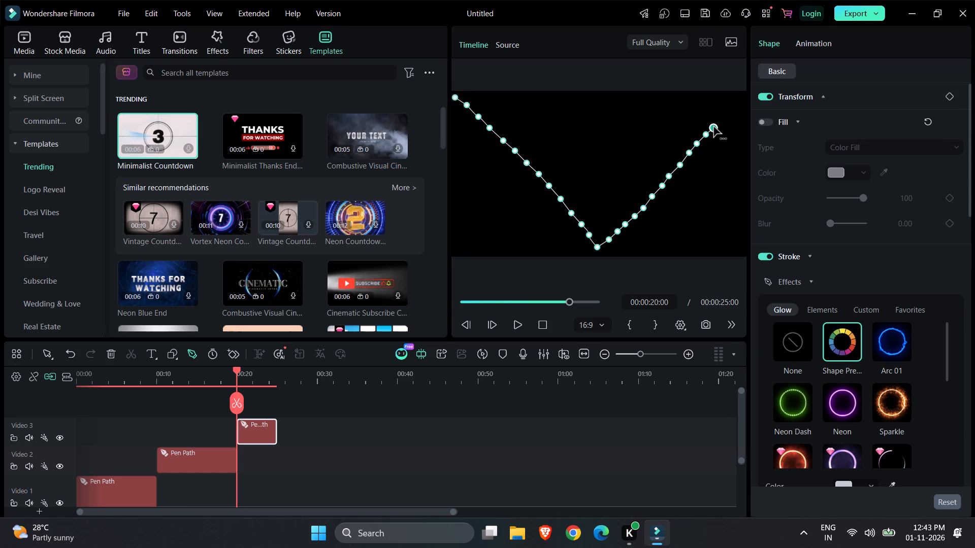
pyautogui.click(720, 120)
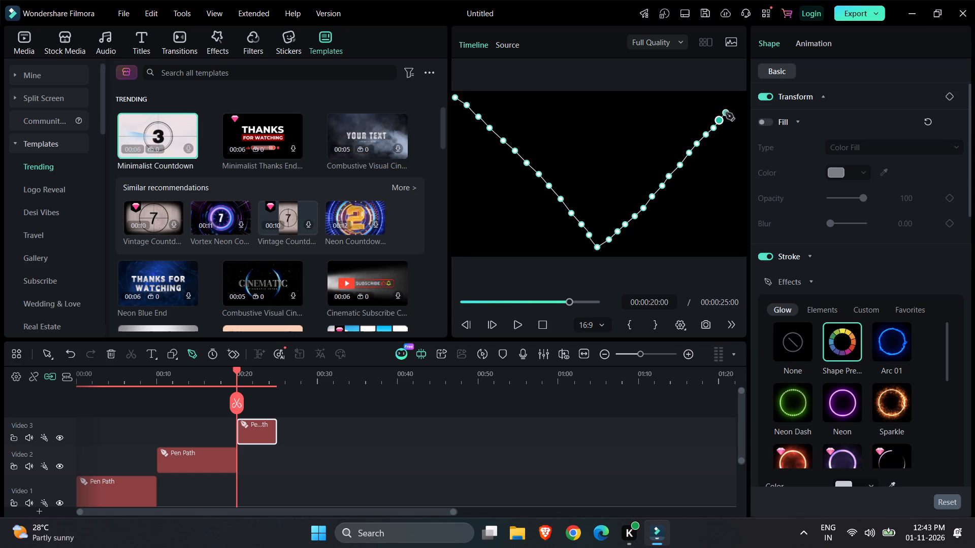
pyautogui.click(726, 113)
pyautogui.click(732, 106)
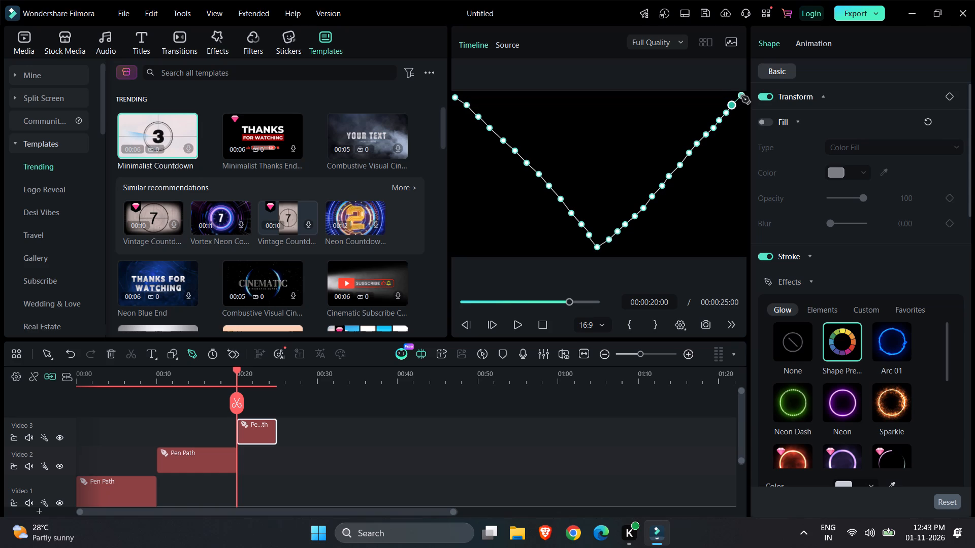
pyautogui.click(739, 97)
# Continue the pen path with closely spaced points along the frame's top edge from the upper-right corner to the top centre.
pyautogui.click(724, 98)
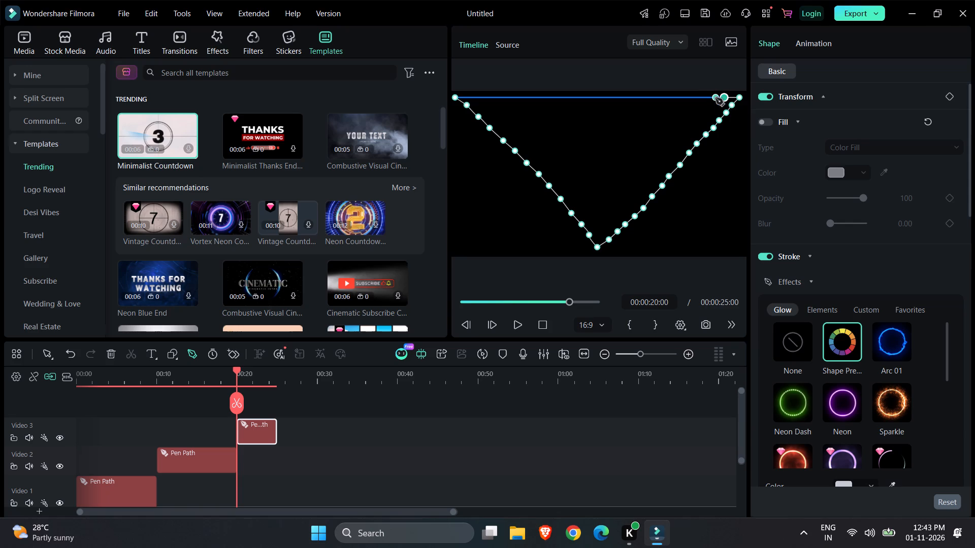
pyautogui.click(715, 98)
pyautogui.click(702, 99)
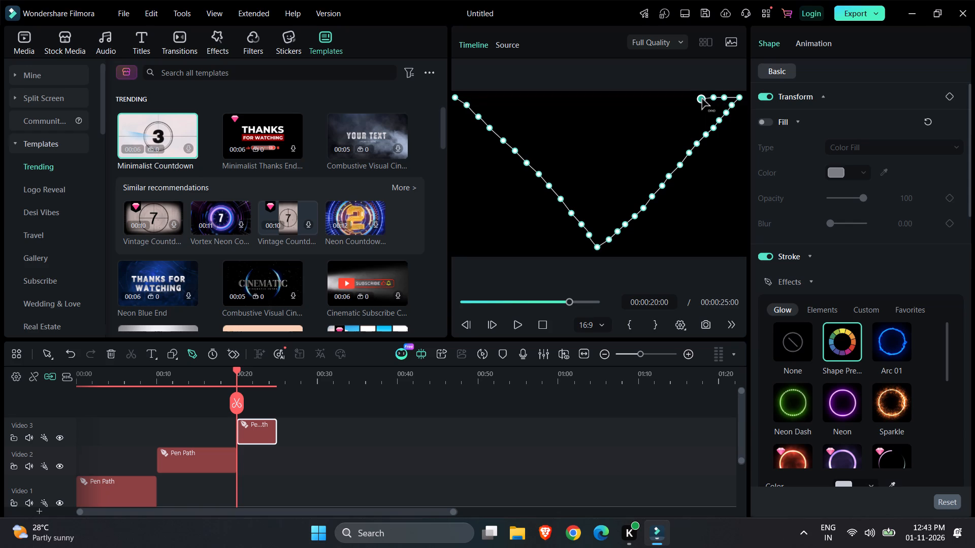
pyautogui.click(697, 100)
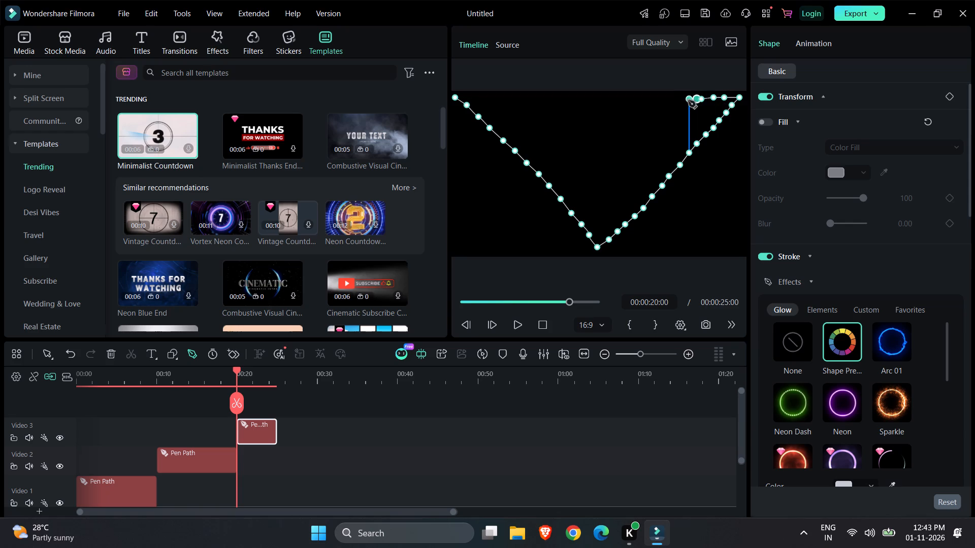
pyautogui.click(685, 100)
pyautogui.click(675, 100)
pyautogui.click(662, 99)
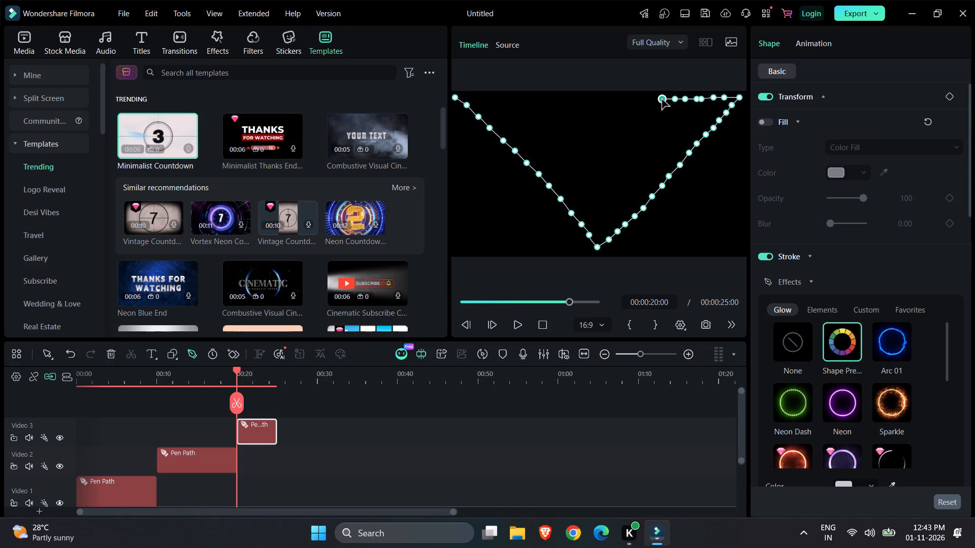
pyautogui.click(652, 99)
pyautogui.click(641, 100)
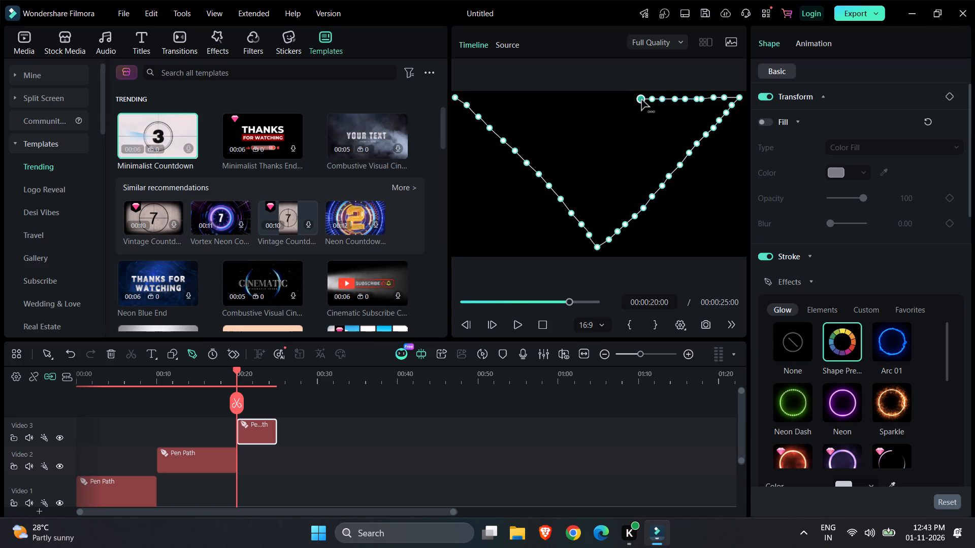
pyautogui.click(630, 100)
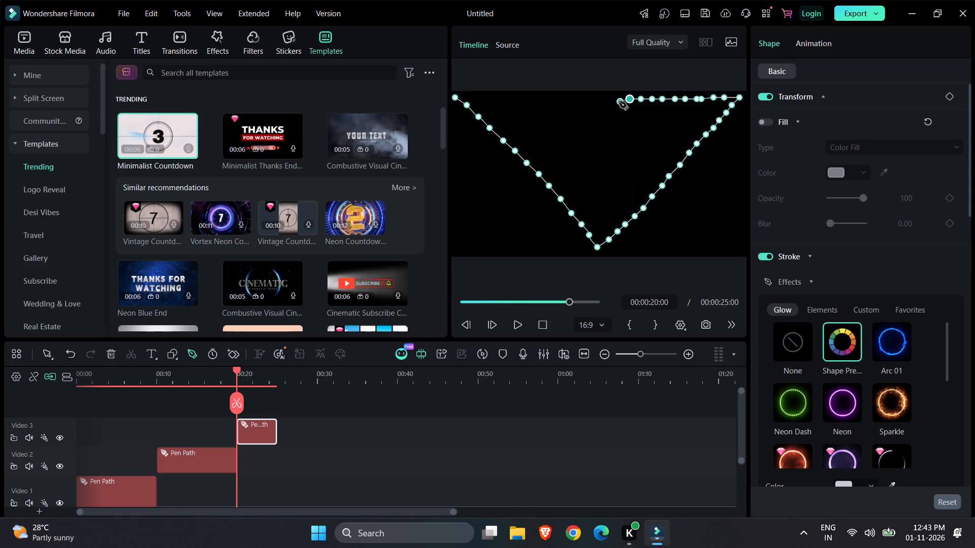
pyautogui.click(617, 98)
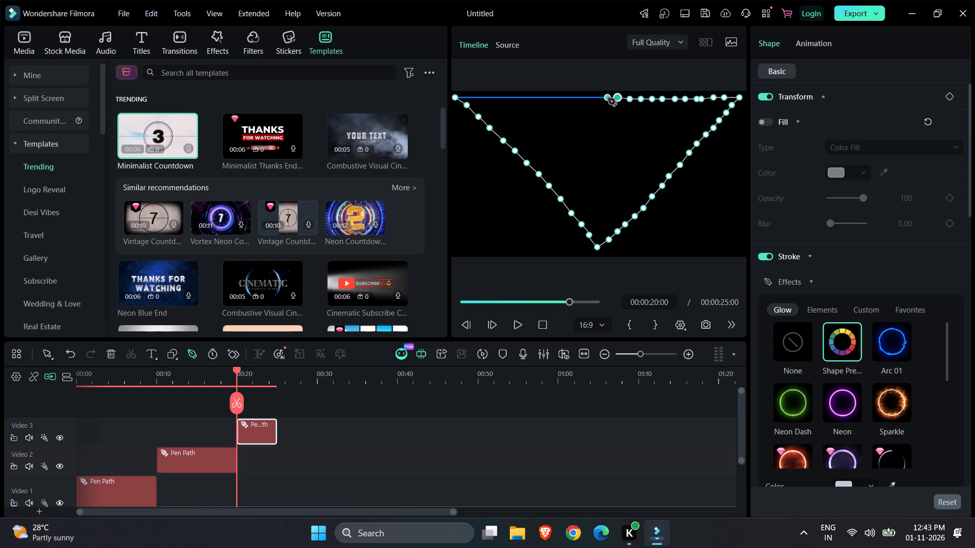
pyautogui.click(608, 98)
pyautogui.click(596, 98)
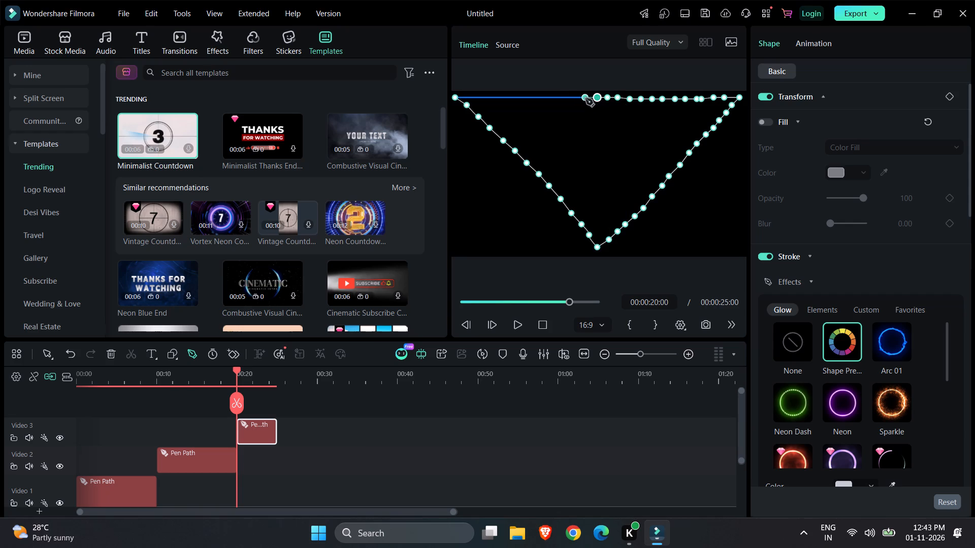
# Extend the pen path with closely spaced points along the top edge from the centre to beside the starting point in the upper-left corner.
pyautogui.click(586, 98)
pyautogui.click(574, 98)
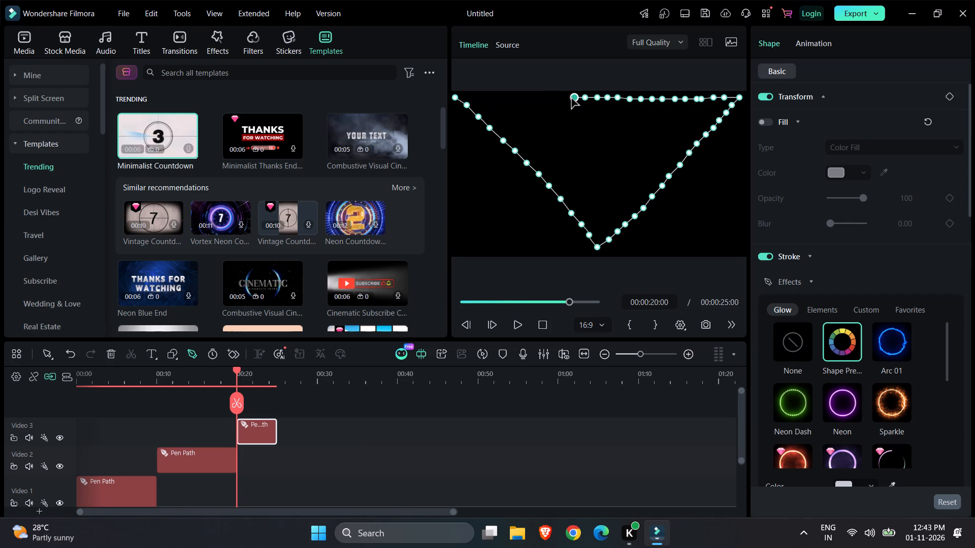
pyautogui.click(561, 98)
pyautogui.click(552, 98)
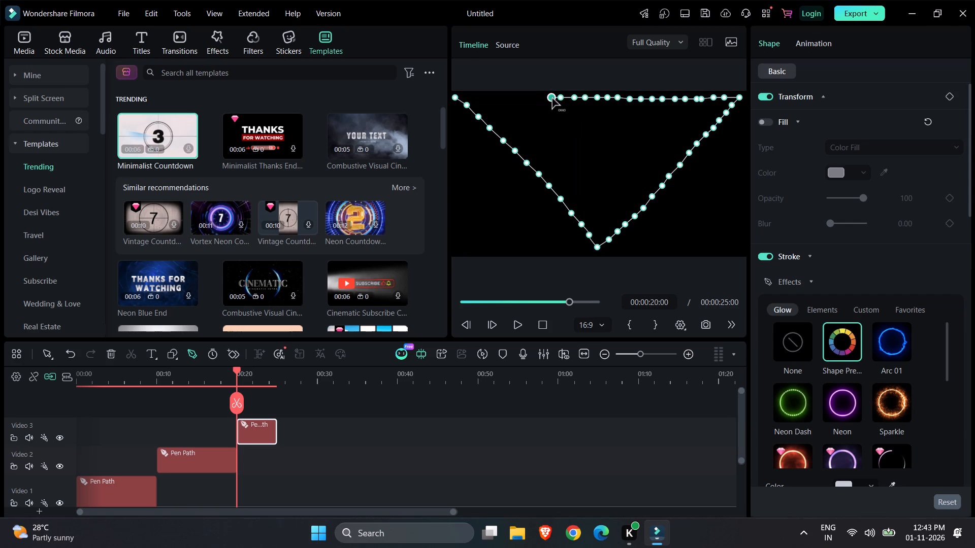
pyautogui.click(541, 98)
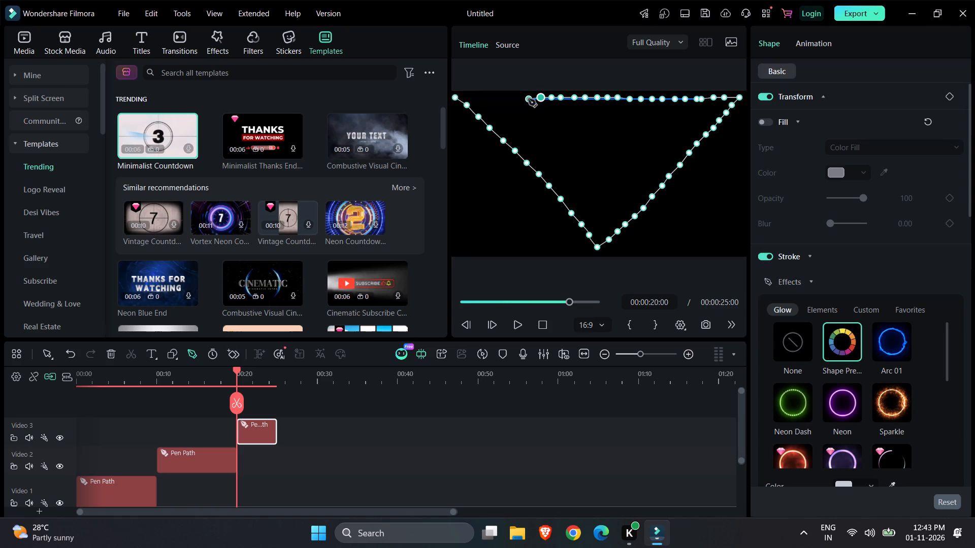
pyautogui.click(528, 99)
pyautogui.click(516, 99)
pyautogui.click(503, 98)
pyautogui.click(491, 98)
pyautogui.click(476, 98)
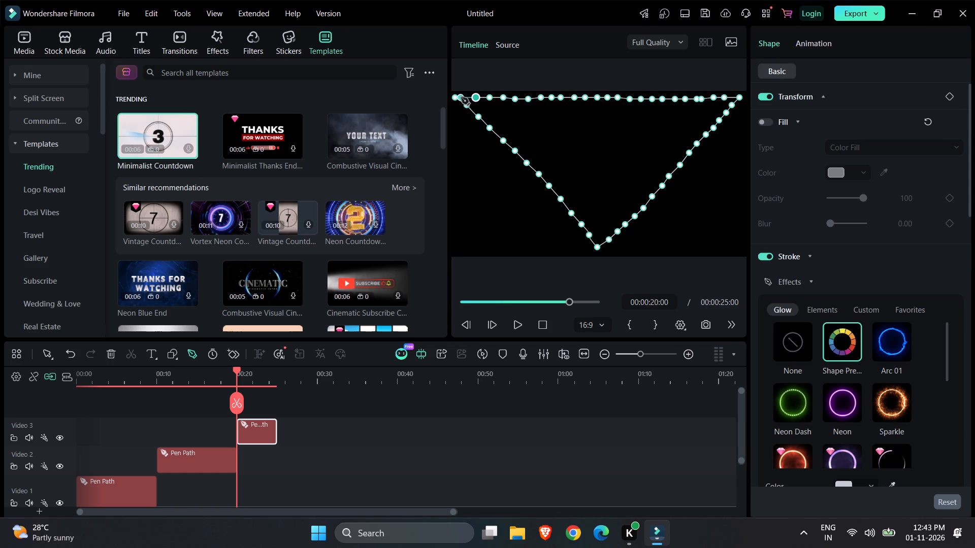
pyautogui.click(461, 97)
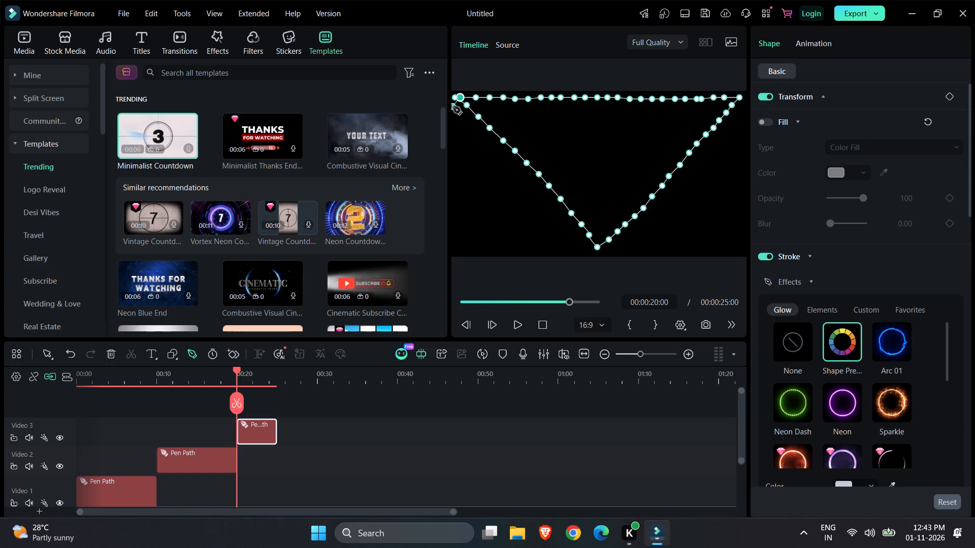
# Continue the pen path with closely spaced points straight down the frame's left edge to the lower-left corner.
pyautogui.click(455, 107)
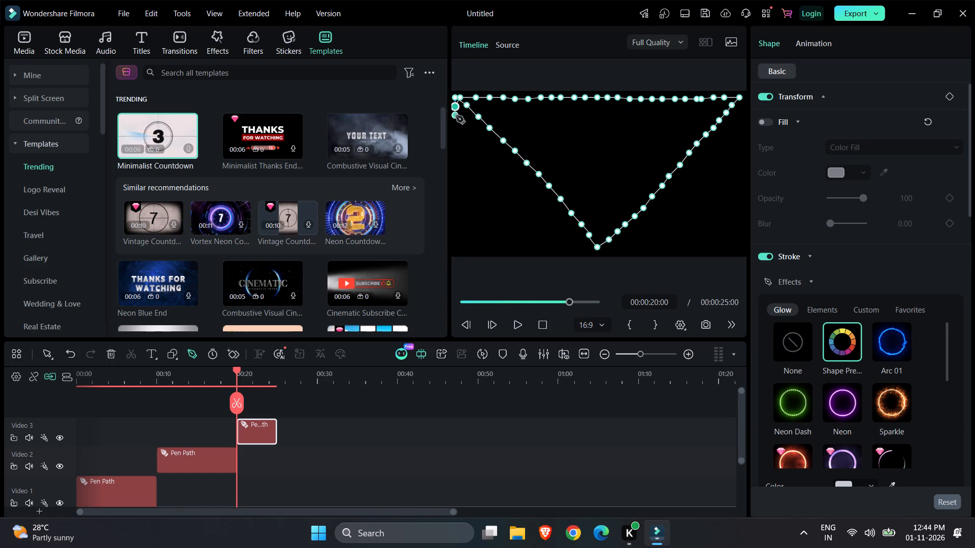
pyautogui.click(456, 119)
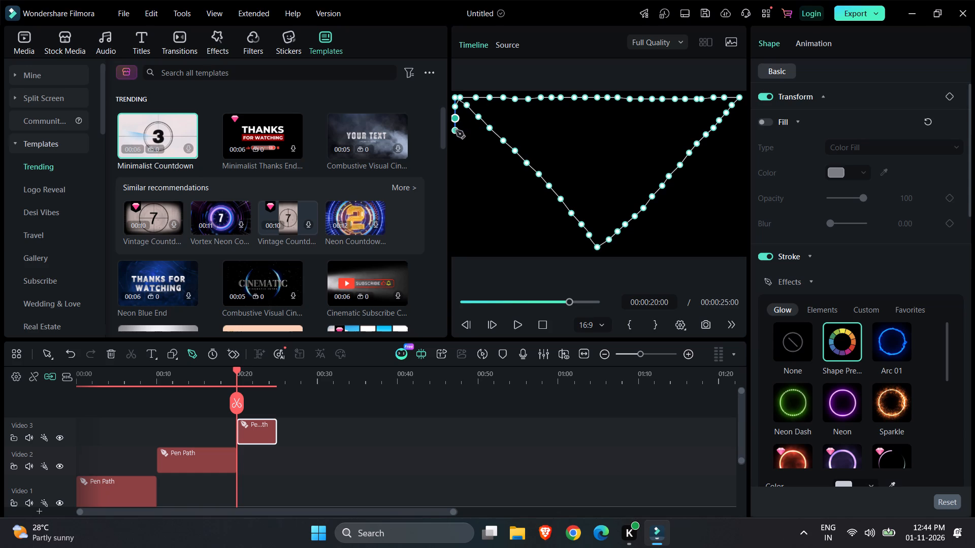
pyautogui.click(456, 130)
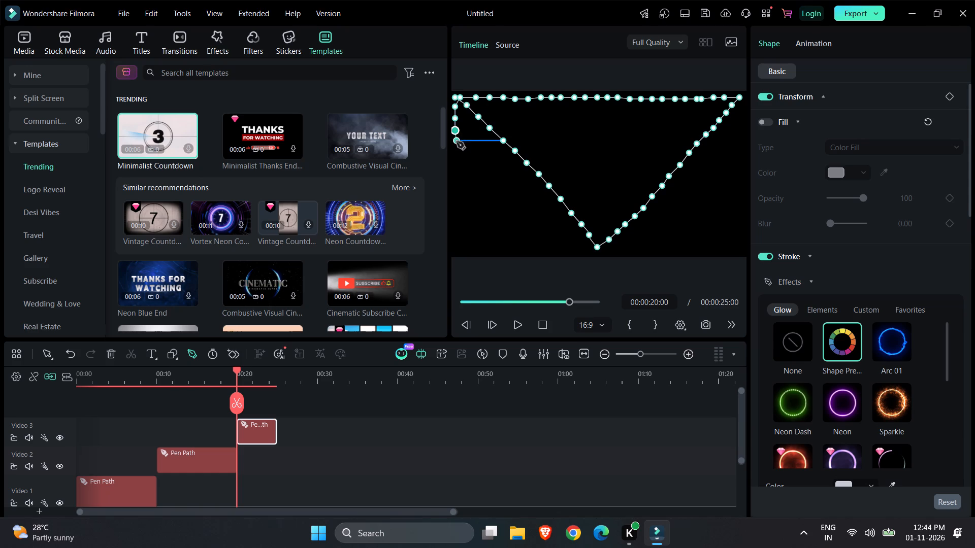
pyautogui.click(456, 143)
pyautogui.click(456, 150)
pyautogui.click(457, 163)
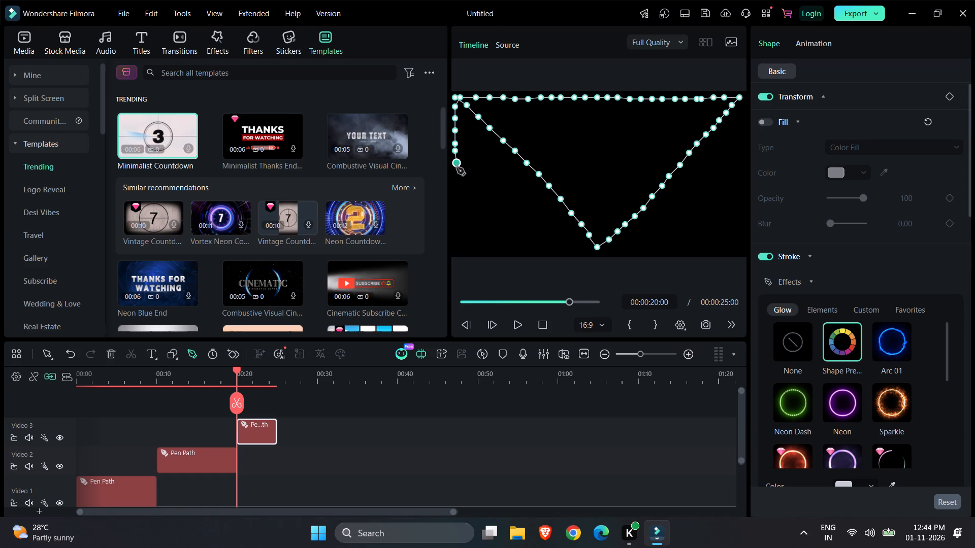
pyautogui.click(458, 175)
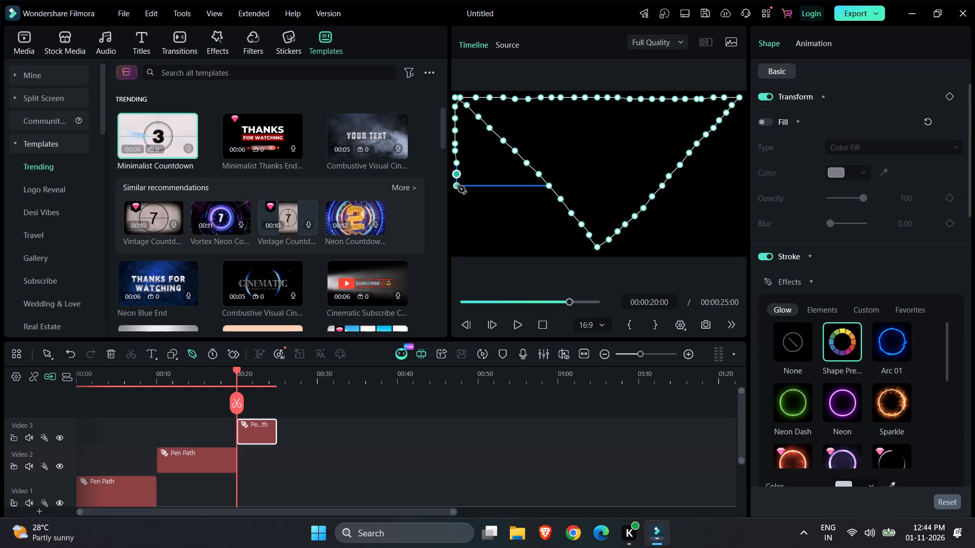
pyautogui.click(458, 186)
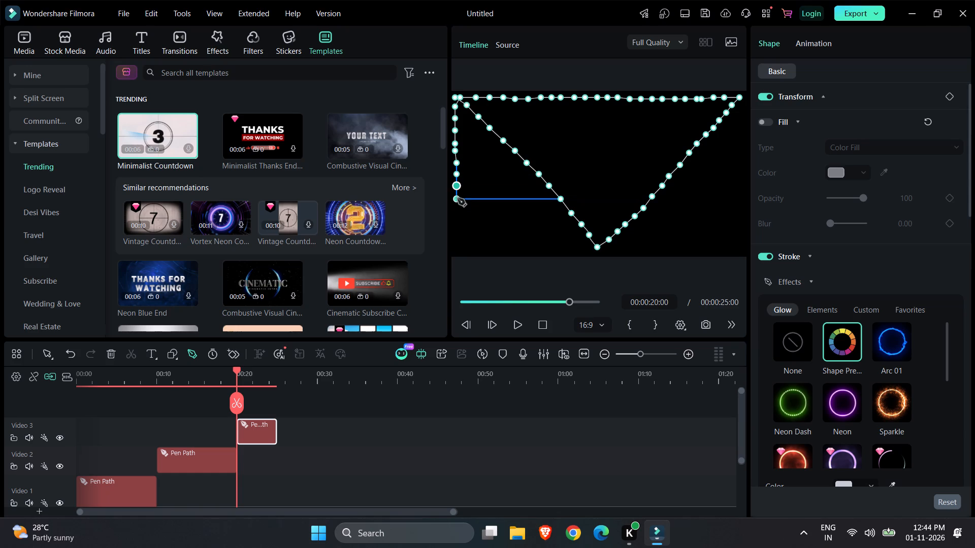
pyautogui.click(458, 198)
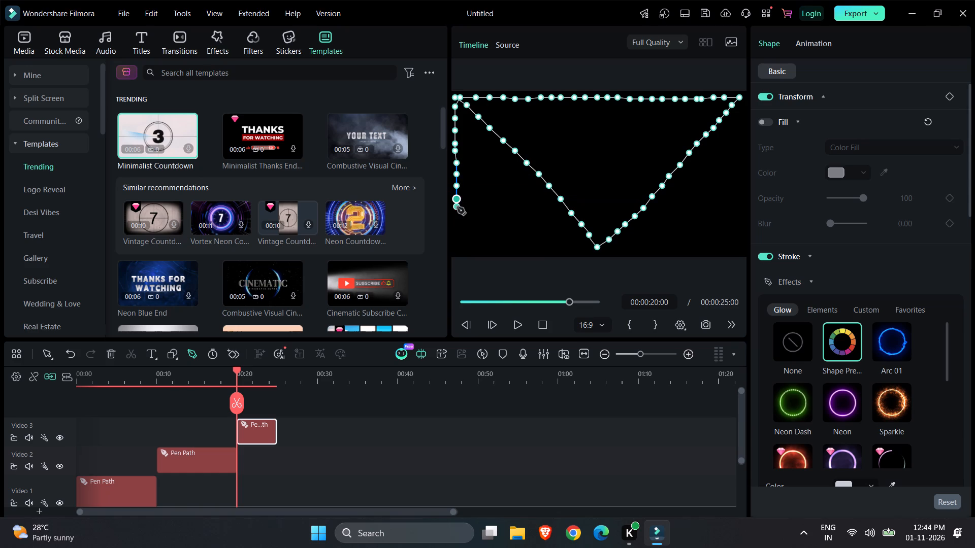
pyautogui.click(456, 209)
pyautogui.click(456, 218)
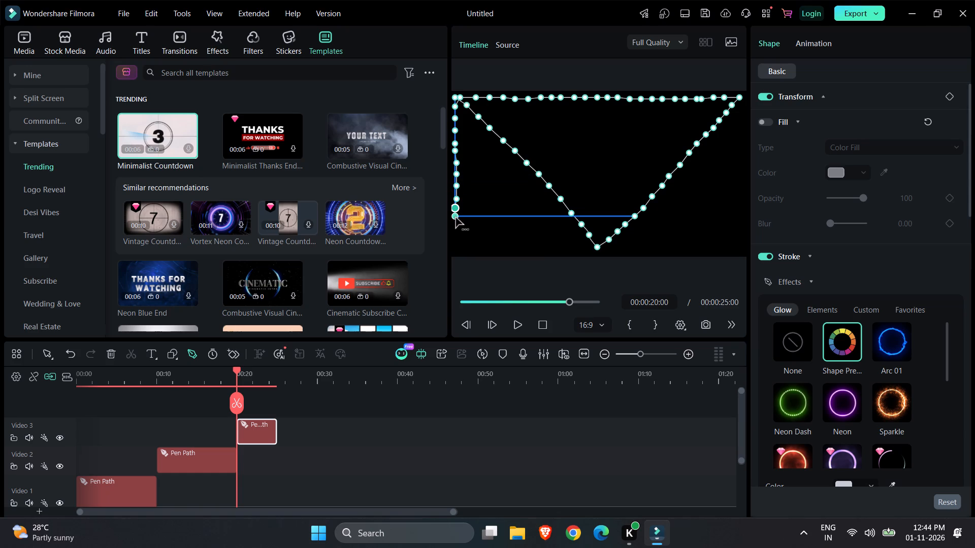
pyautogui.click(456, 227)
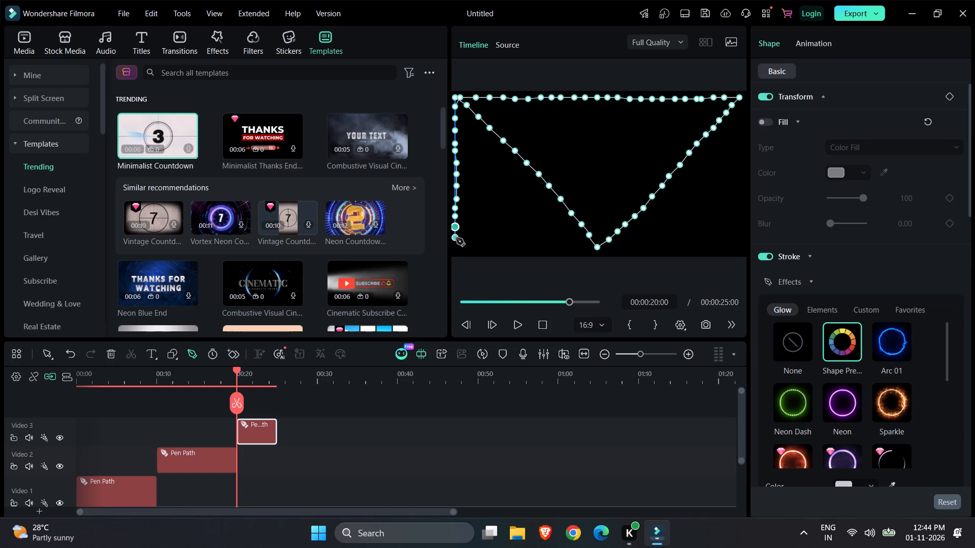
pyautogui.click(456, 238)
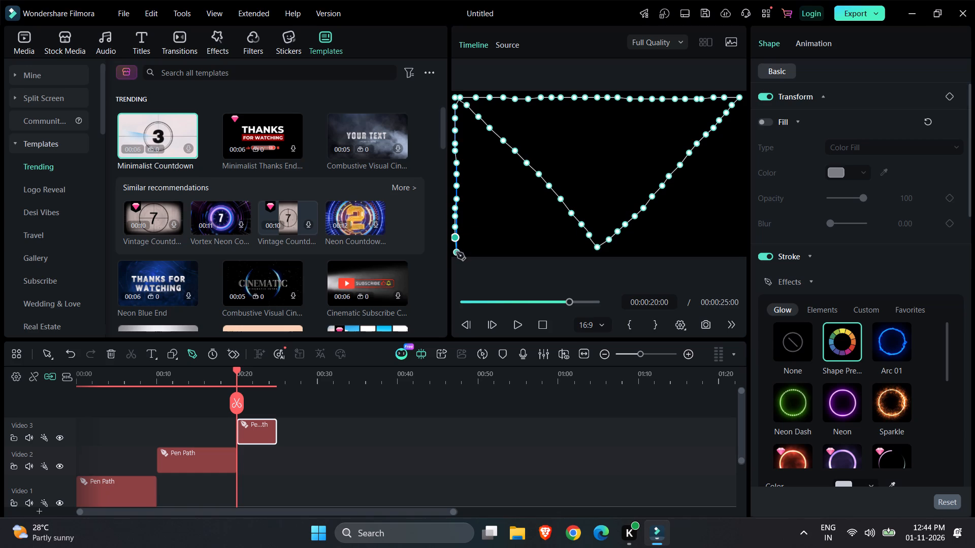
pyautogui.click(456, 250)
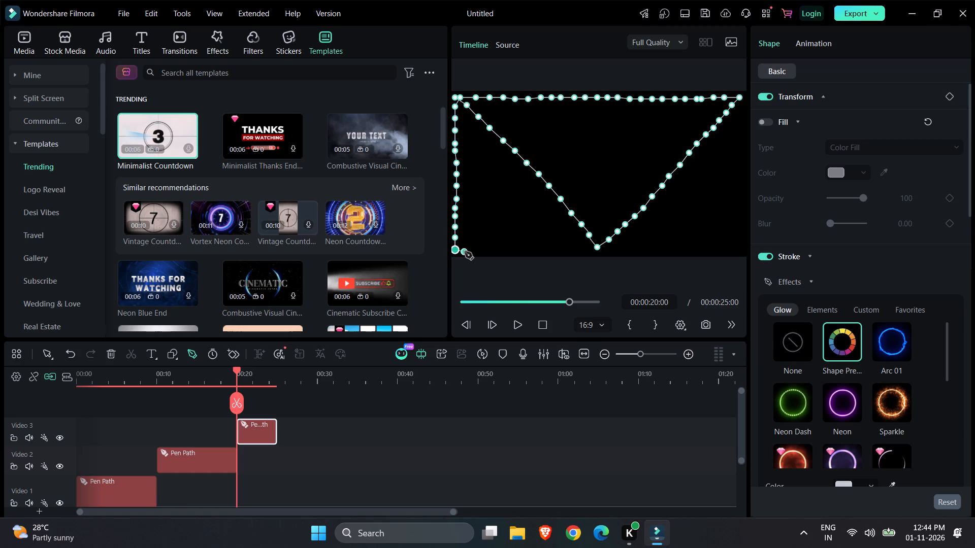
# Continue the pen path with closely spaced points along the frame's bottom edge from the lower-left corner to the triangle's bottom vertex.
pyautogui.click(467, 250)
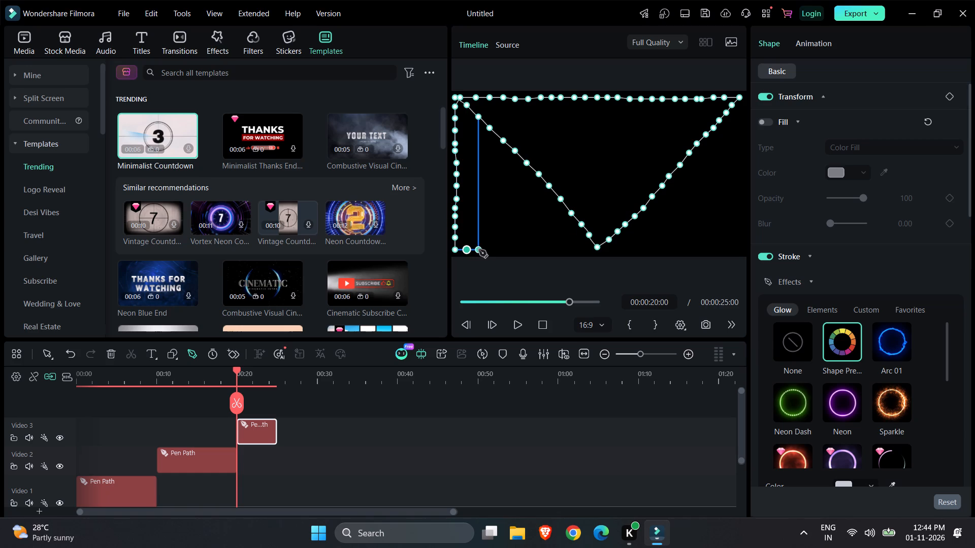
pyautogui.click(479, 250)
pyautogui.click(492, 251)
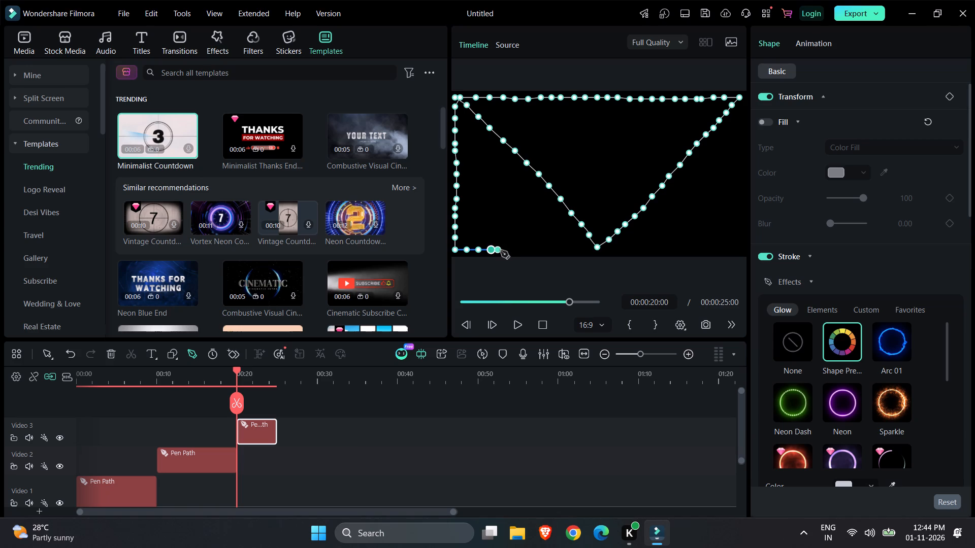
pyautogui.click(505, 251)
pyautogui.click(517, 250)
pyautogui.click(530, 250)
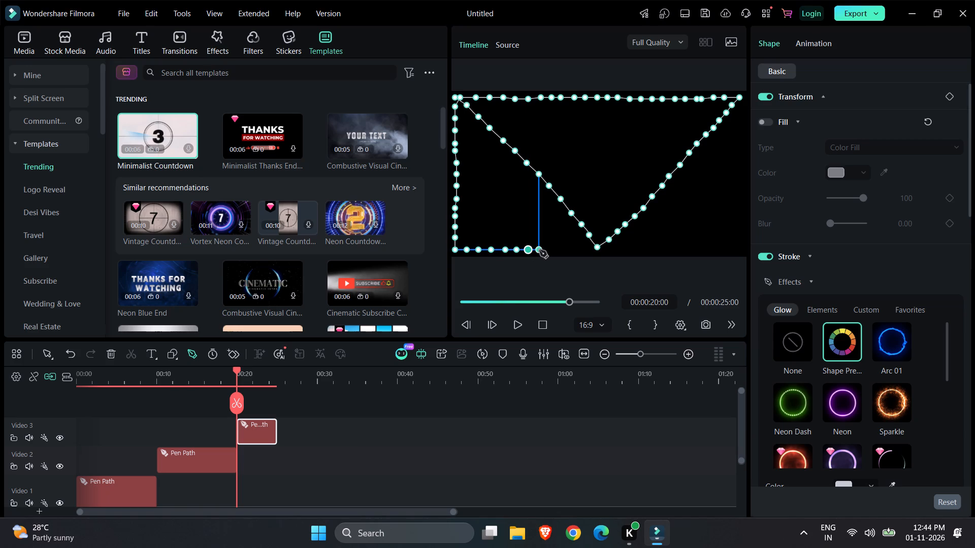
pyautogui.click(539, 250)
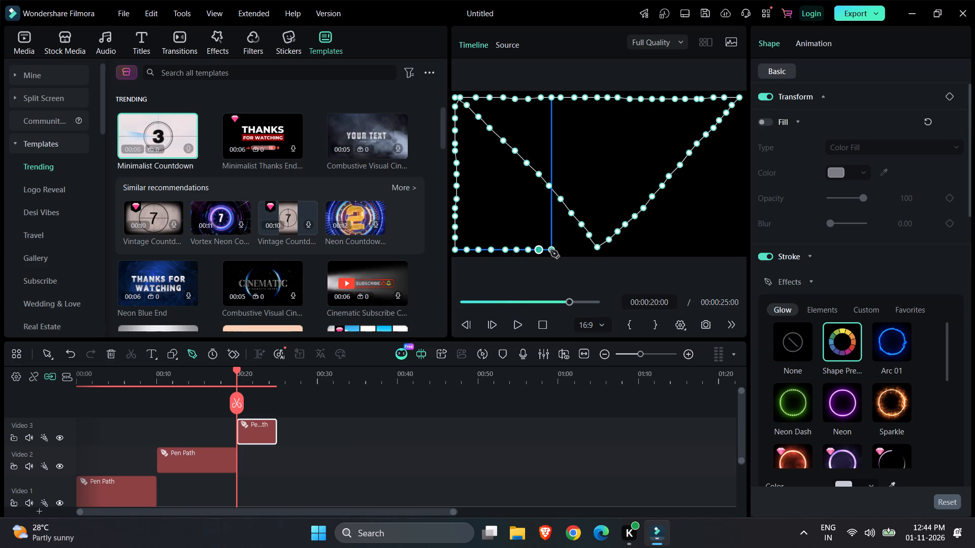
pyautogui.click(550, 251)
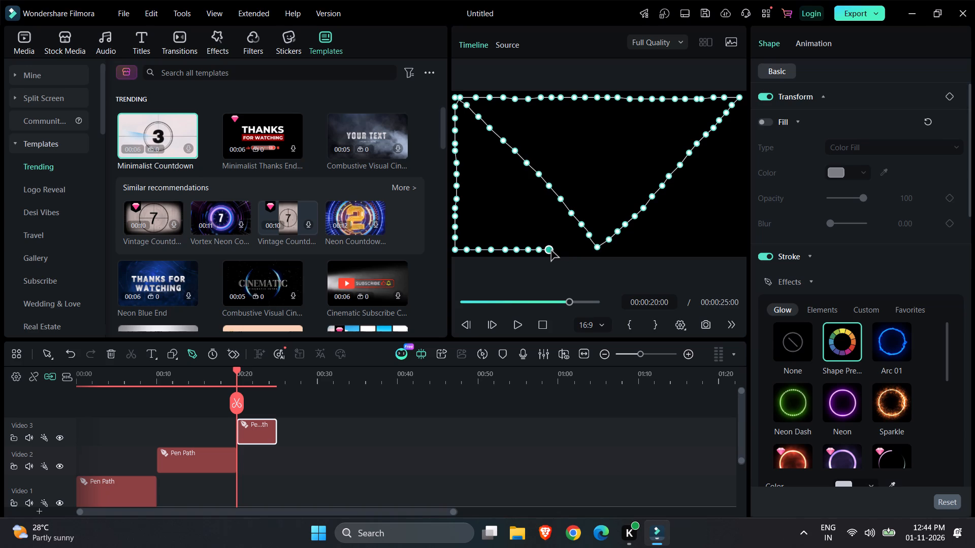
pyautogui.click(561, 249)
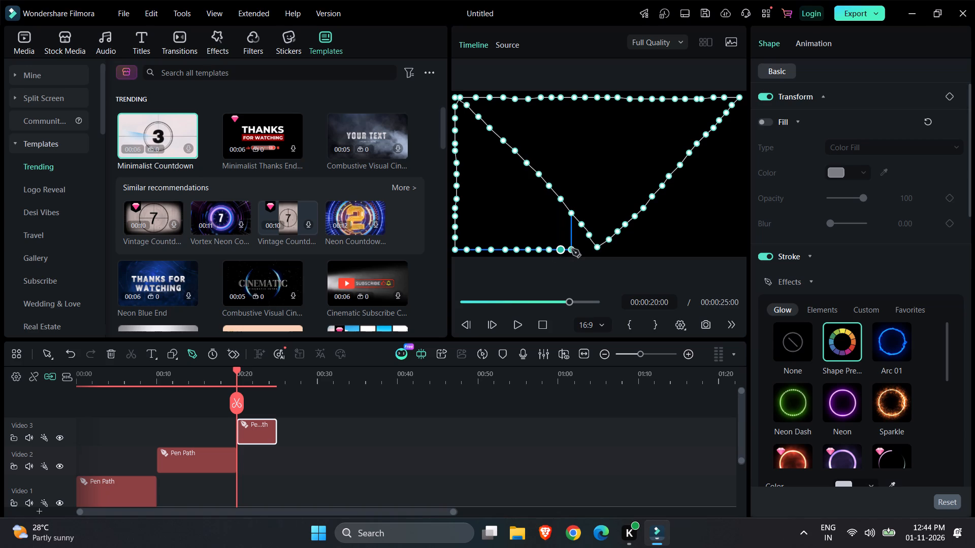
pyautogui.click(572, 249)
pyautogui.click(582, 249)
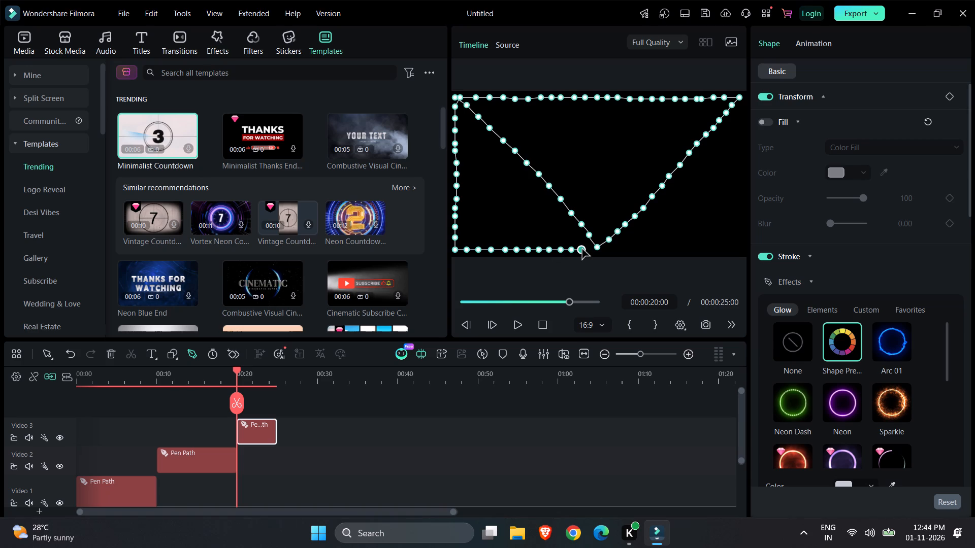
pyautogui.click(589, 249)
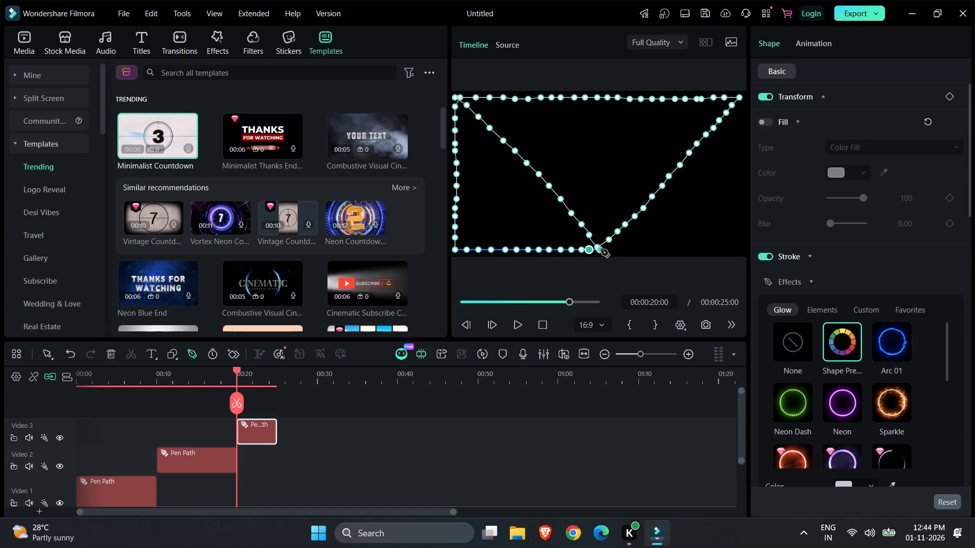
# Extend the pen path with closely spaced points along the frame's bottom edge from the triangle's bottom vertex to the lower-right corner.
pyautogui.click(608, 249)
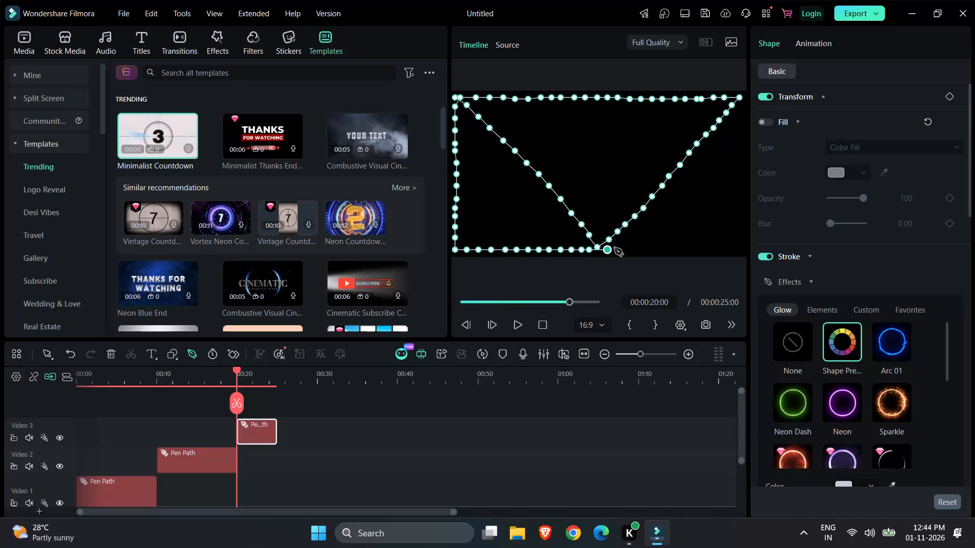
pyautogui.click(616, 250)
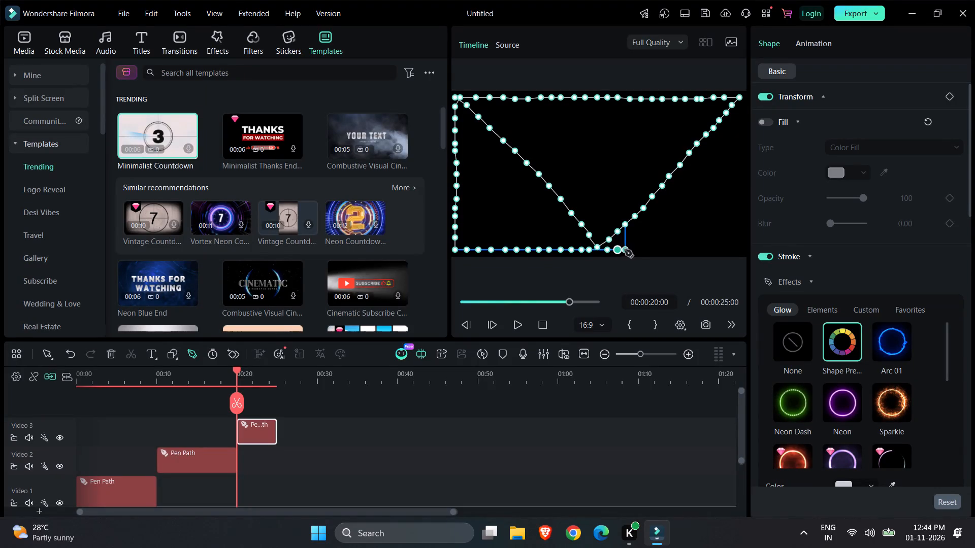
pyautogui.click(627, 250)
pyautogui.click(635, 250)
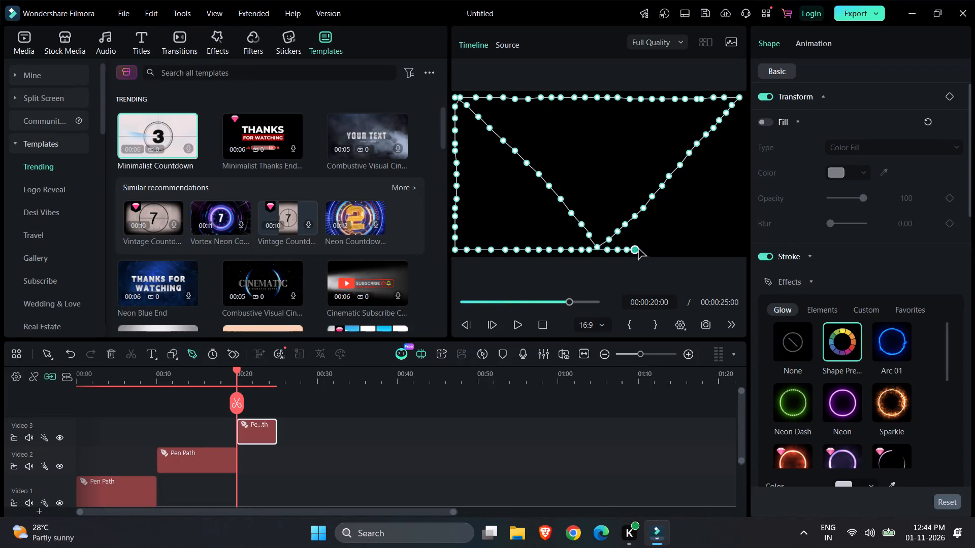
pyautogui.click(643, 250)
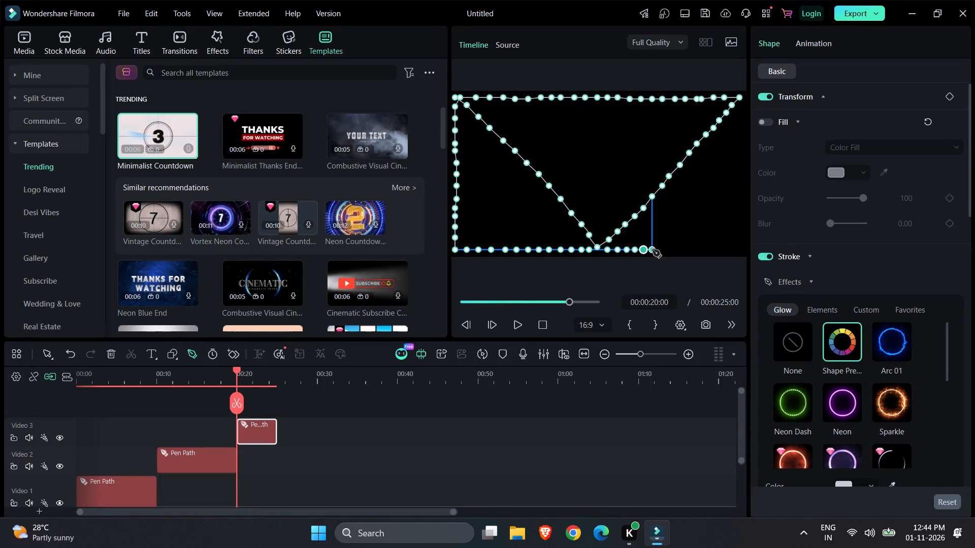
pyautogui.click(654, 250)
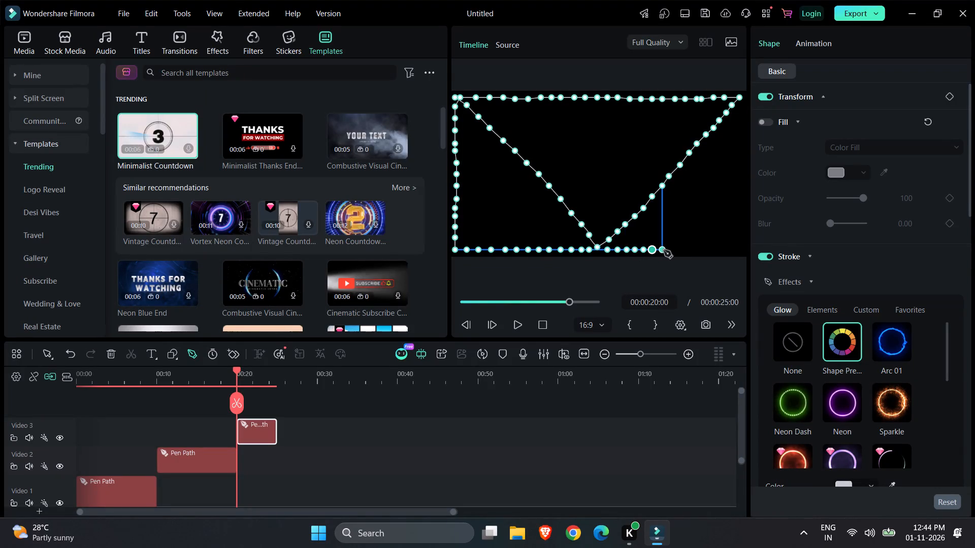
pyautogui.click(663, 250)
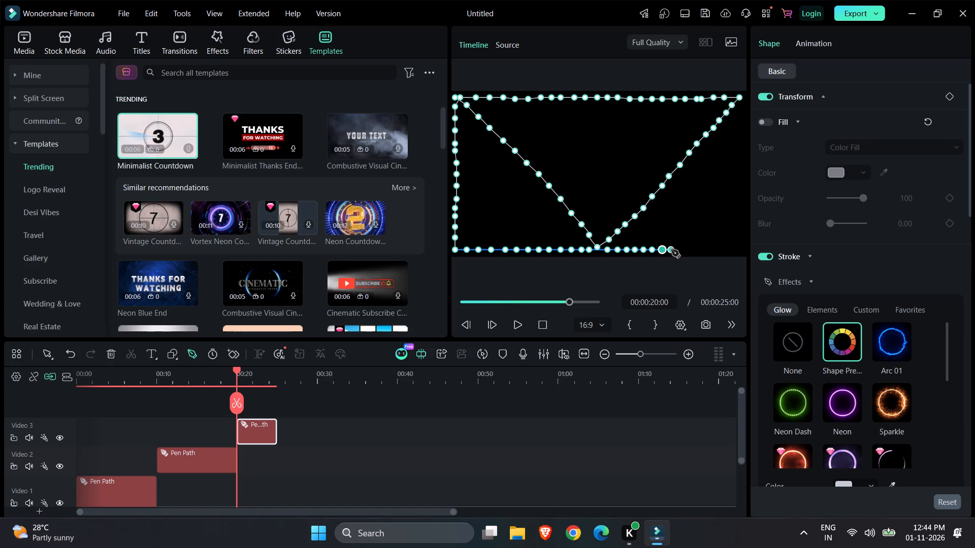
pyautogui.click(674, 250)
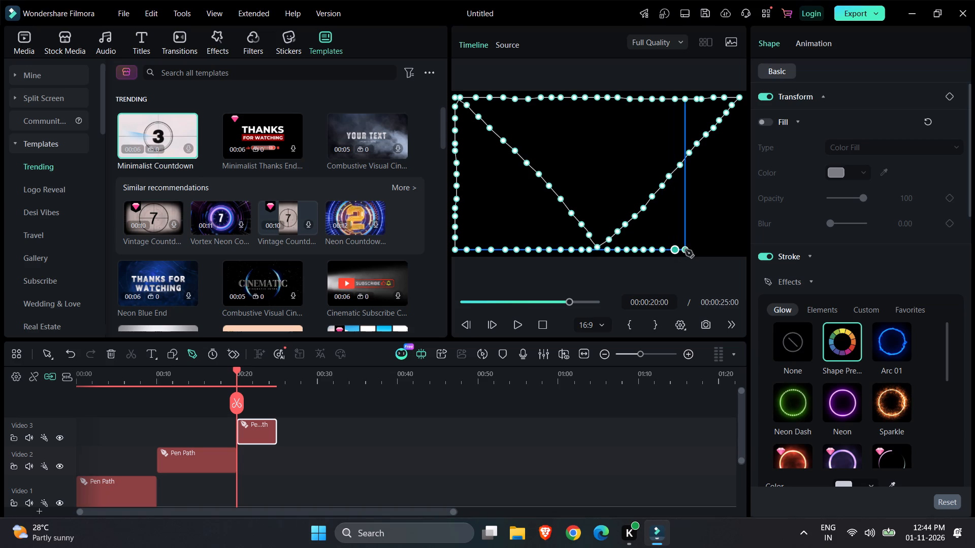
pyautogui.click(685, 250)
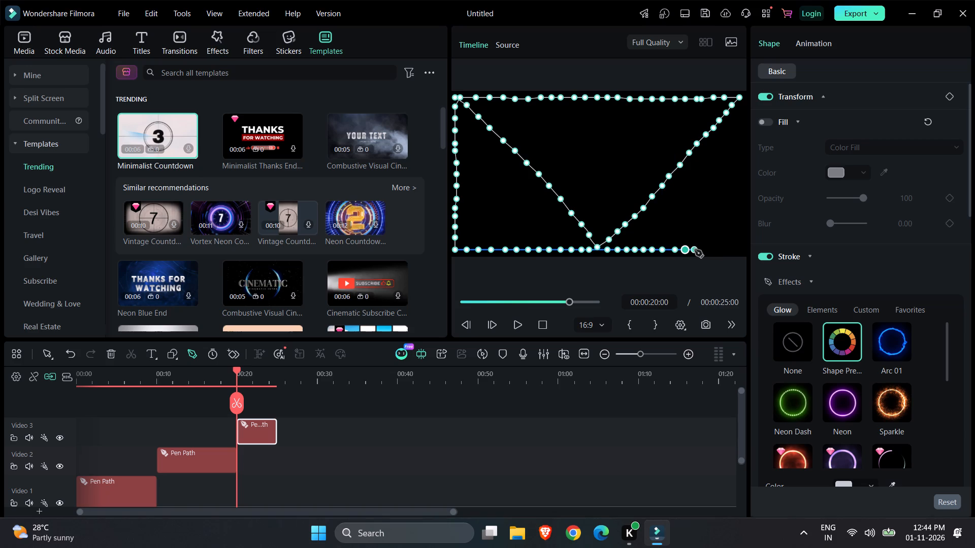
pyautogui.click(697, 250)
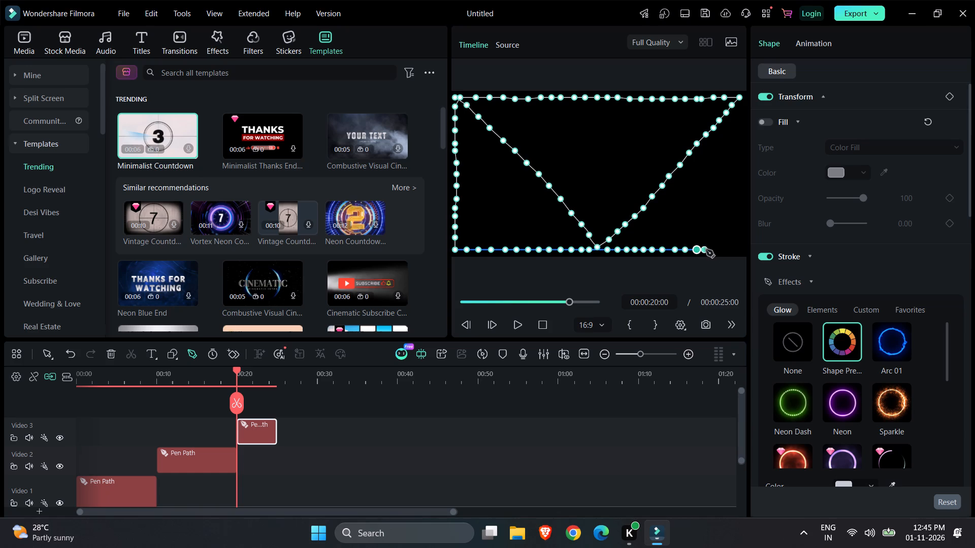
pyautogui.click(707, 249)
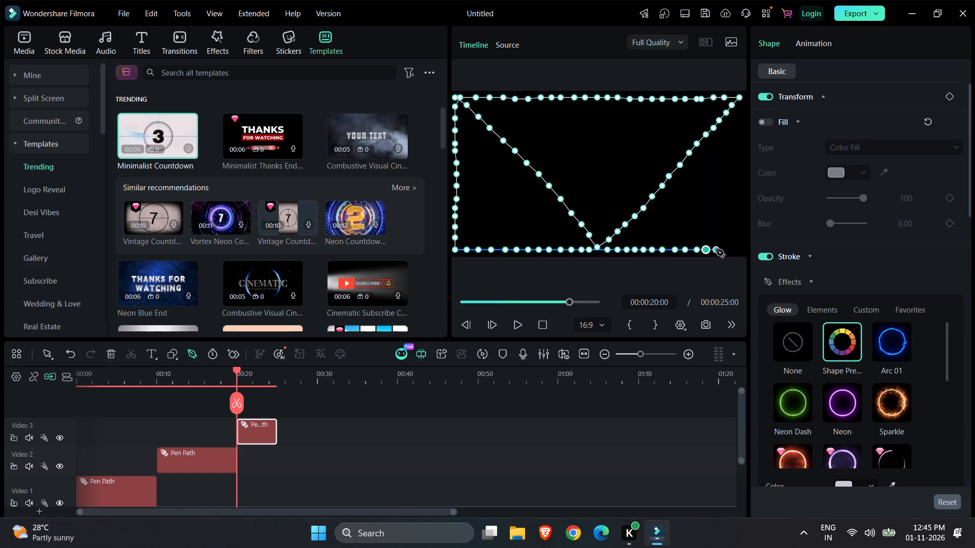
pyautogui.click(716, 249)
pyautogui.click(726, 250)
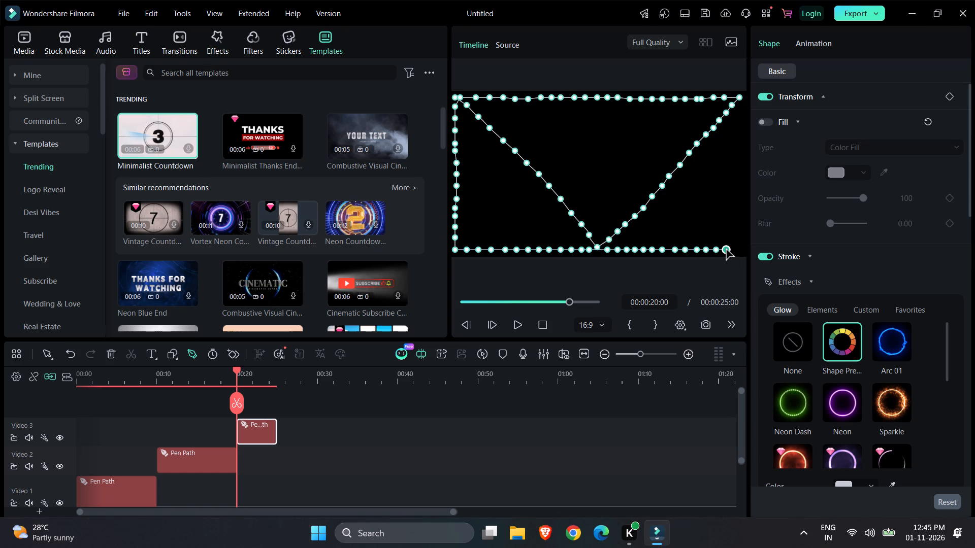
pyautogui.click(735, 250)
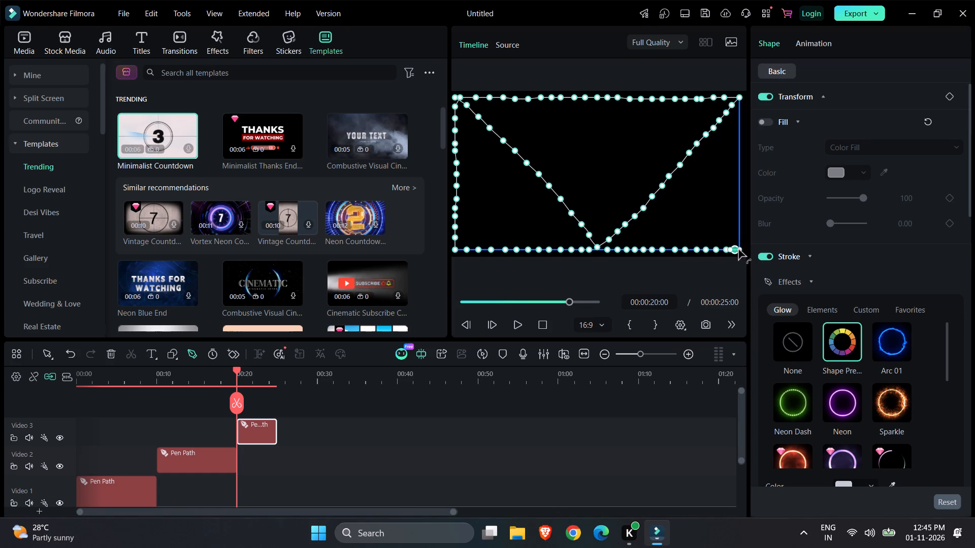
pyautogui.click(734, 250)
pyautogui.click(744, 250)
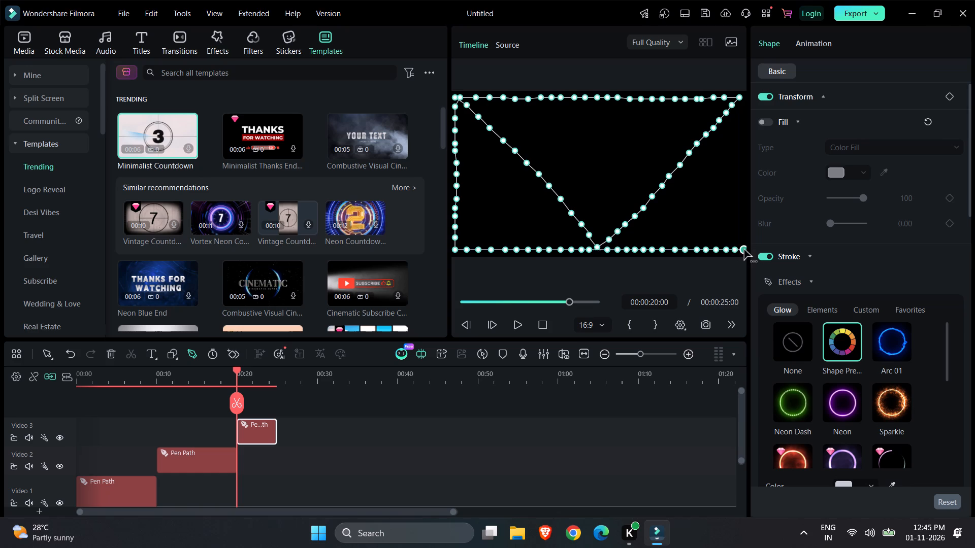
pyautogui.click(745, 249)
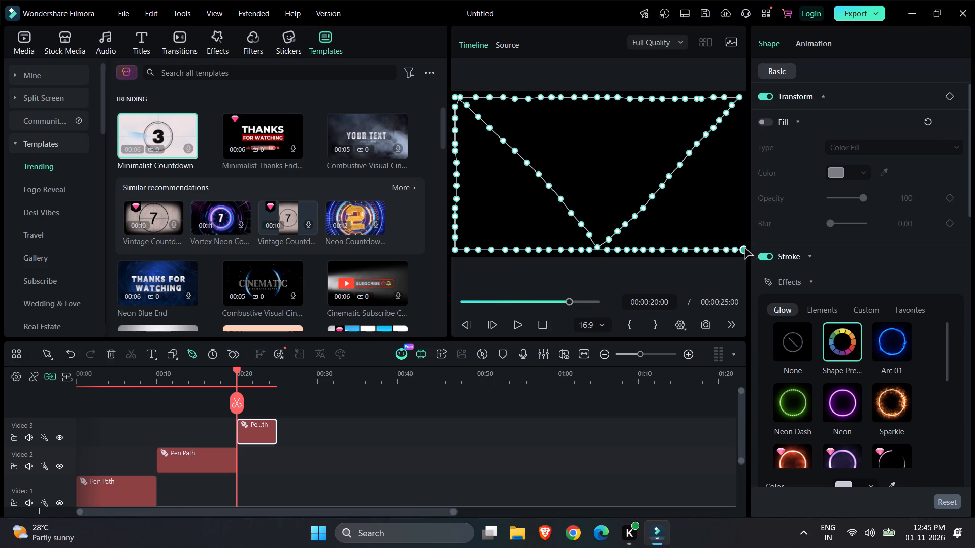
# Continue the pen path with closely spaced points up the frame's right edge from the lower-right corner to about mid-height.
pyautogui.click(742, 242)
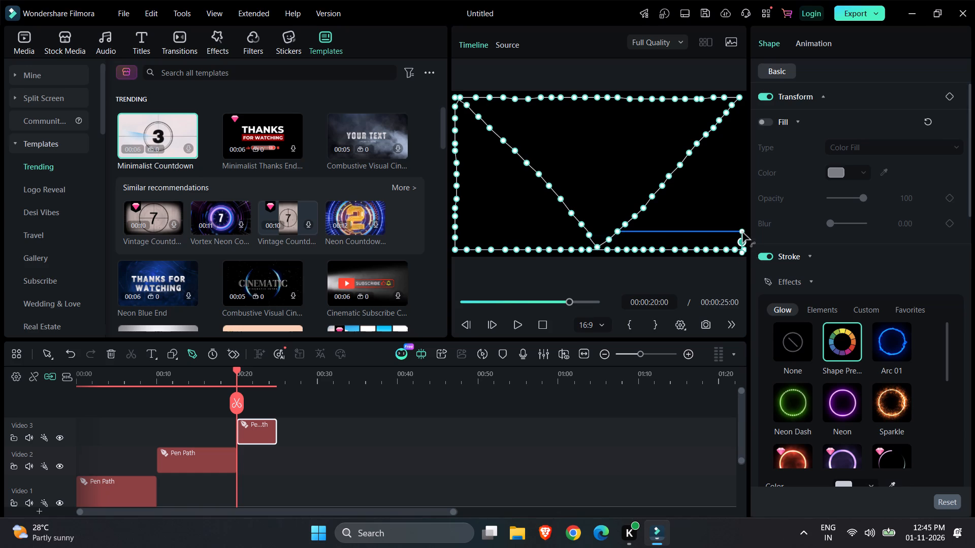
pyautogui.click(742, 243)
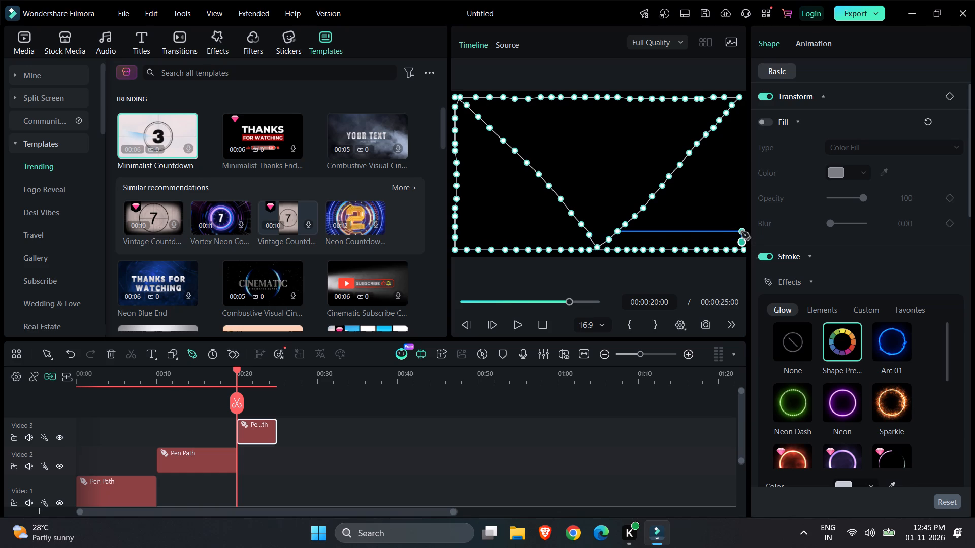
pyautogui.click(741, 232)
pyautogui.click(741, 222)
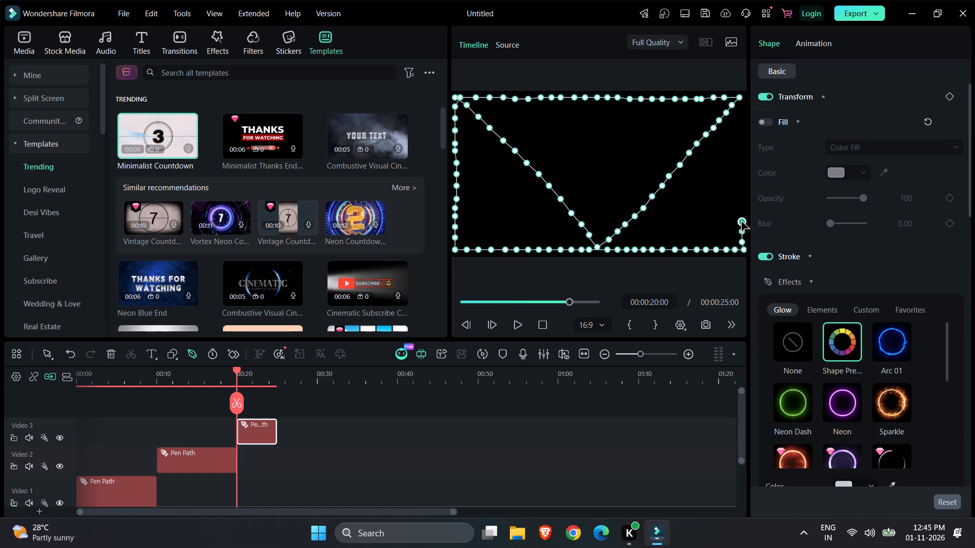
pyautogui.click(741, 211)
pyautogui.moveTo(741, 203); pyautogui.dragTo(740, 192)
pyautogui.click(742, 204)
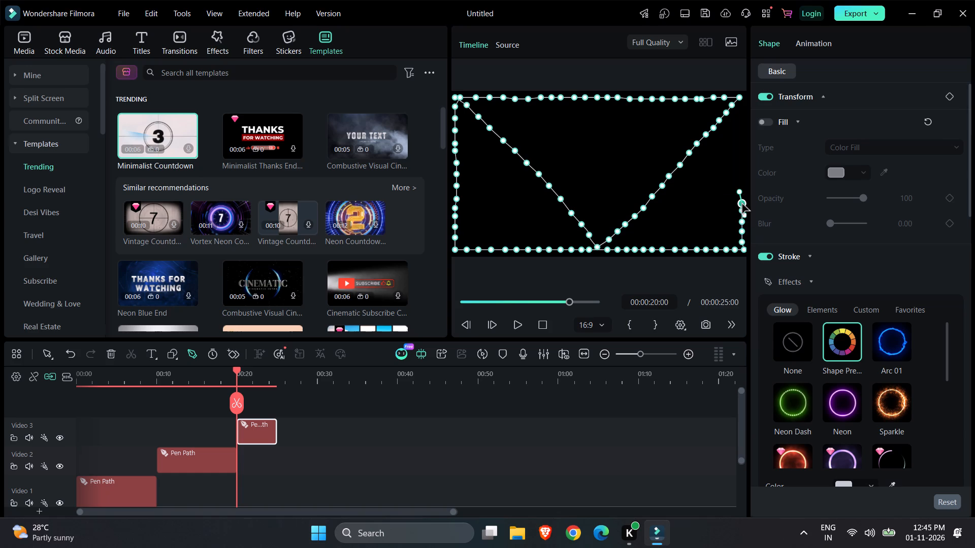
pyautogui.click(742, 192)
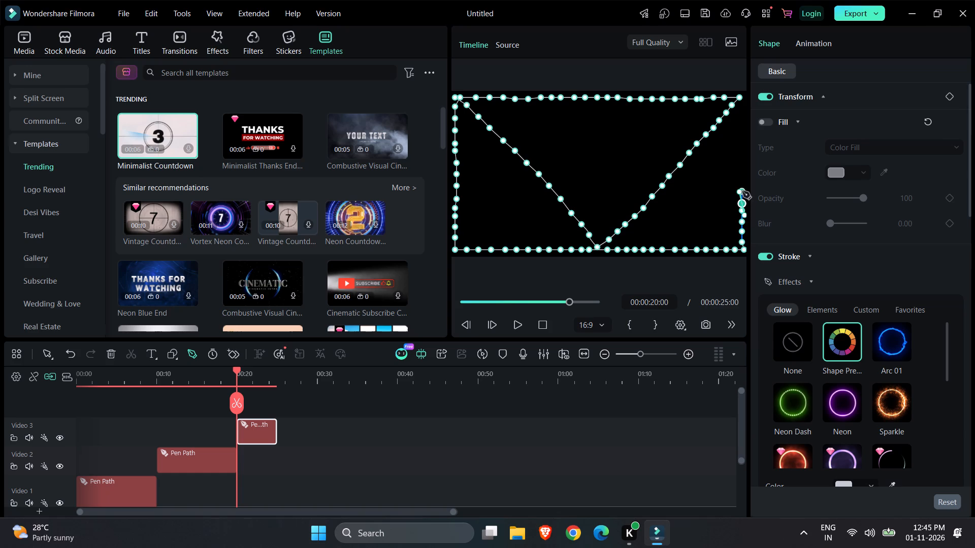
pyautogui.click(742, 191)
pyautogui.click(742, 181)
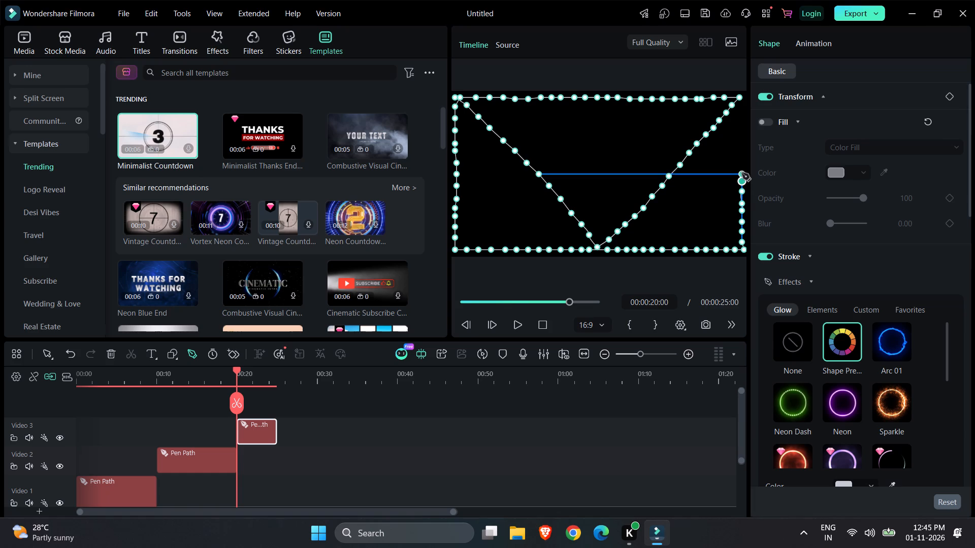
# Extend the pen path with closely spaced points up the right edge from mid-height to just below the frame's upper-right corner.
pyautogui.click(741, 171)
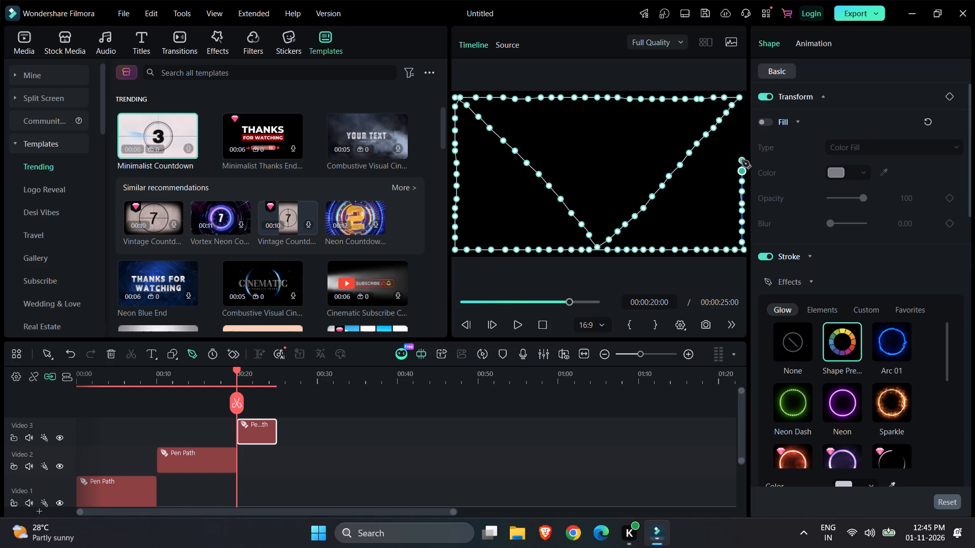
pyautogui.click(742, 160)
pyautogui.click(742, 150)
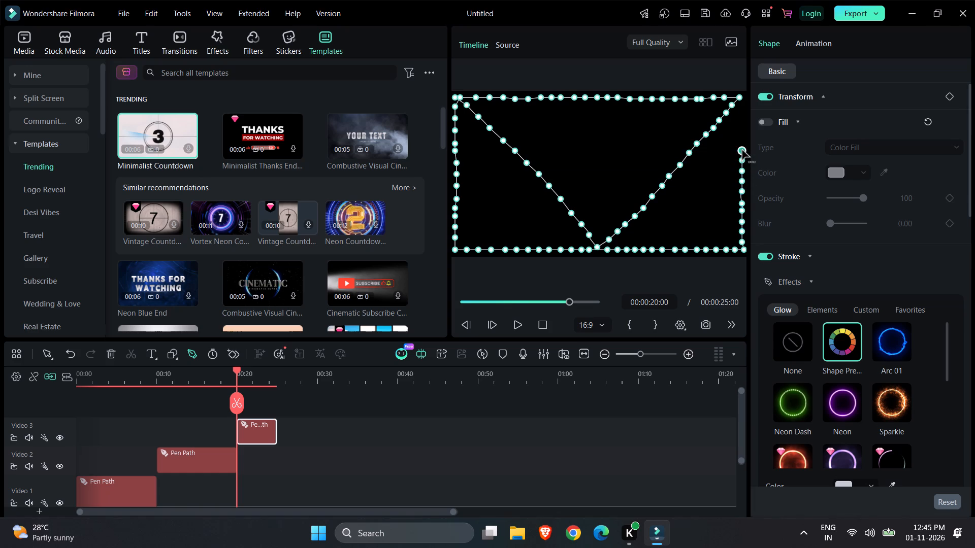
pyautogui.click(741, 141)
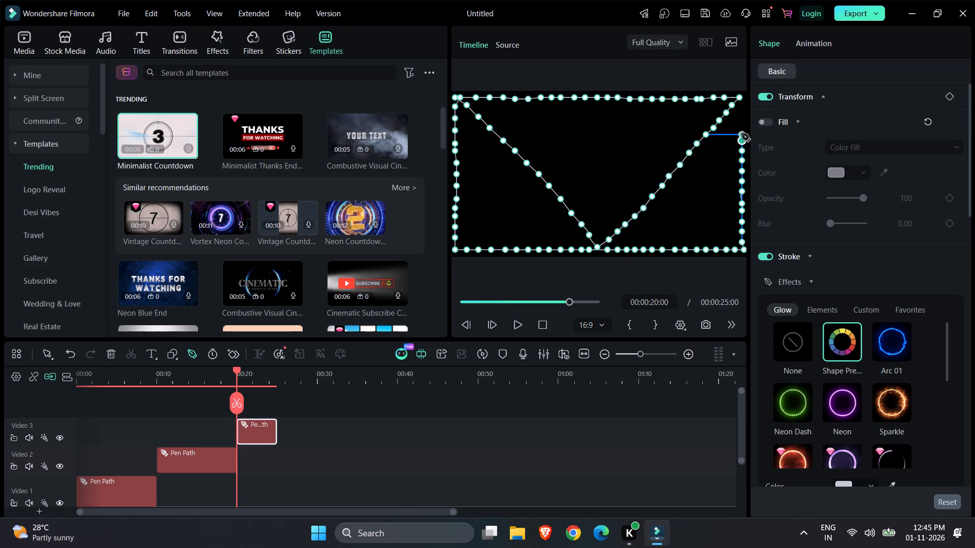
pyautogui.click(741, 131)
pyautogui.click(740, 122)
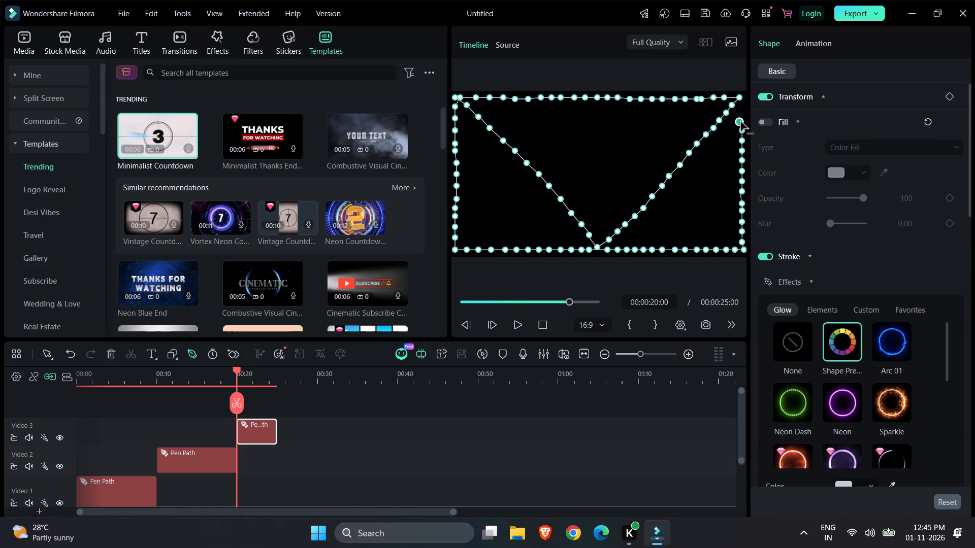
pyautogui.click(740, 114)
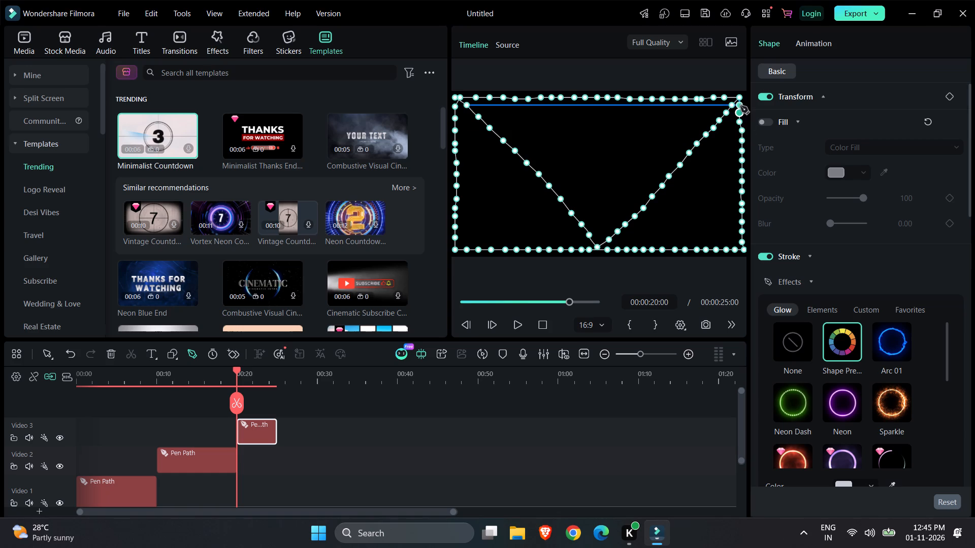
pyautogui.click(740, 105)
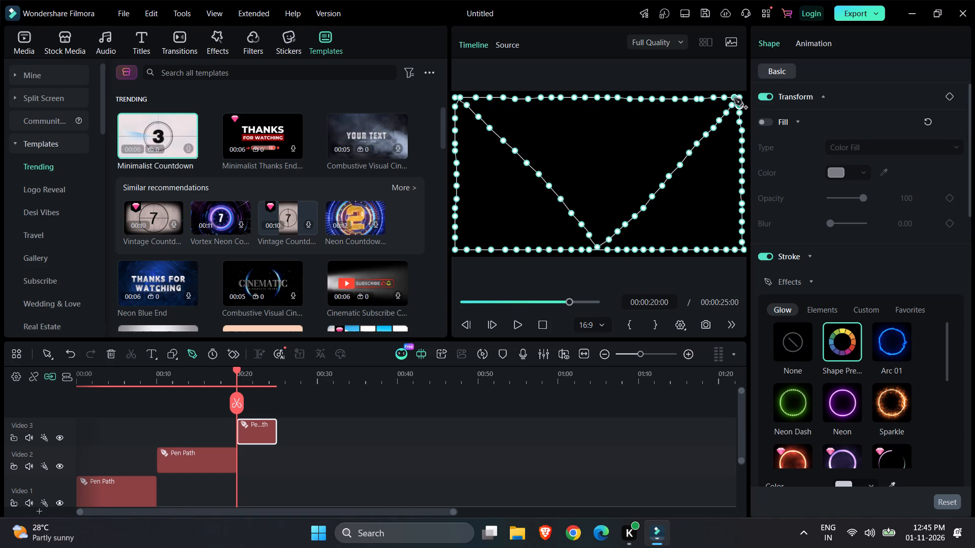
# Finish the border and triangle pen path by joining it to the triangle's starting area at the frame's upper-right corner.
pyautogui.click(733, 98)
# Extend the third Pen Path clip on Video 3 to about 10 seconds, ending at 00:00:30:01.
pyautogui.moveTo(275, 429); pyautogui.dragTo(318, 430)
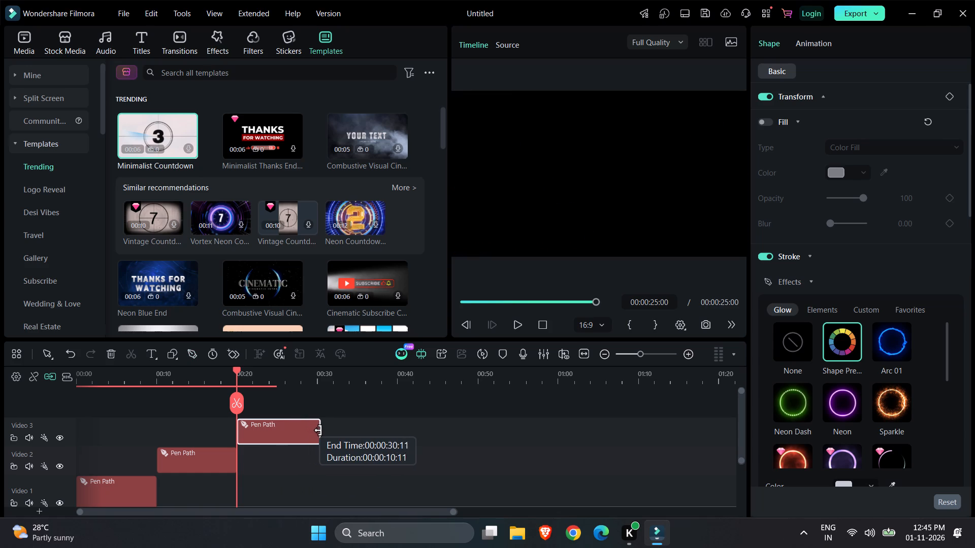
pyautogui.moveTo(318, 430); pyautogui.dragTo(315, 430)
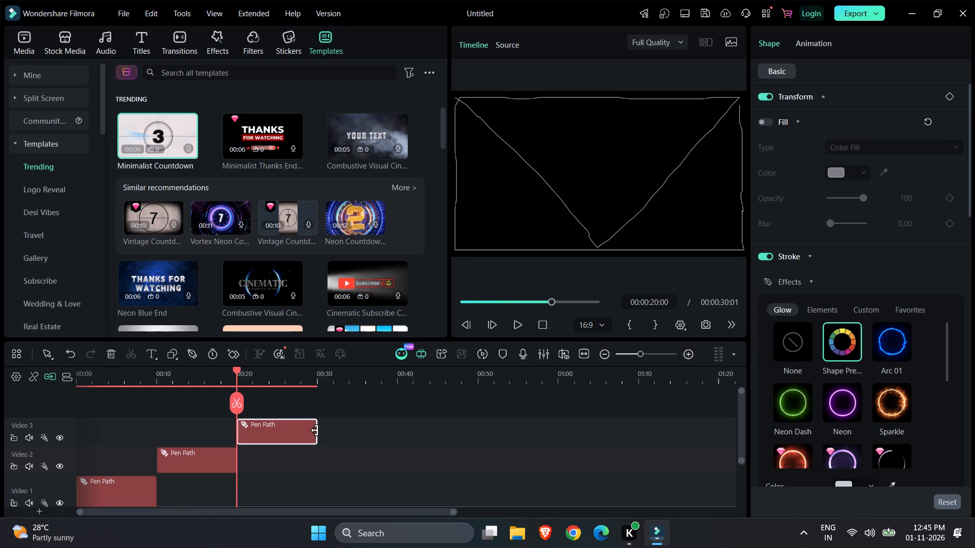
# Apply the Neon glow effect to the stroke of the triangle and border path.
pyautogui.click(840, 395)
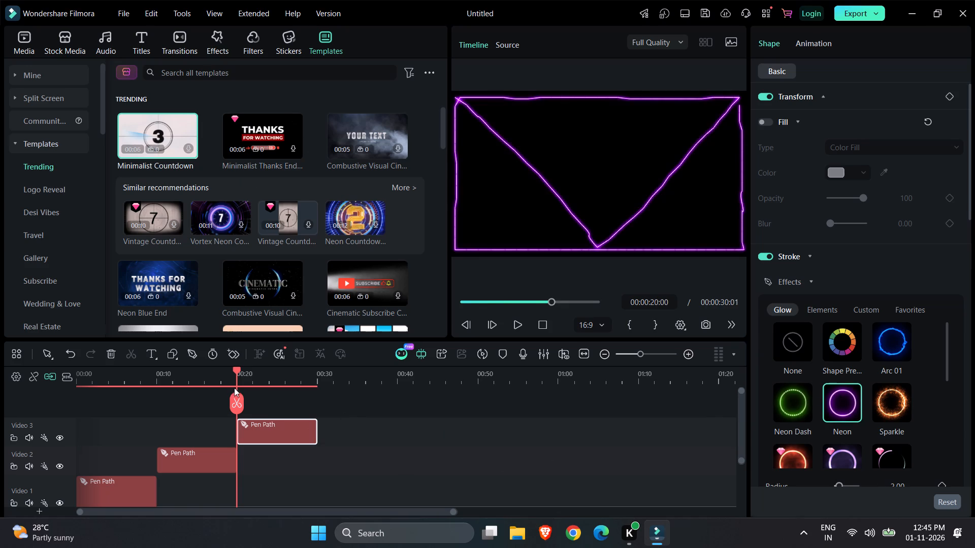
# Preview the Combustive Visual template from the Trending templates.
pyautogui.moveTo(236, 399); pyautogui.dragTo(351, 401)
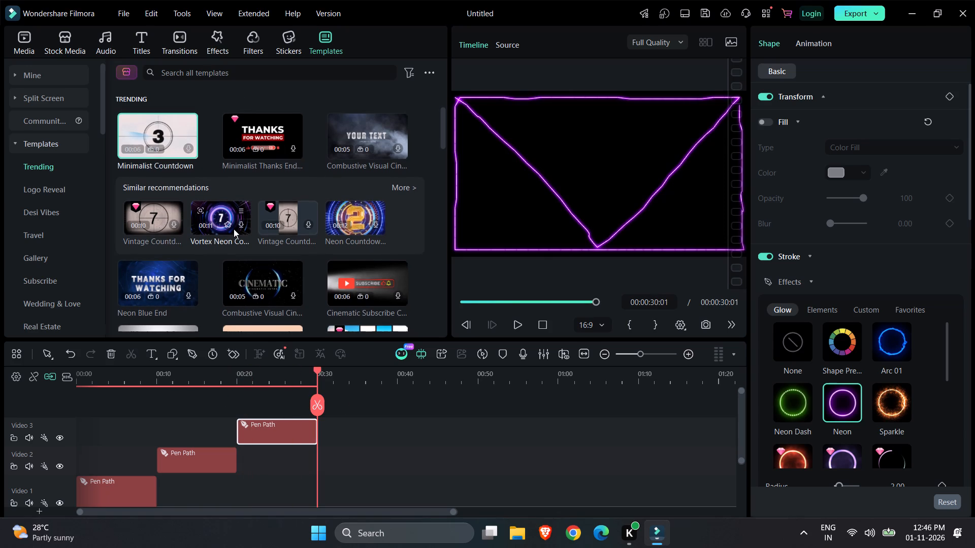
pyautogui.click(365, 130)
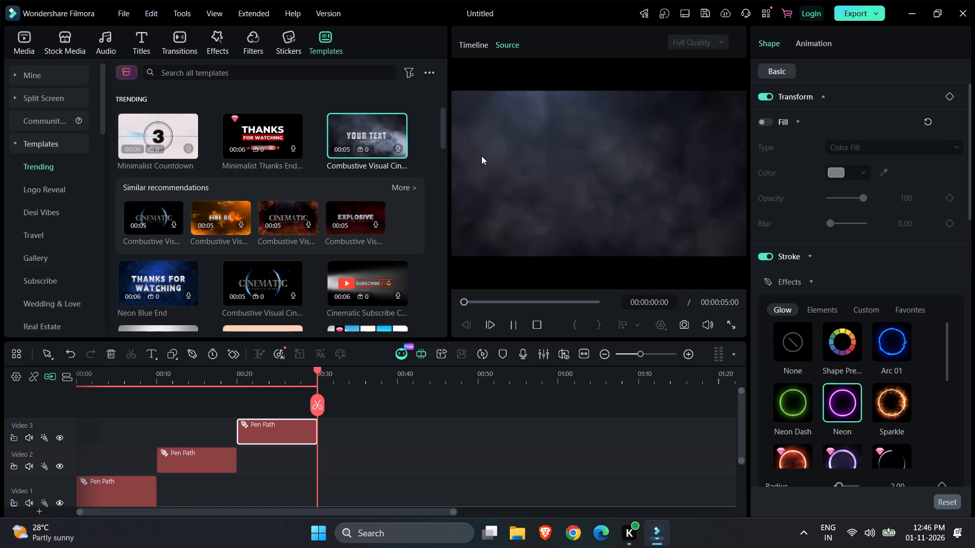
pyautogui.doubleClick(604, 176)
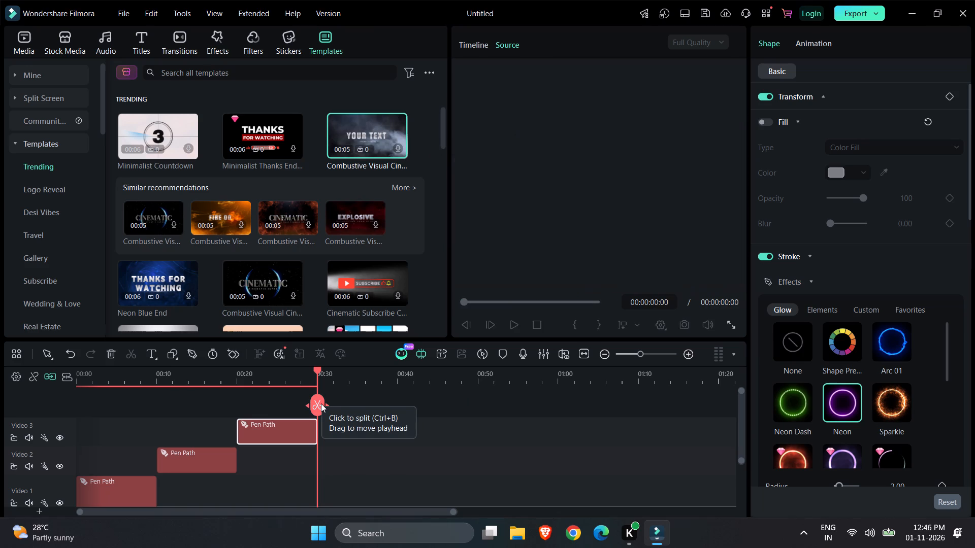
# Play back the final seconds of the neon triangle clip from about 00:00:27:05 to its end.
pyautogui.moveTo(321, 403); pyautogui.dragTo(295, 403)
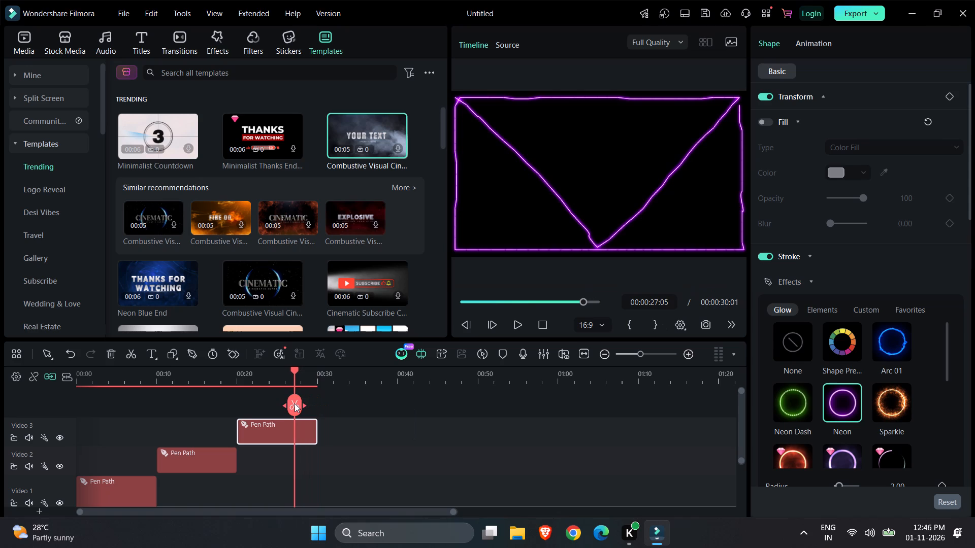
pyautogui.click(516, 327)
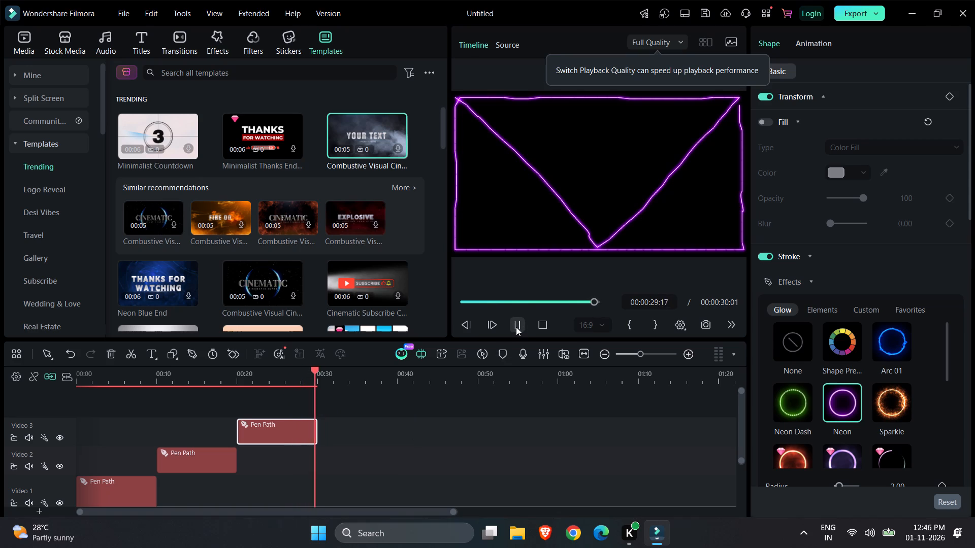
pyautogui.click(547, 444)
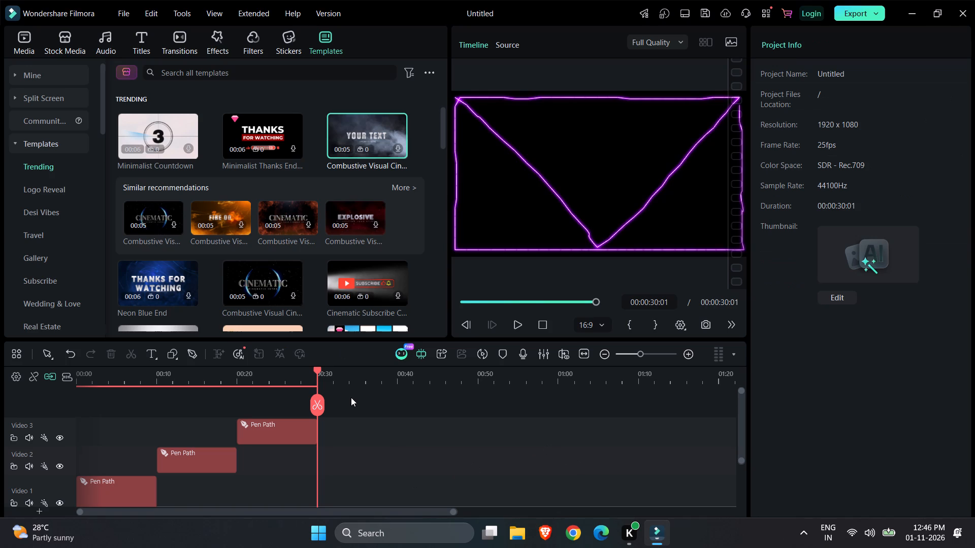
# At 00:00:30:01, start a new zigzag pen path from the frame's lower-left corner with three low peaks, keeping its points as sharp corners.
pyautogui.click(196, 354)
pyautogui.click(456, 249)
pyautogui.click(465, 230)
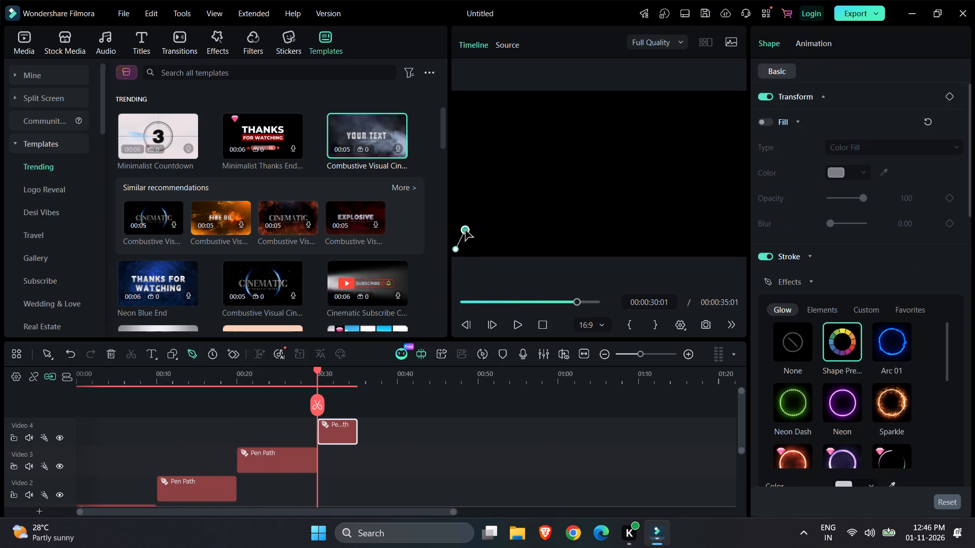
pyautogui.click(474, 249)
pyautogui.click(473, 249)
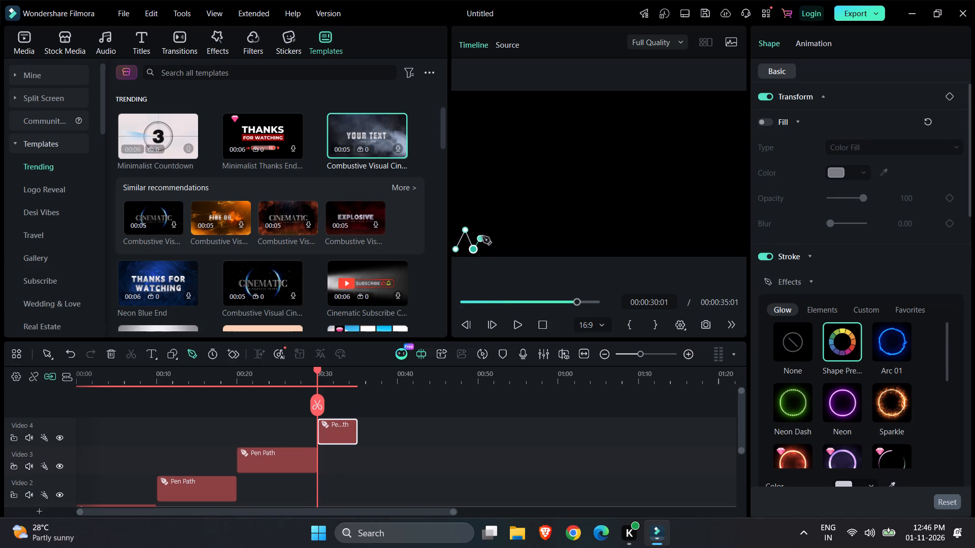
pyautogui.click(485, 230)
pyautogui.click(495, 249)
pyautogui.click(505, 229)
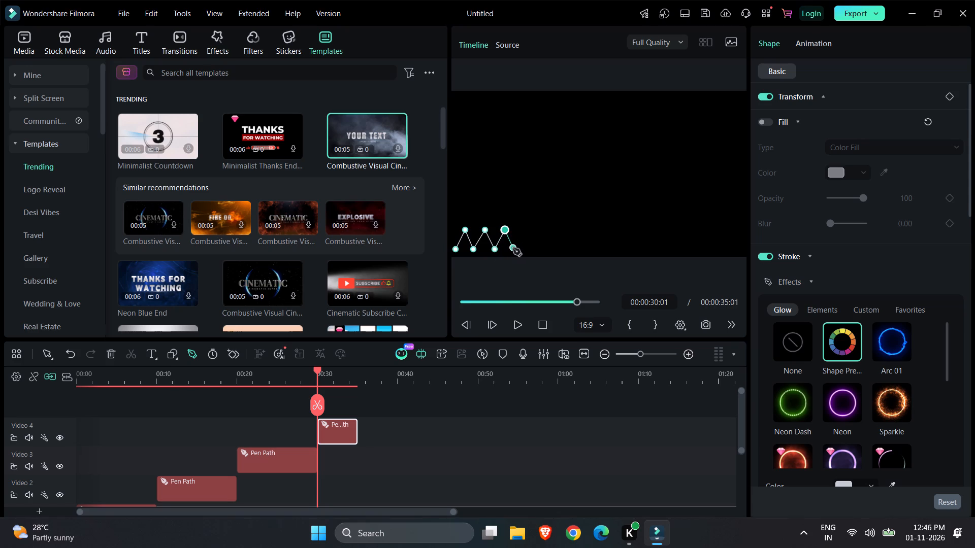
pyautogui.click(516, 249)
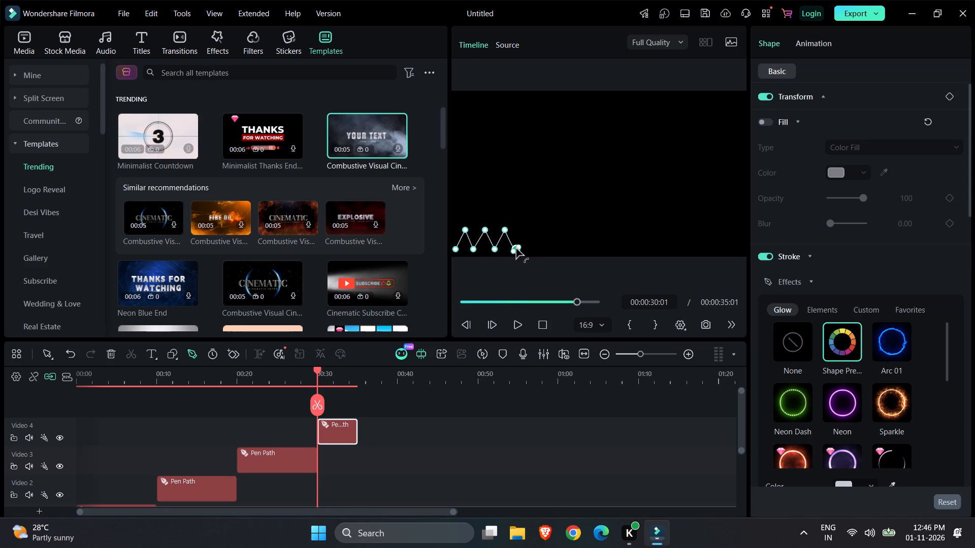
pyautogui.click(516, 249)
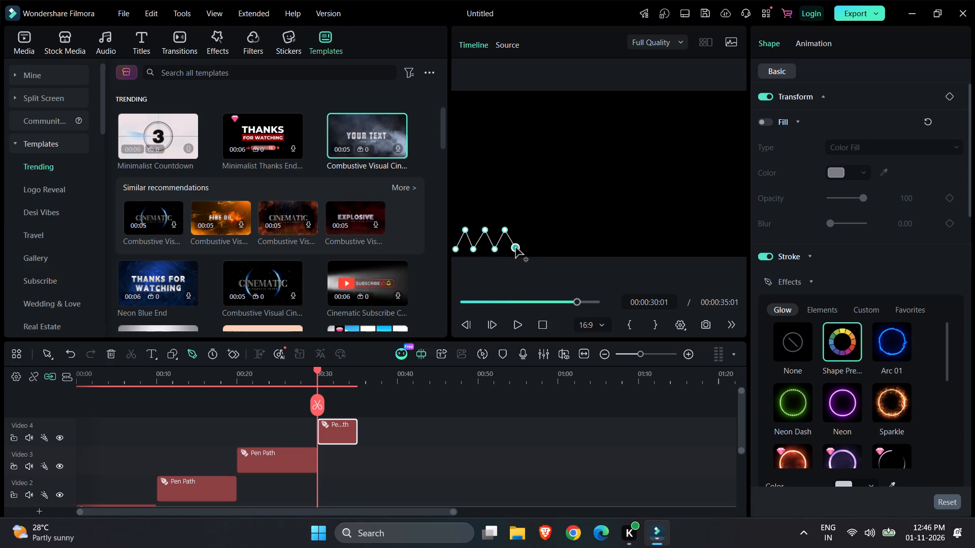
pyautogui.click(515, 248)
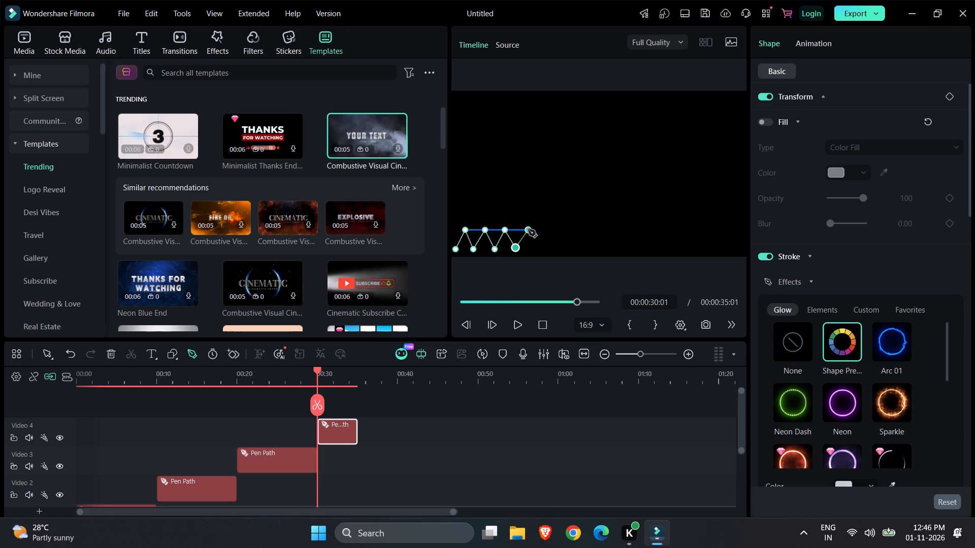
# Continue the zigzag pen path along the frame's bottom edge with four more peaks, reaching the frame's horizontal centre.
pyautogui.click(528, 229)
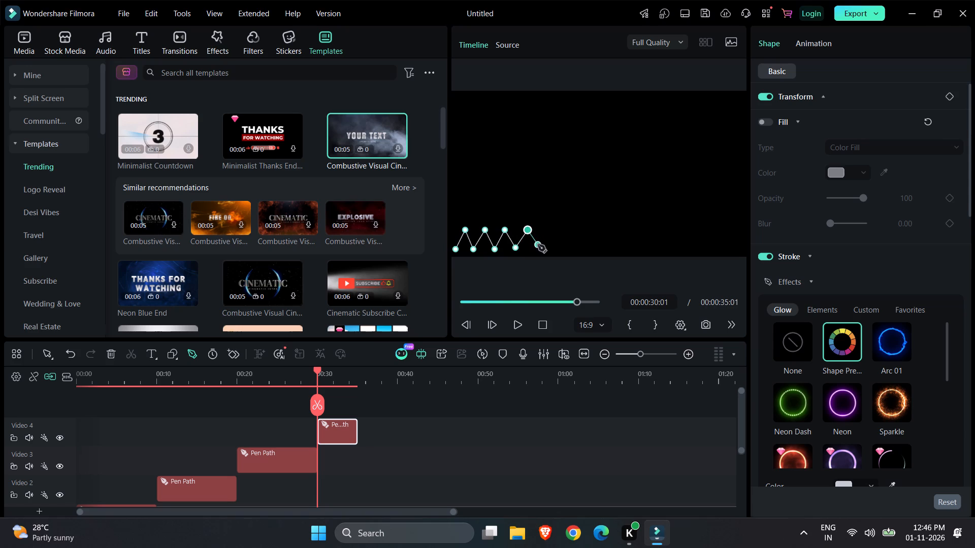
pyautogui.click(539, 247)
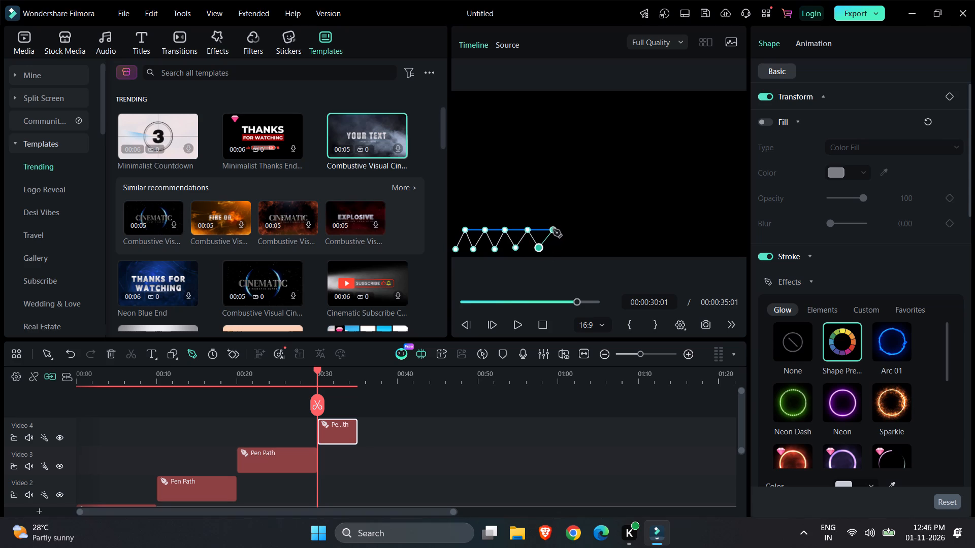
pyautogui.click(553, 229)
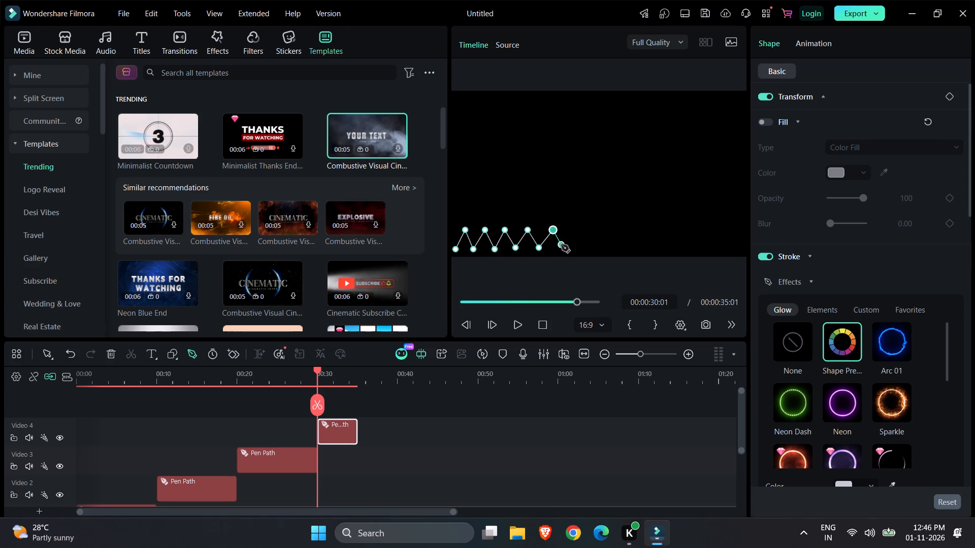
pyautogui.click(562, 246)
pyautogui.click(575, 230)
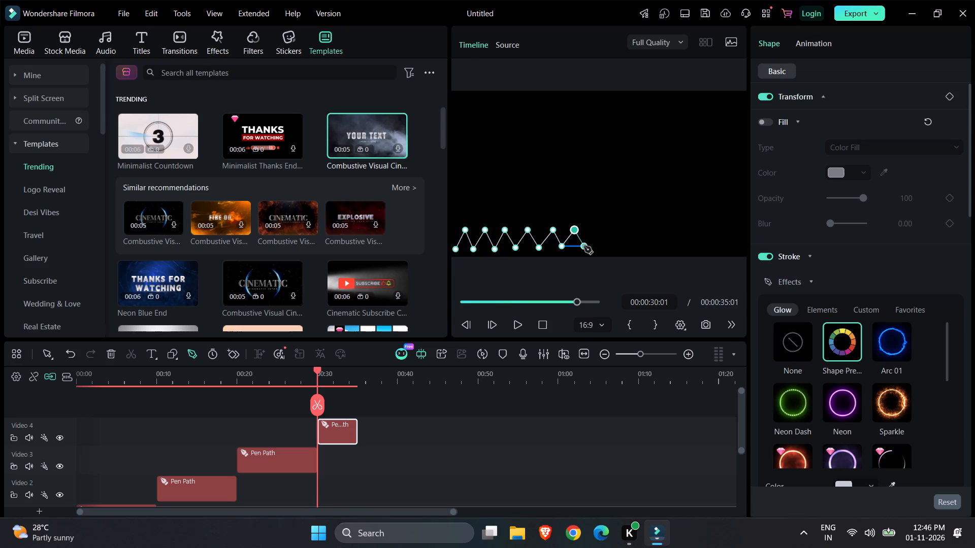
pyautogui.click(584, 247)
pyautogui.click(599, 230)
# Continue the zigzag pen path along the frame's bottom edge with six more sharp peaks, ending on a peak at the frame's right edge.
pyautogui.click(610, 247)
pyautogui.click(626, 230)
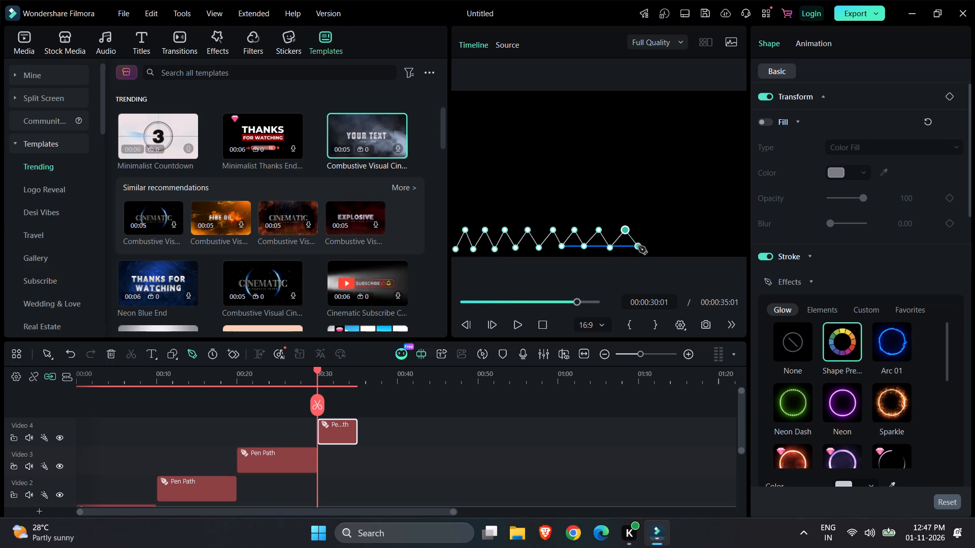
pyautogui.click(638, 246)
pyautogui.click(655, 229)
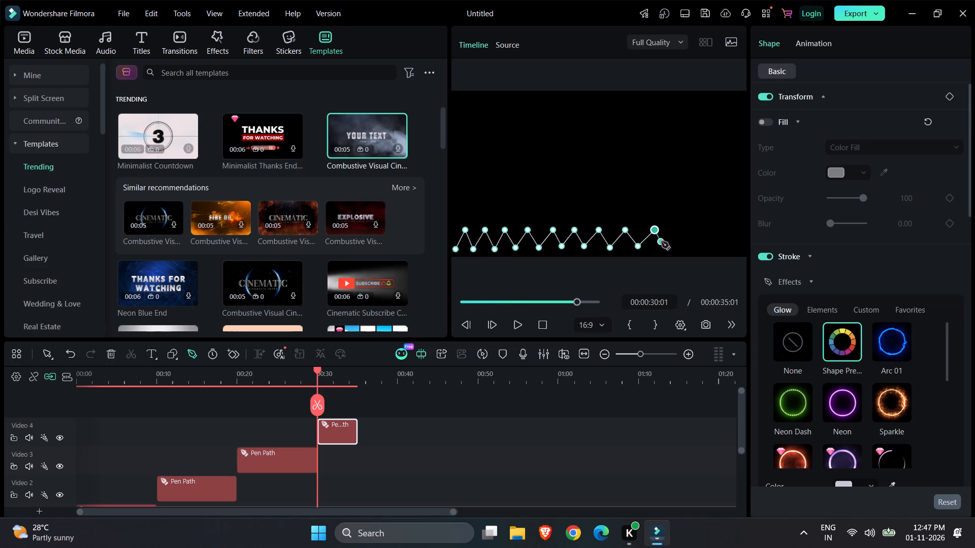
pyautogui.click(664, 244)
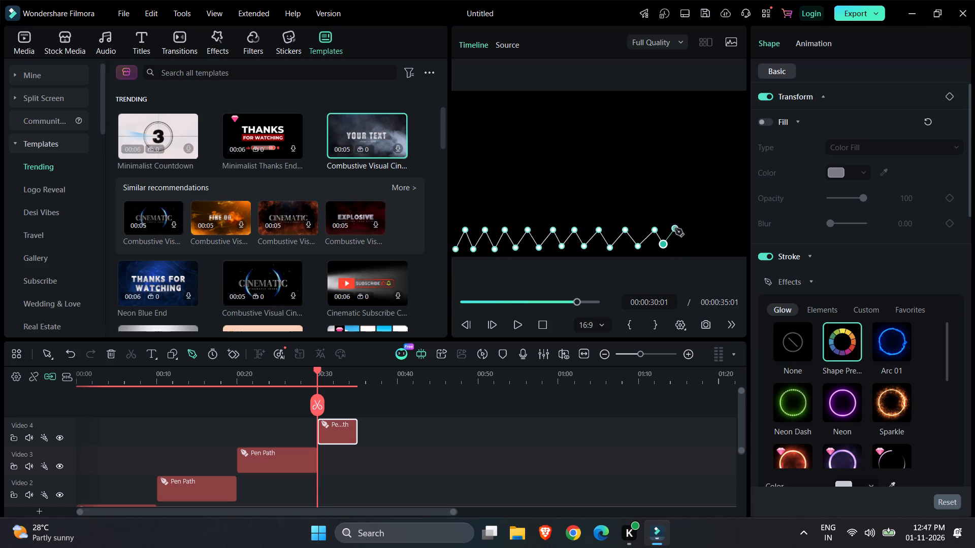
pyautogui.click(675, 228)
pyautogui.click(688, 245)
pyautogui.click(701, 231)
pyautogui.click(714, 245)
pyautogui.click(724, 229)
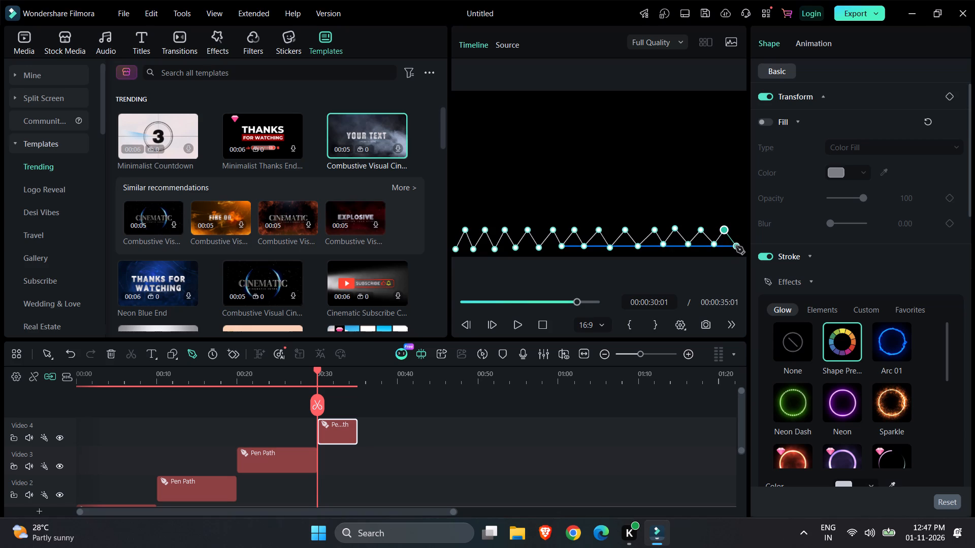
pyautogui.click(736, 245)
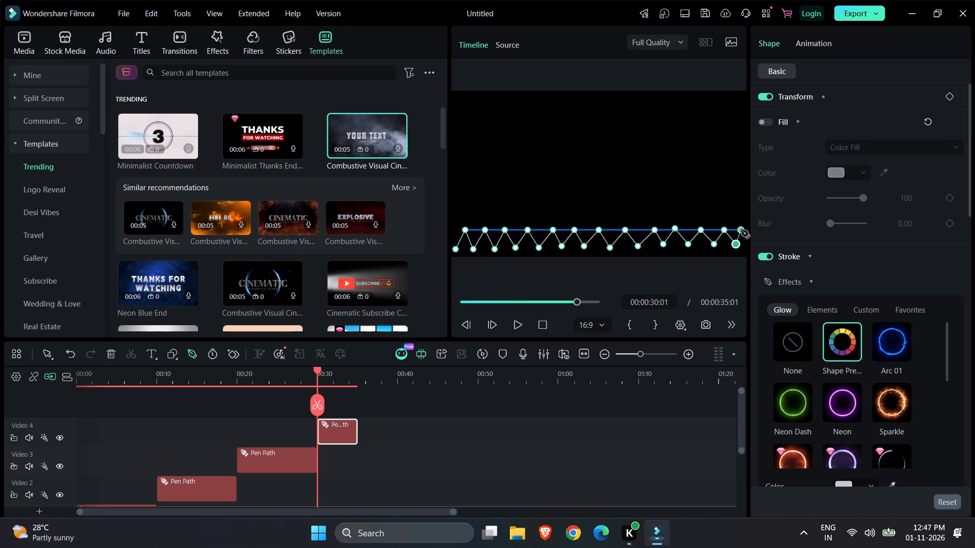
pyautogui.click(741, 230)
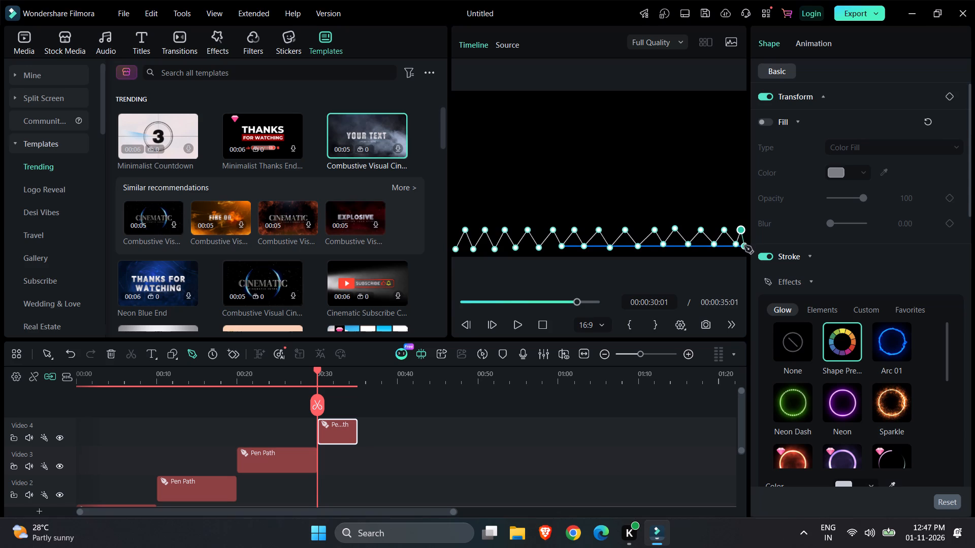
pyautogui.click(744, 246)
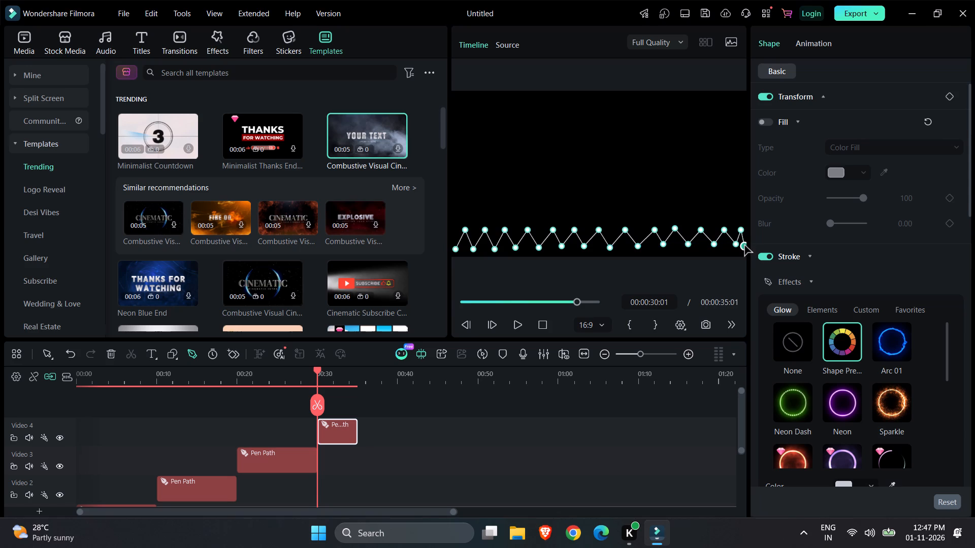
pyautogui.hotkey('ctrl', 'z')
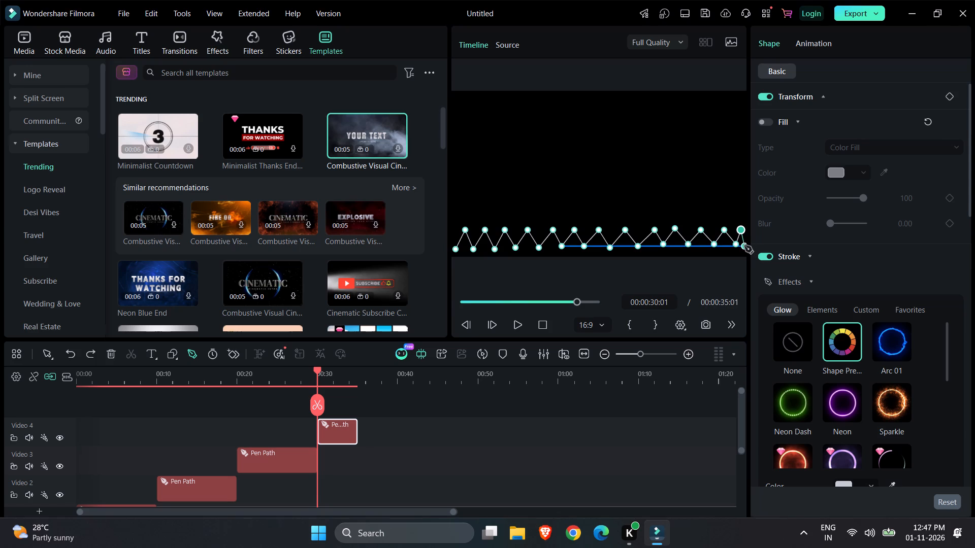
# Extend the path straight up at the frame's right edge and zigzag back leftward with six peaks to the frame's horizontal centre.
pyautogui.click(741, 227)
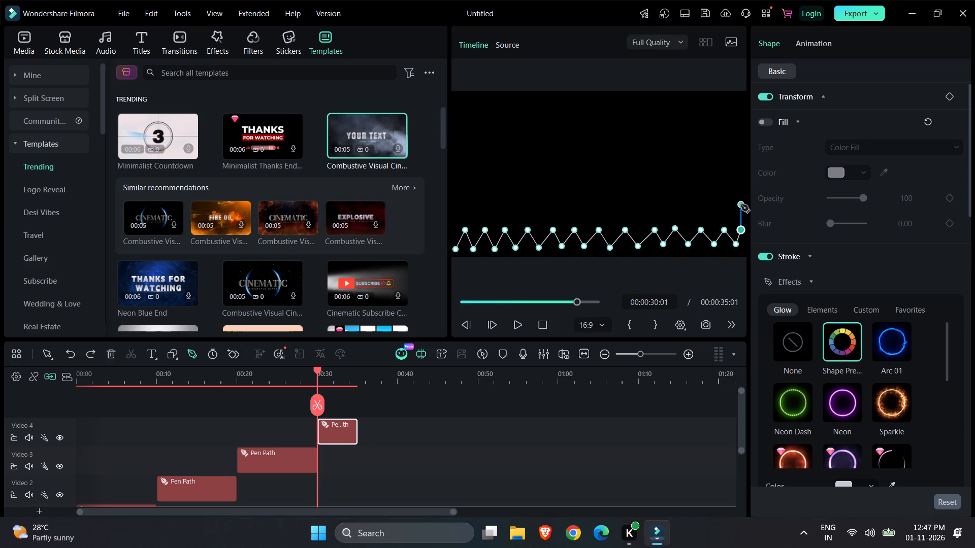
pyautogui.click(741, 204)
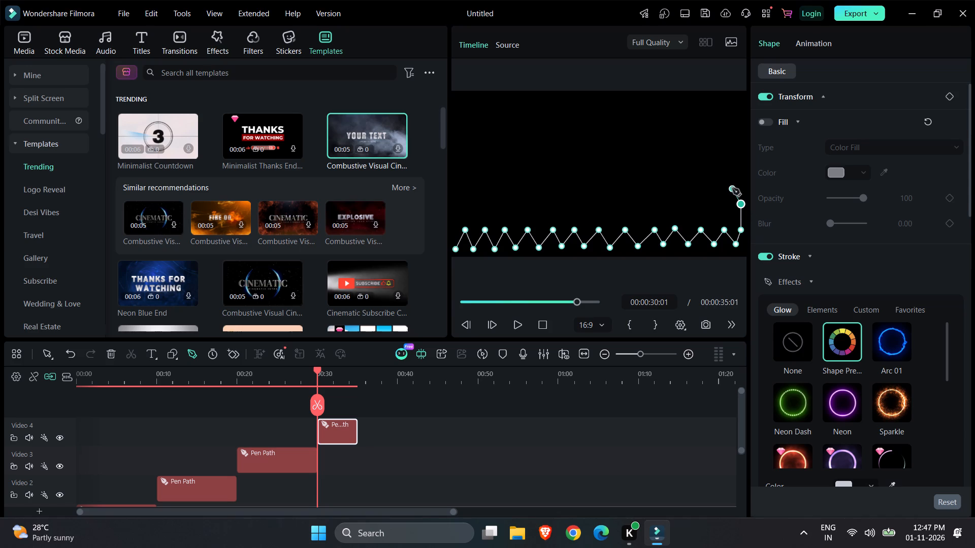
pyautogui.click(732, 188)
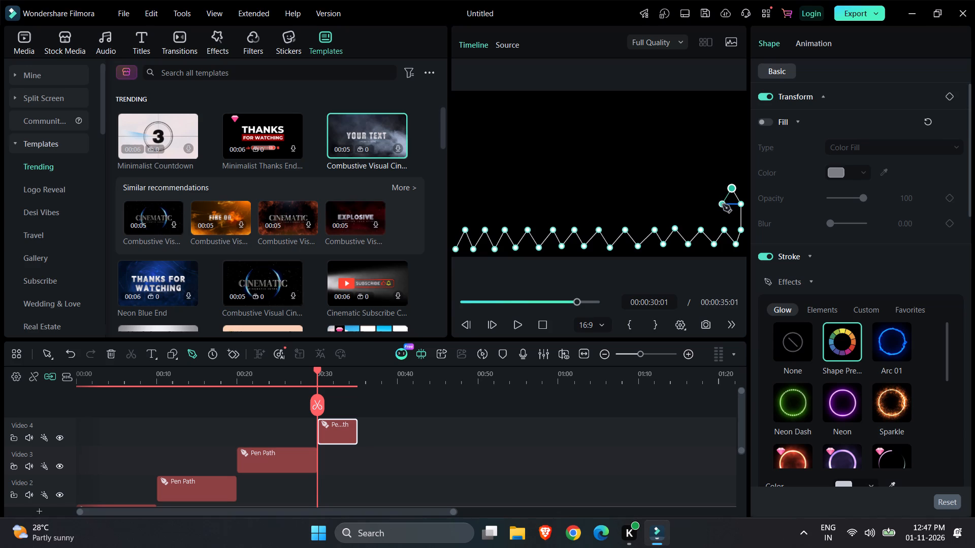
pyautogui.click(723, 203)
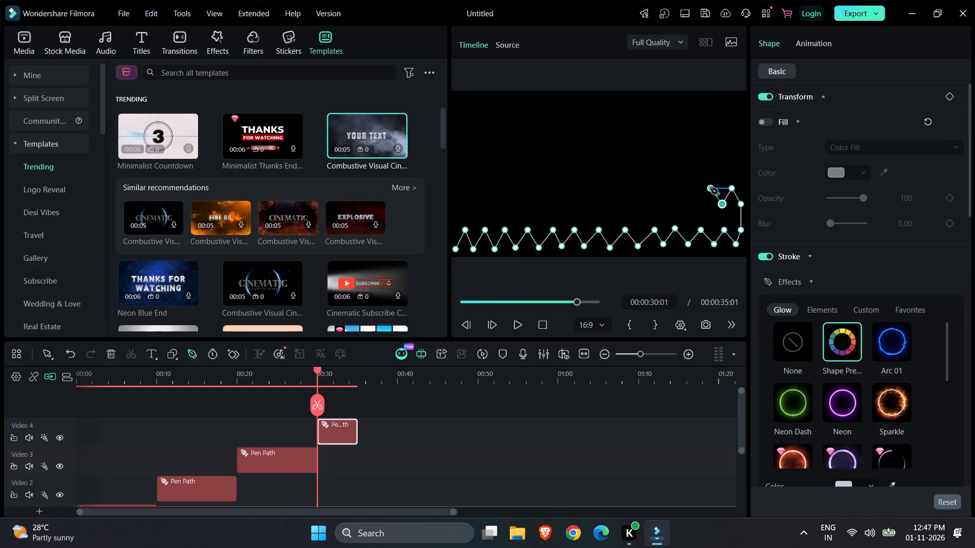
pyautogui.click(710, 188)
pyautogui.click(700, 205)
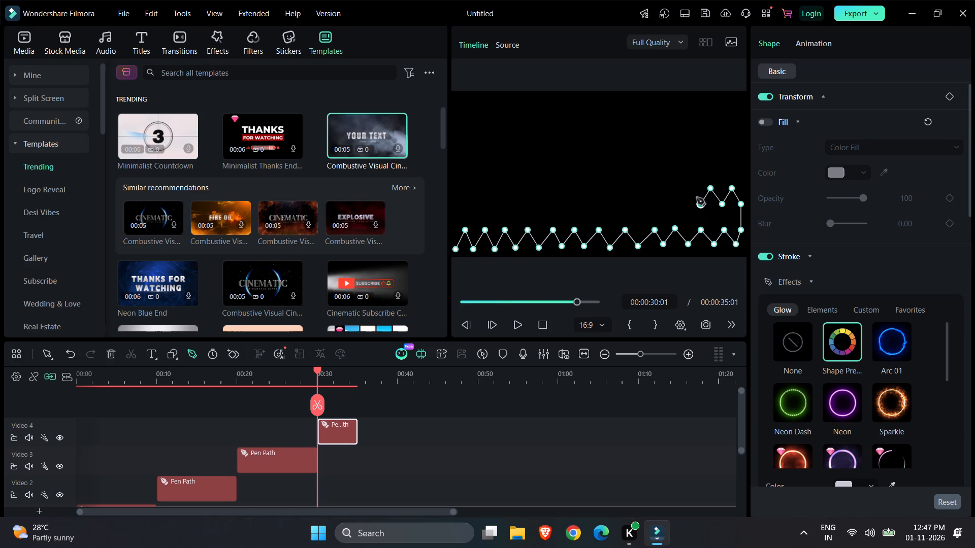
pyautogui.click(690, 189)
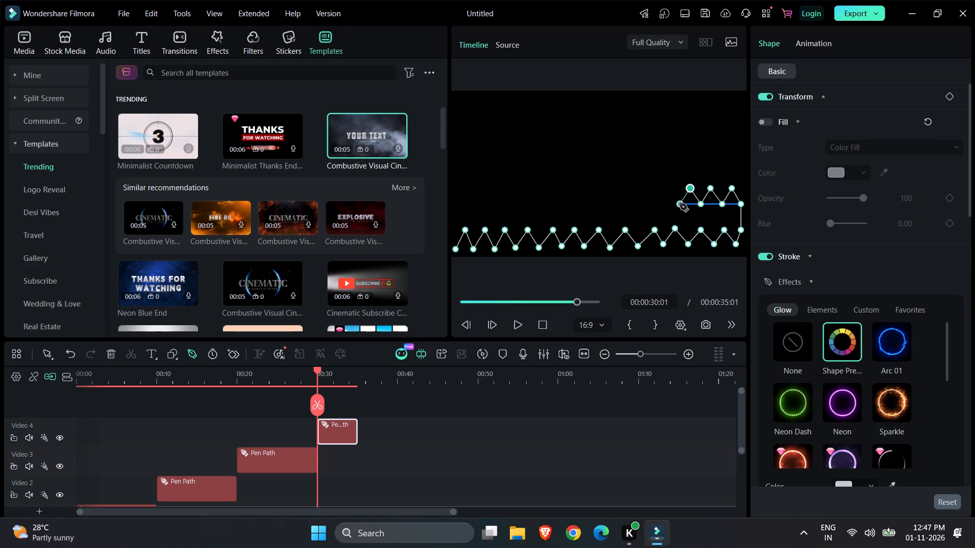
pyautogui.click(679, 203)
pyautogui.click(667, 189)
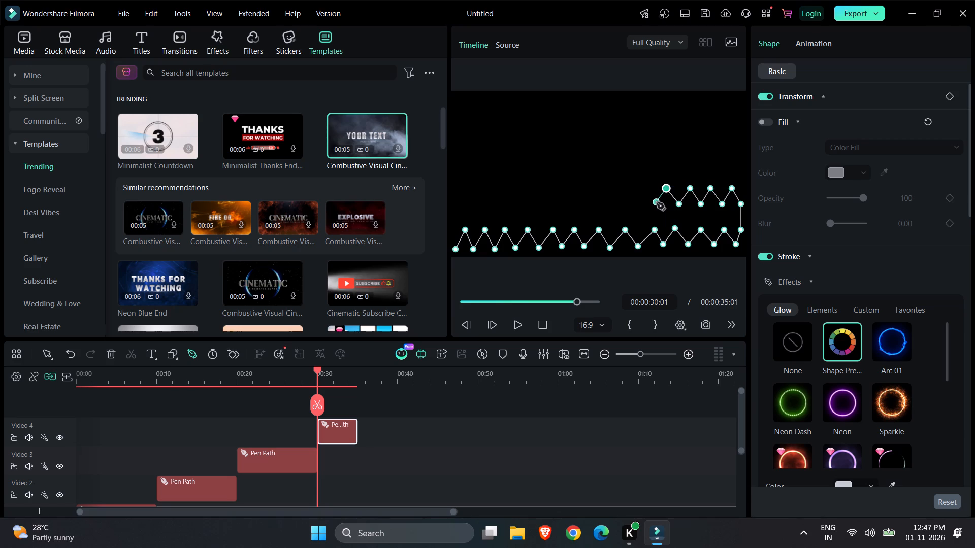
pyautogui.click(656, 203)
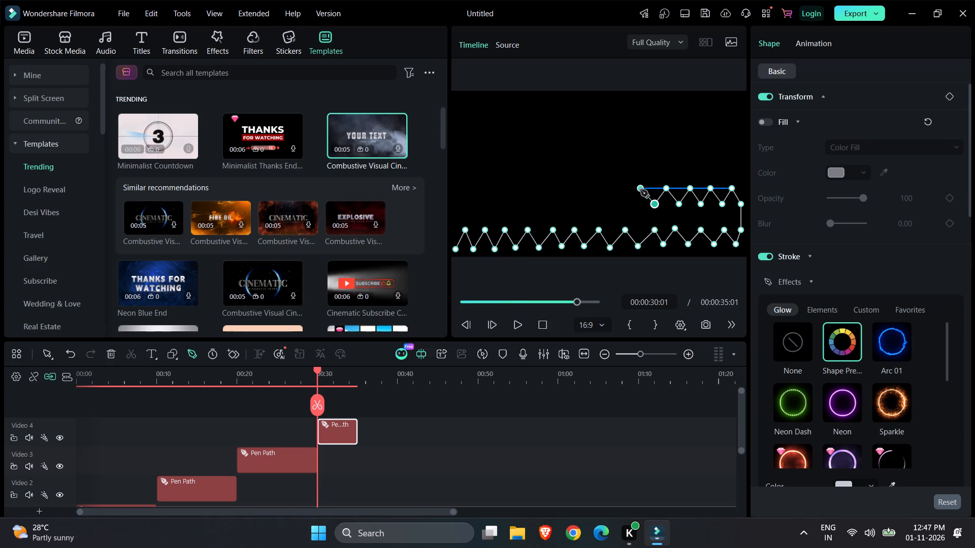
pyautogui.click(640, 189)
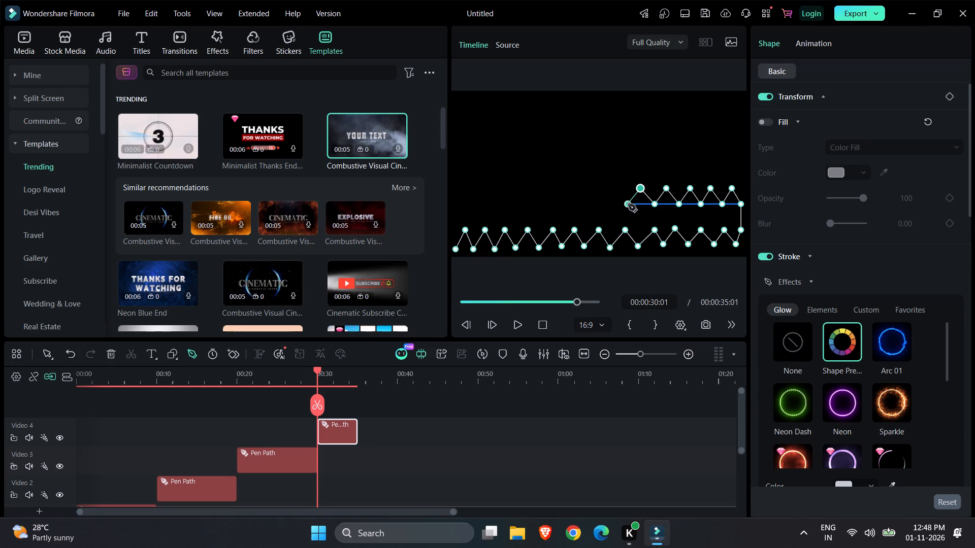
pyautogui.click(626, 204)
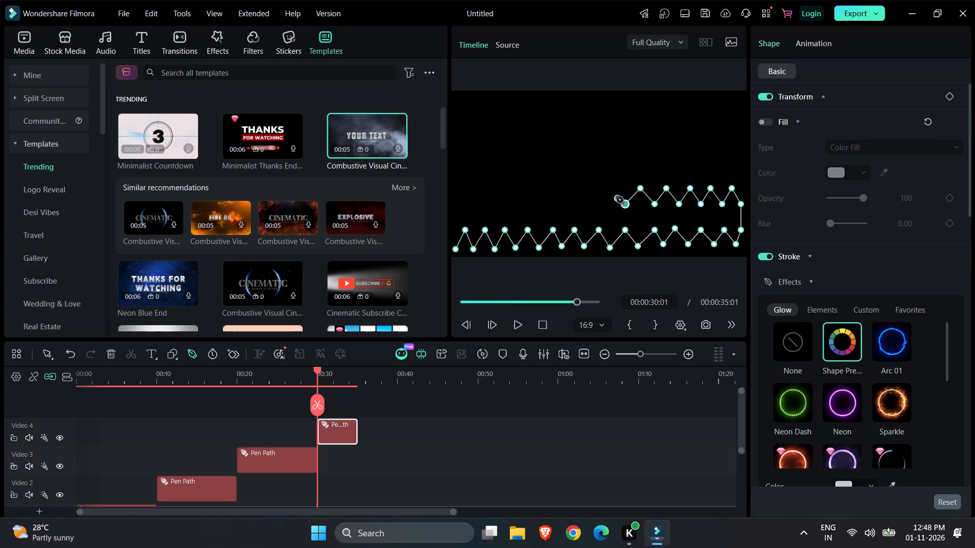
pyautogui.click(609, 187)
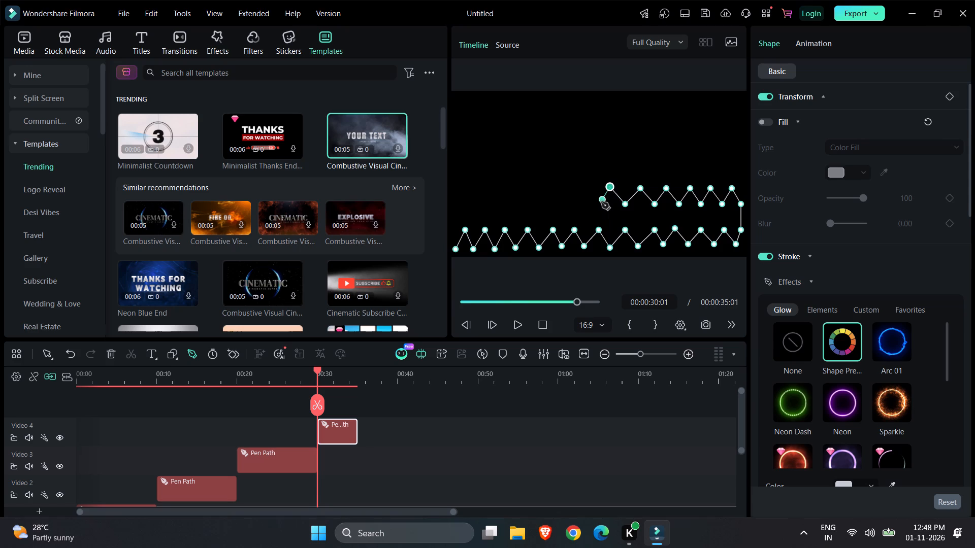
pyautogui.click(601, 204)
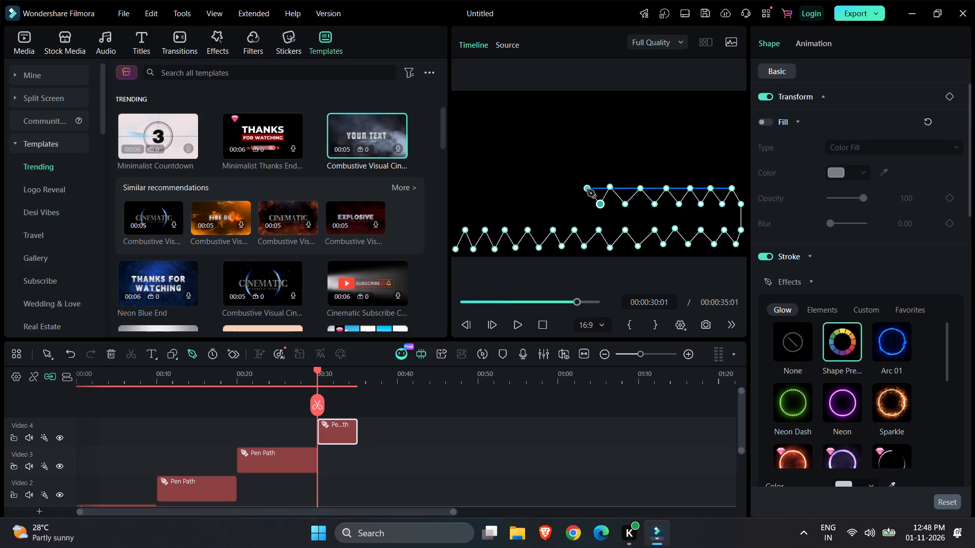
# Continue the second zigzag row leftward with seven more peaks, ending on a peak at the frame's left edge.
pyautogui.click(587, 190)
pyautogui.click(577, 205)
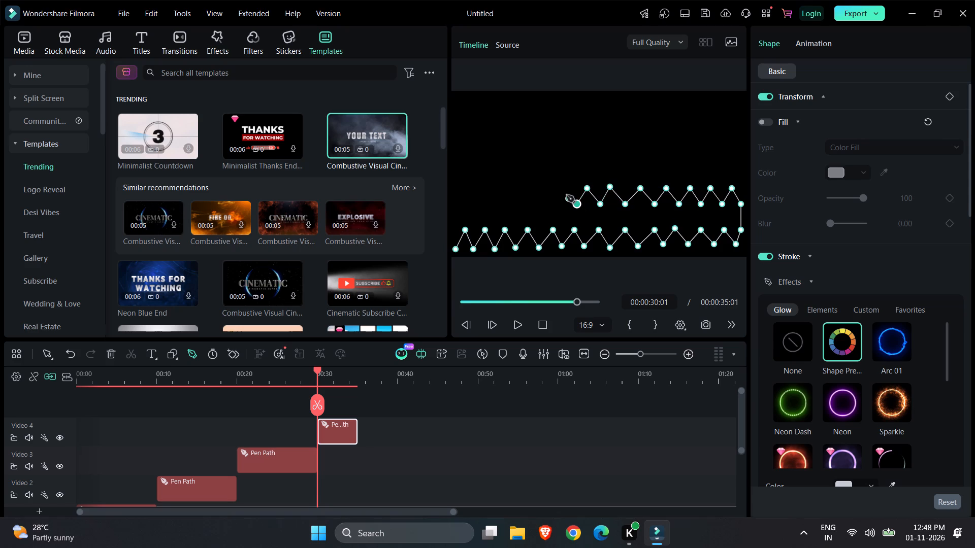
pyautogui.click(562, 189)
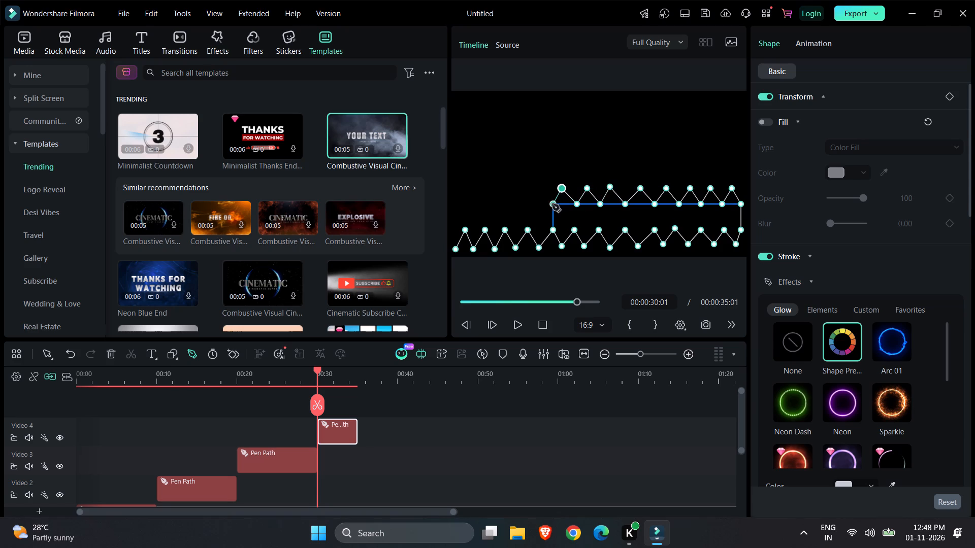
pyautogui.click(552, 204)
pyautogui.click(538, 189)
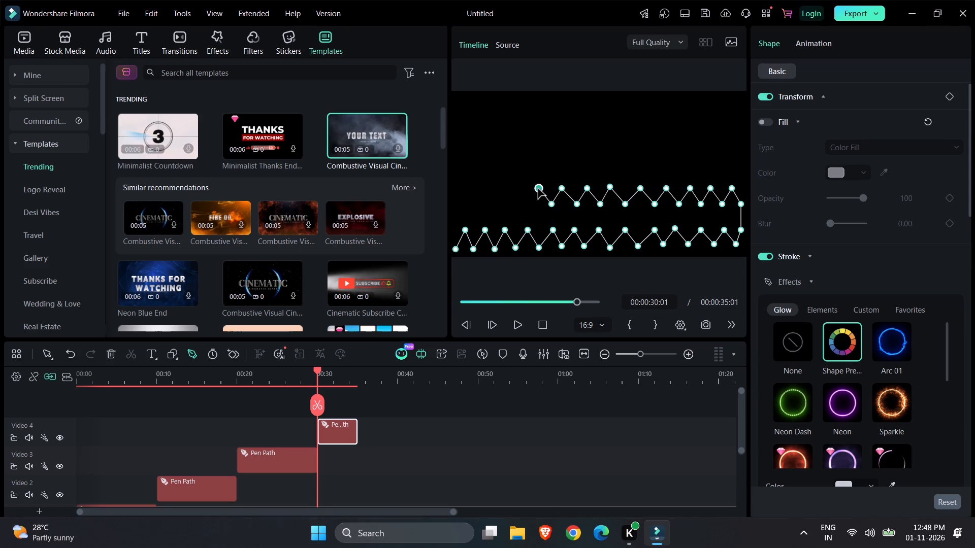
pyautogui.click(530, 204)
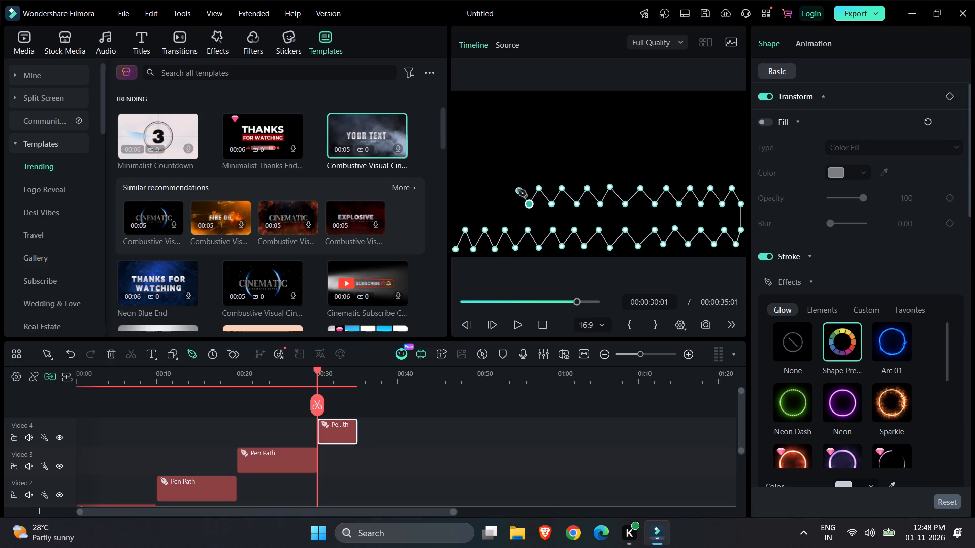
pyautogui.click(517, 188)
pyautogui.click(506, 205)
pyautogui.click(496, 189)
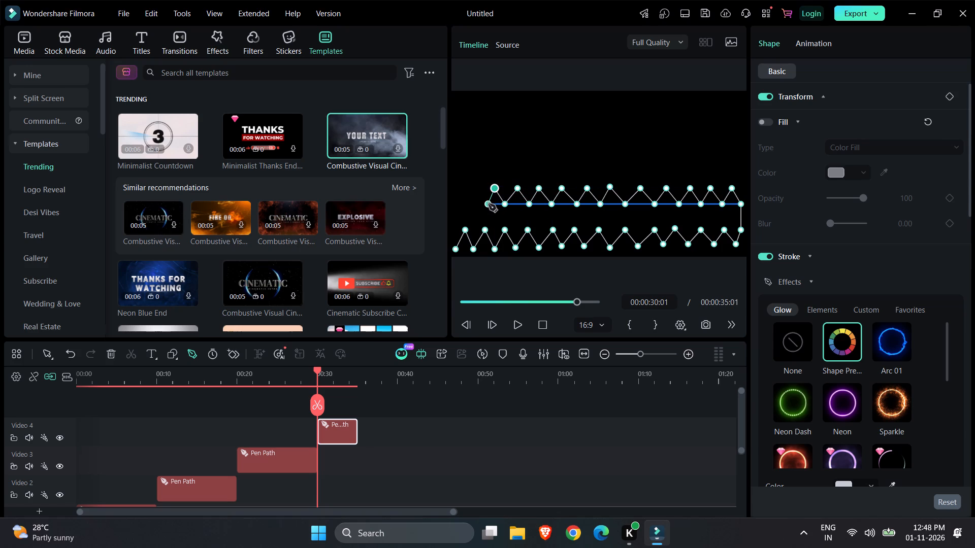
pyautogui.click(486, 204)
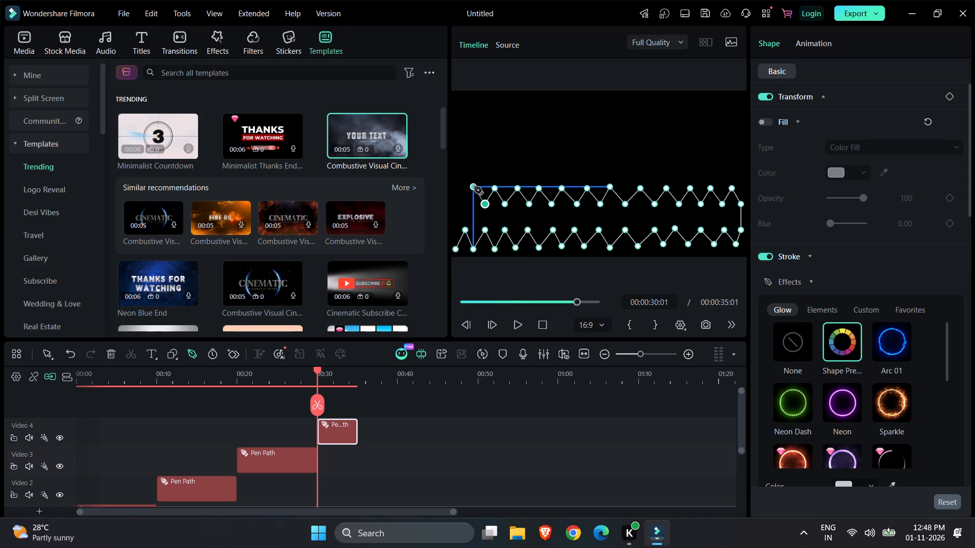
pyautogui.click(472, 188)
pyautogui.click(465, 204)
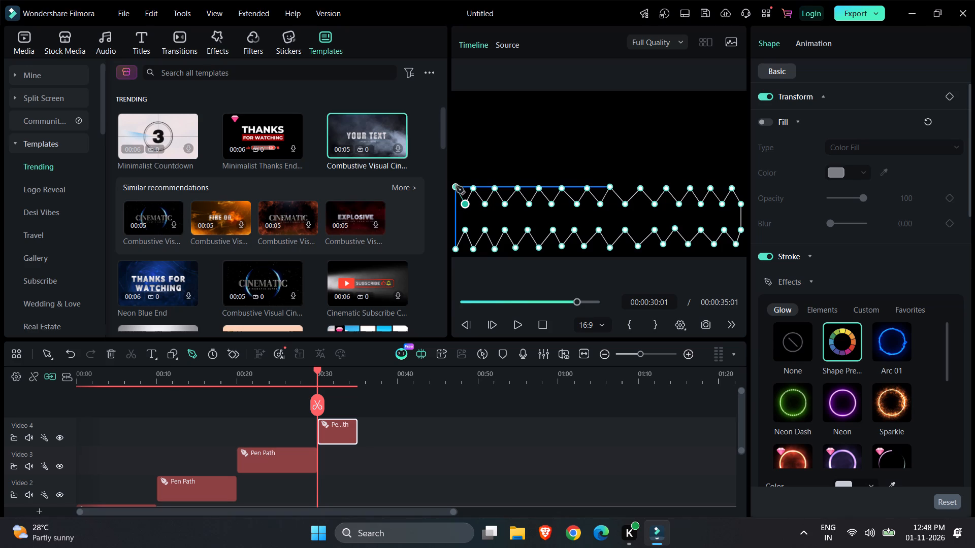
pyautogui.click(457, 188)
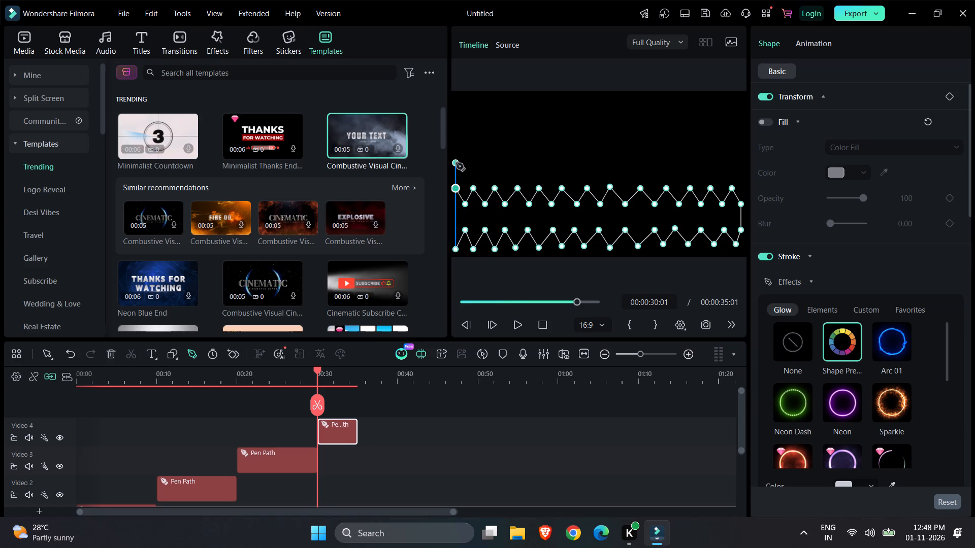
# Extend the path straight up at the frame's left edge and zigzag rightward with seven peaks to the frame's horizontal centre.
pyautogui.click(456, 163)
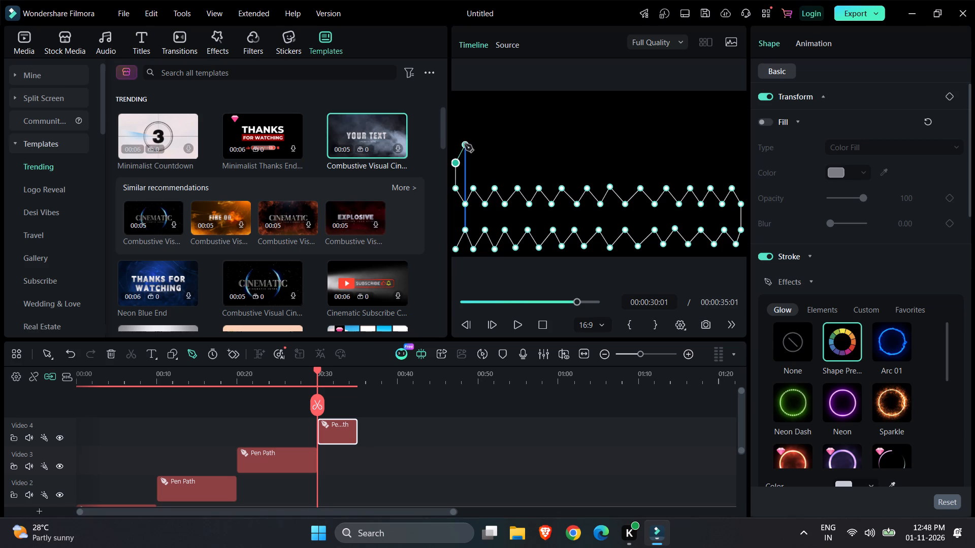
pyautogui.click(465, 144)
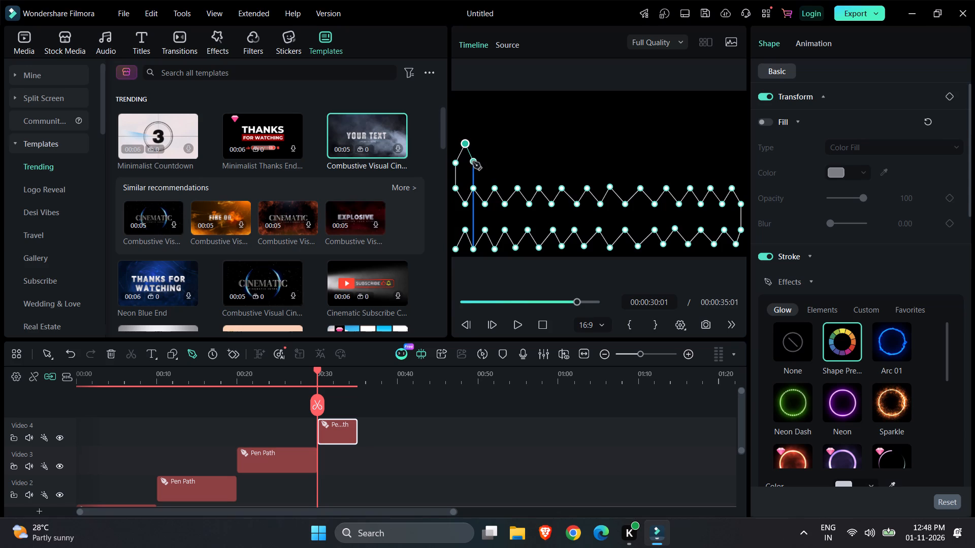
pyautogui.click(473, 163)
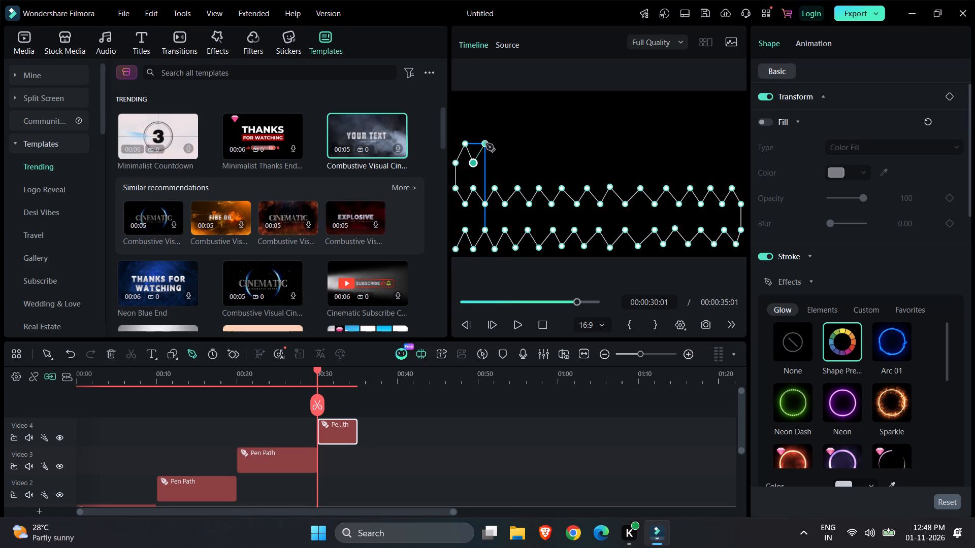
pyautogui.click(486, 144)
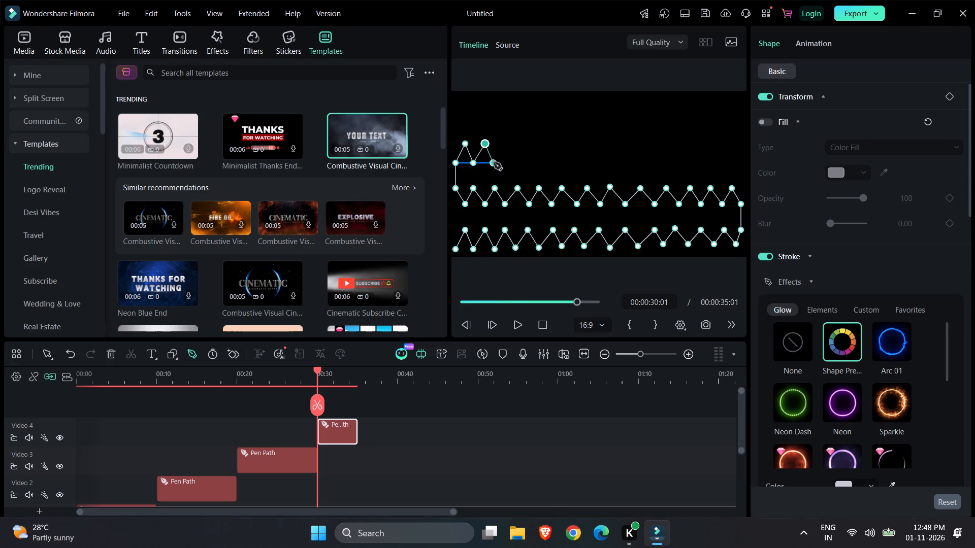
pyautogui.click(495, 162)
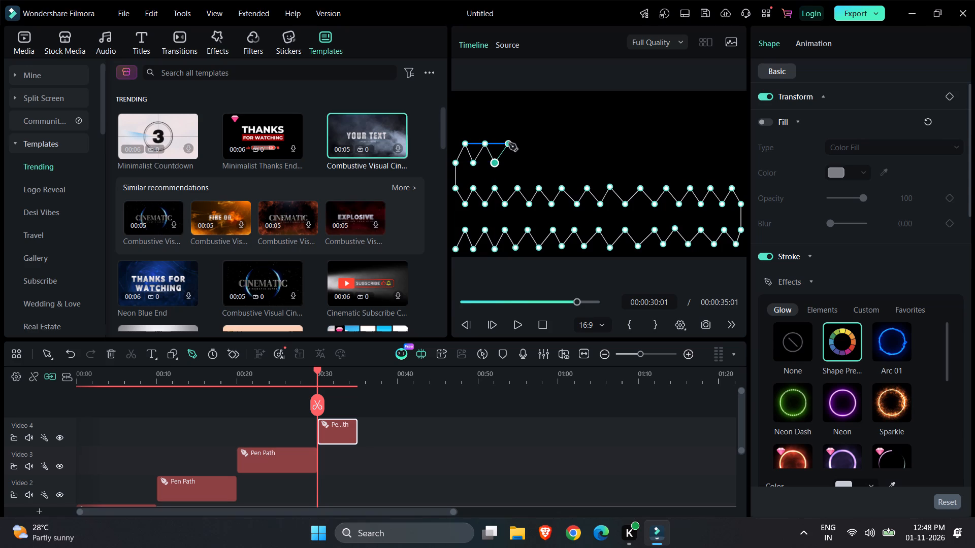
pyautogui.click(509, 143)
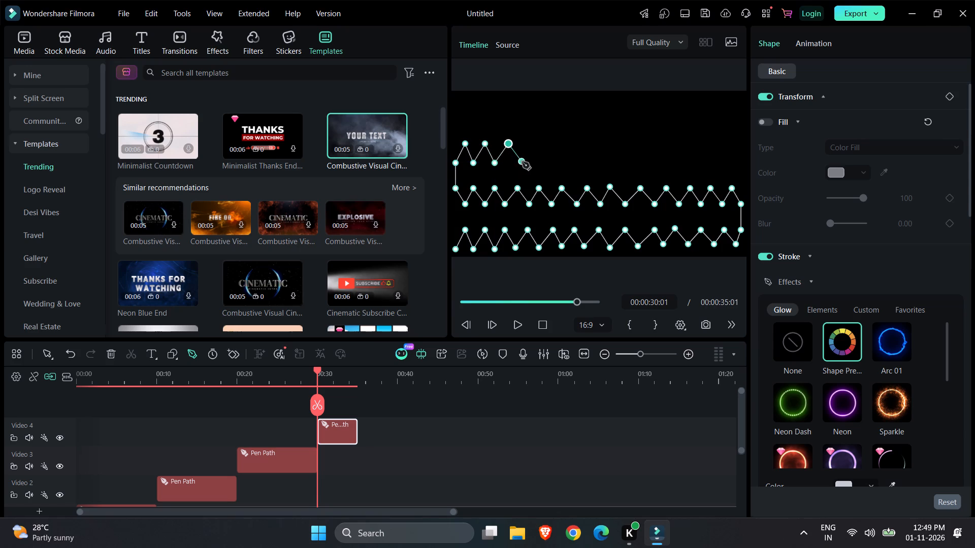
pyautogui.click(517, 160)
pyautogui.click(528, 141)
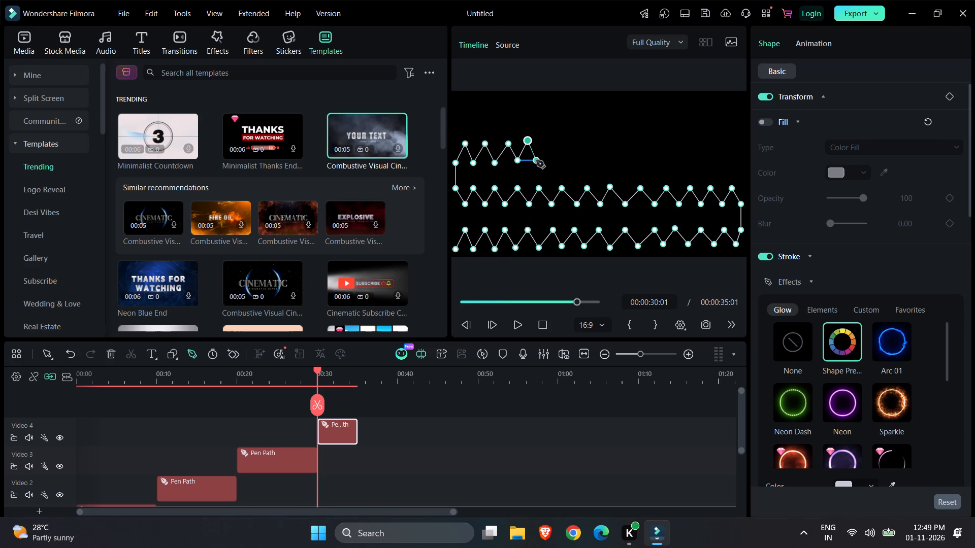
pyautogui.click(538, 160)
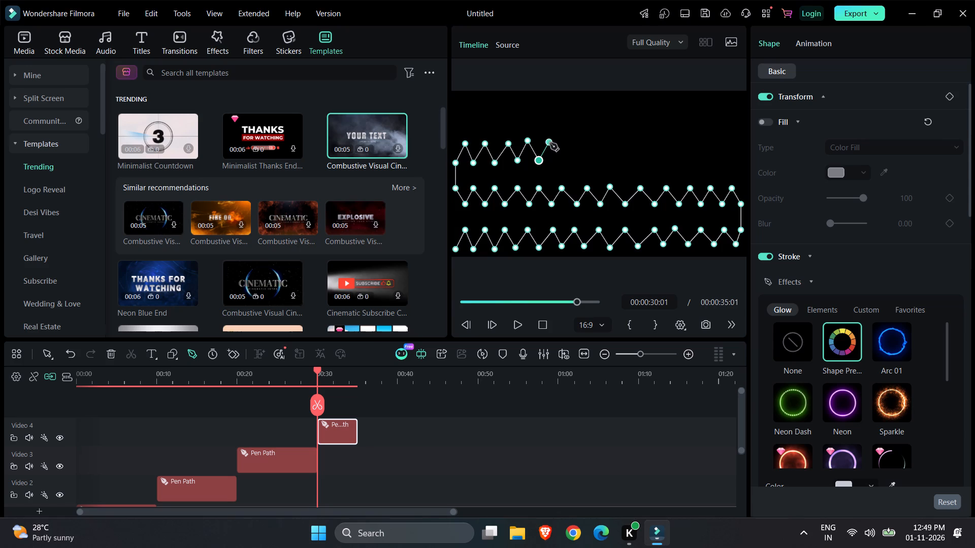
pyautogui.click(550, 144)
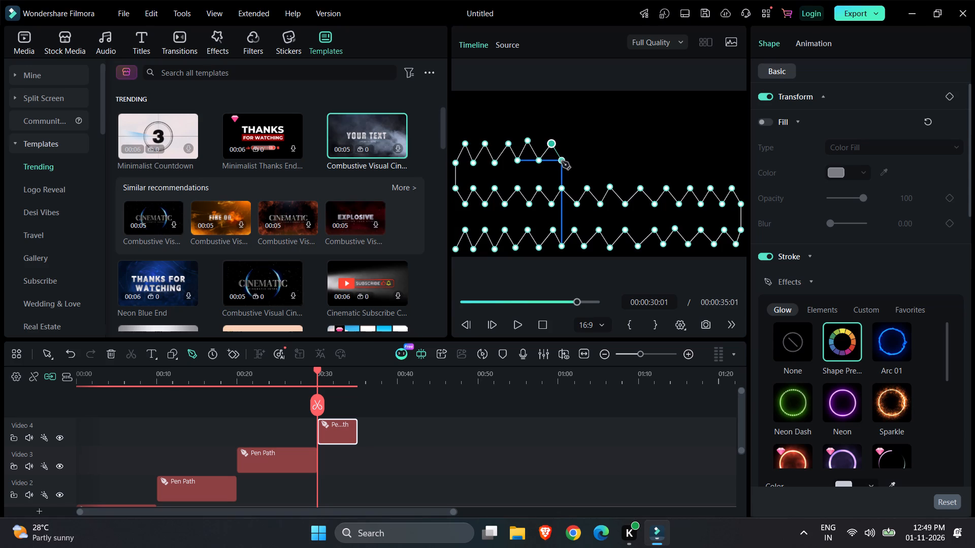
pyautogui.click(562, 161)
pyautogui.click(574, 143)
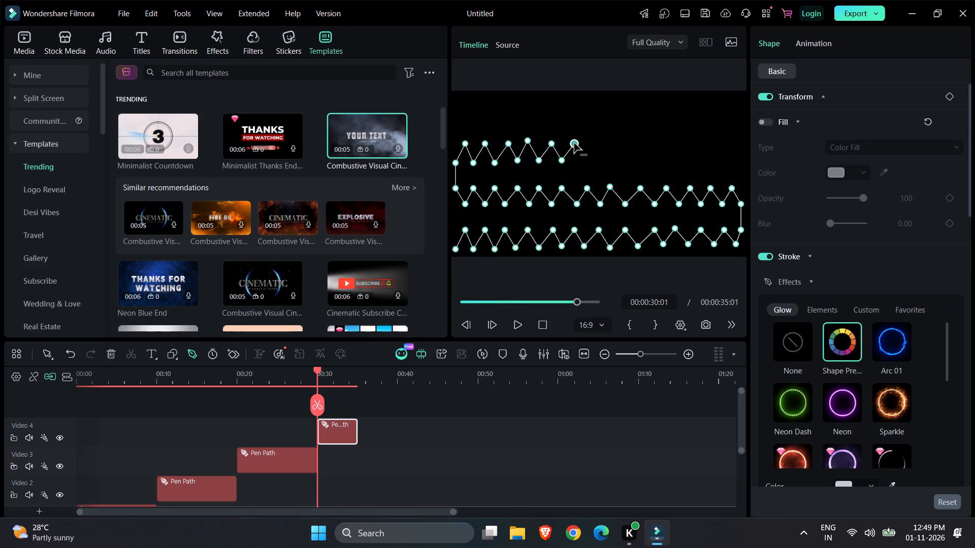
pyautogui.click(575, 143)
pyautogui.click(584, 158)
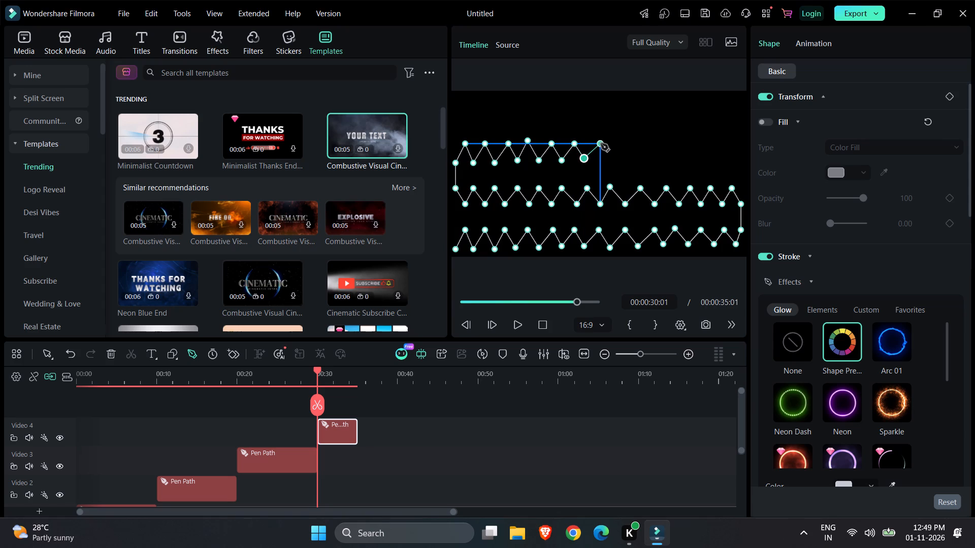
pyautogui.click(601, 143)
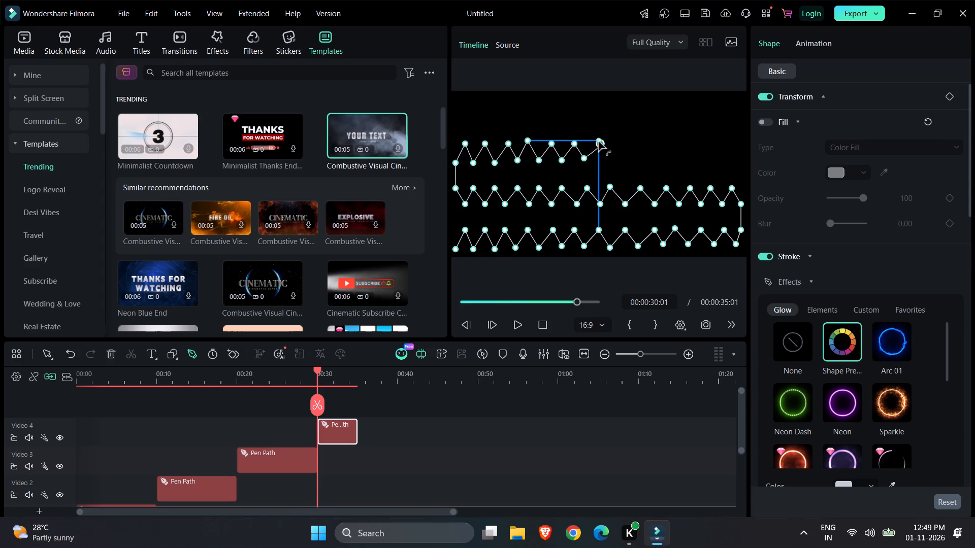
pyautogui.click(599, 142)
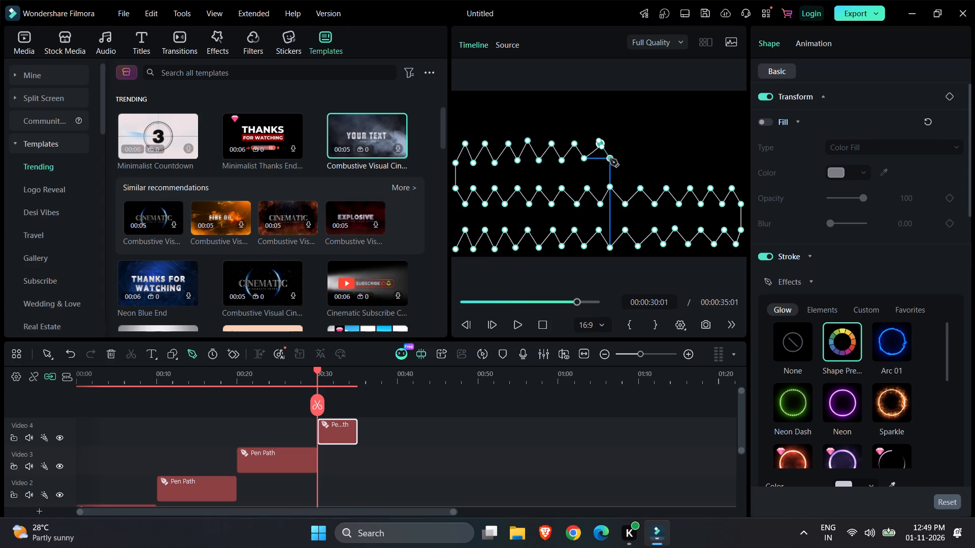
# Continue the third zigzag row rightward with six more peaks, ending on a peak near the frame's right edge.
pyautogui.click(610, 159)
pyautogui.click(624, 143)
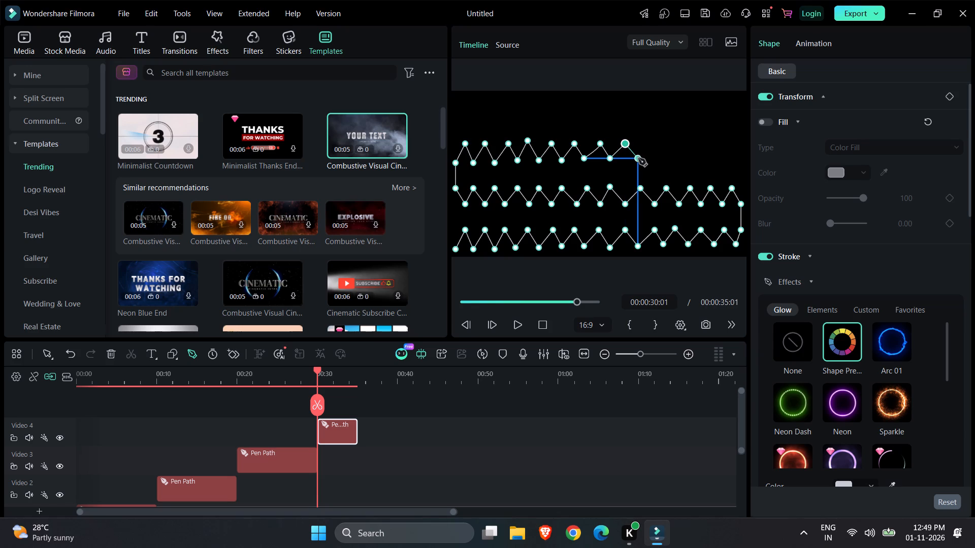
pyautogui.click(638, 158)
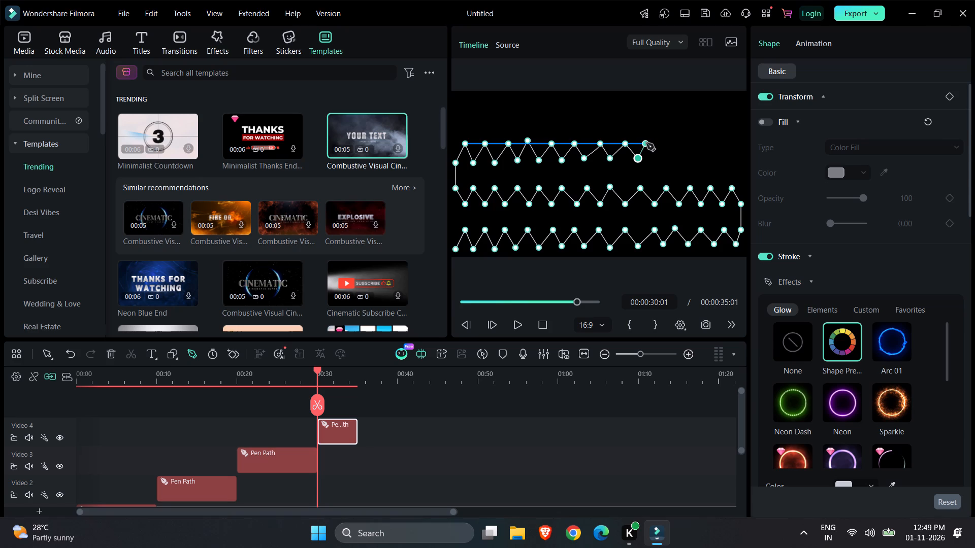
pyautogui.click(647, 143)
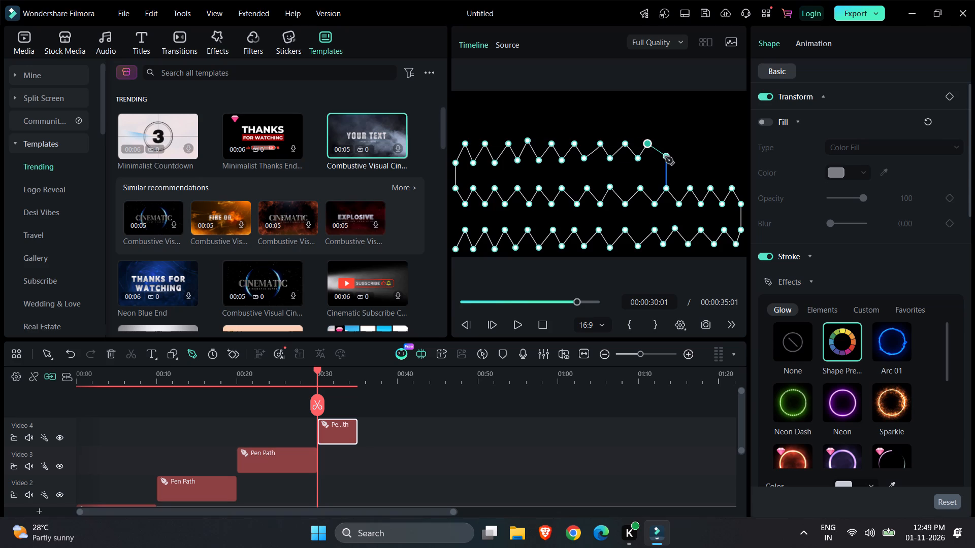
pyautogui.click(665, 157)
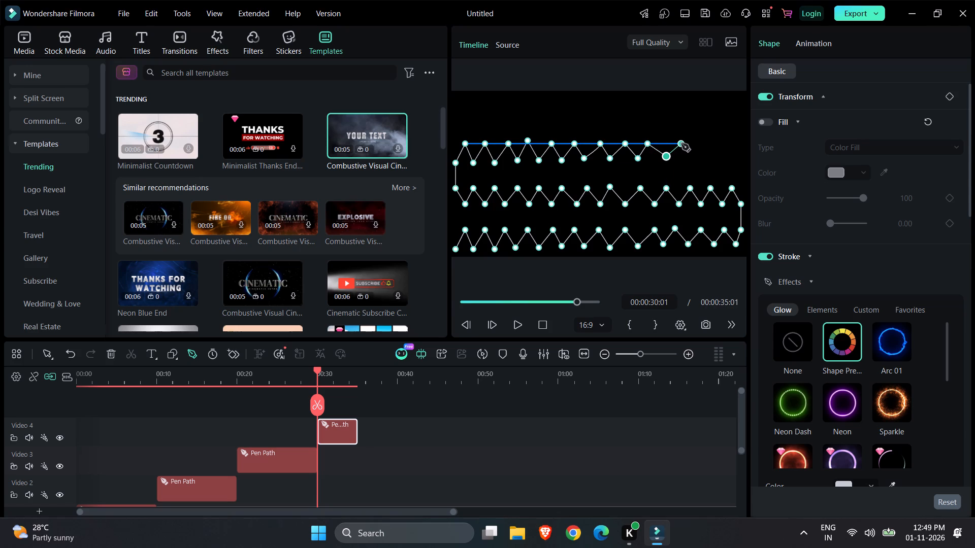
pyautogui.click(681, 144)
pyautogui.click(692, 155)
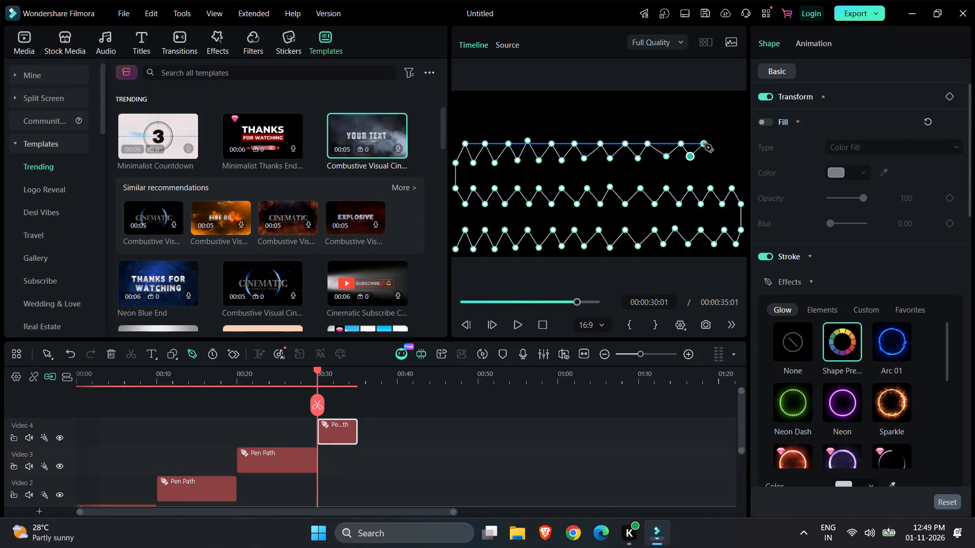
pyautogui.click(701, 143)
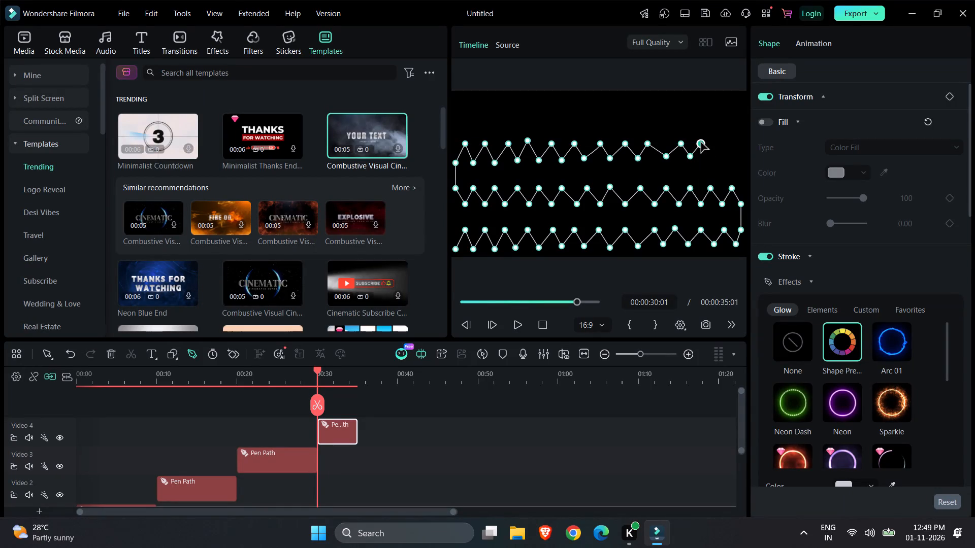
pyautogui.click(708, 157)
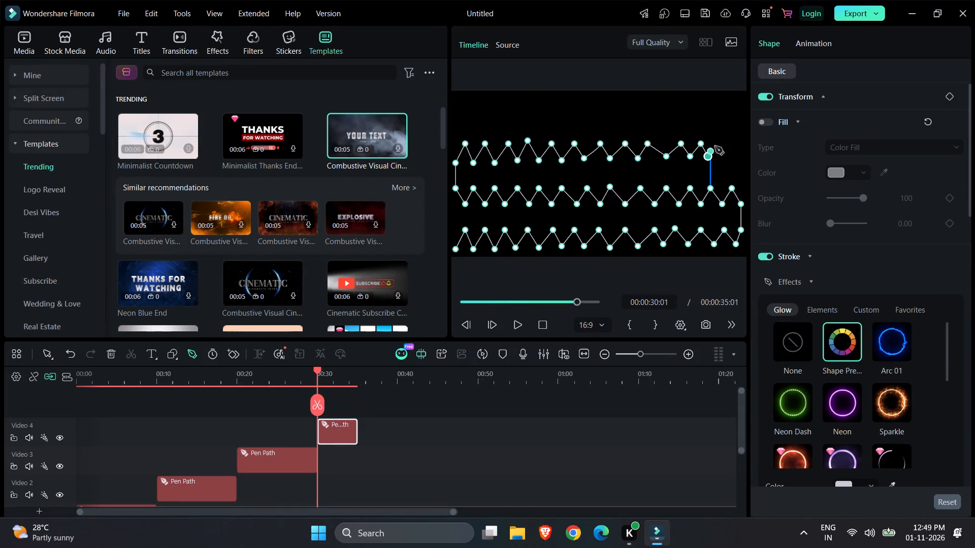
pyautogui.click(719, 143)
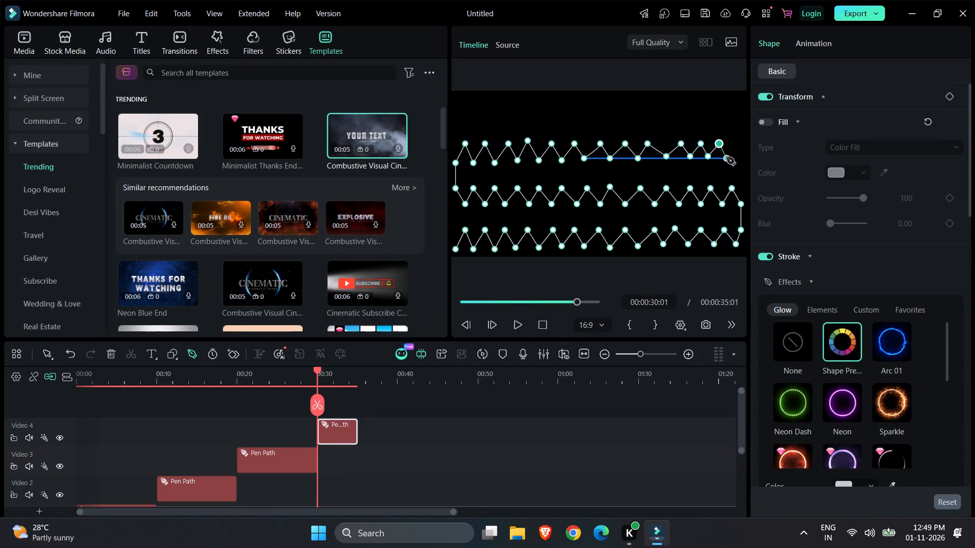
pyautogui.click(727, 157)
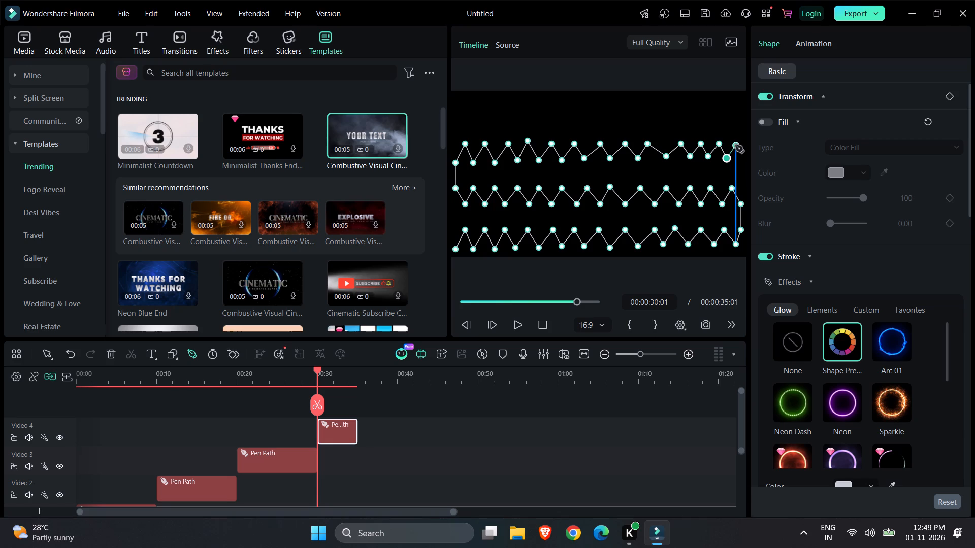
pyautogui.click(735, 145)
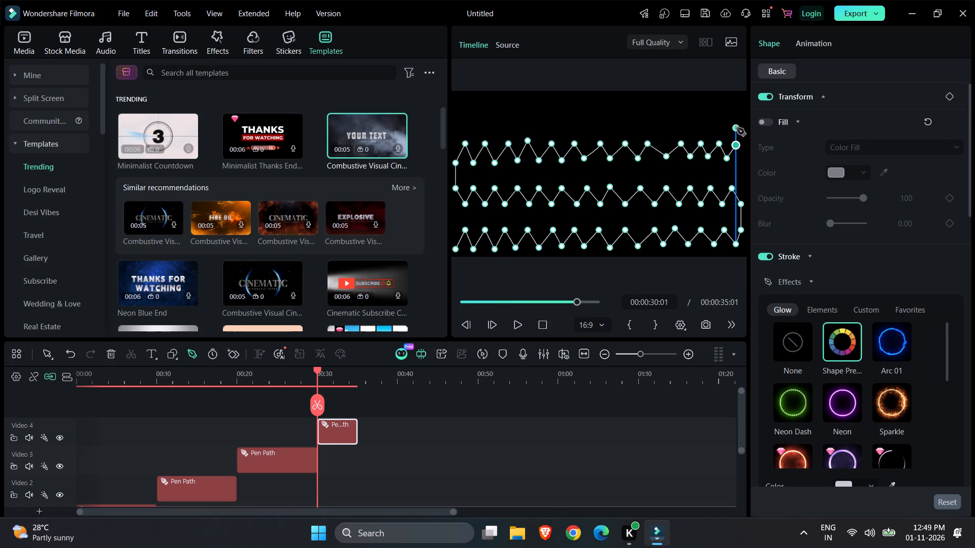
# Extend the path up at the frame's right edge and zigzag leftward with six peaks, ending on a valley at the frame's horizontal centre.
pyautogui.click(737, 128)
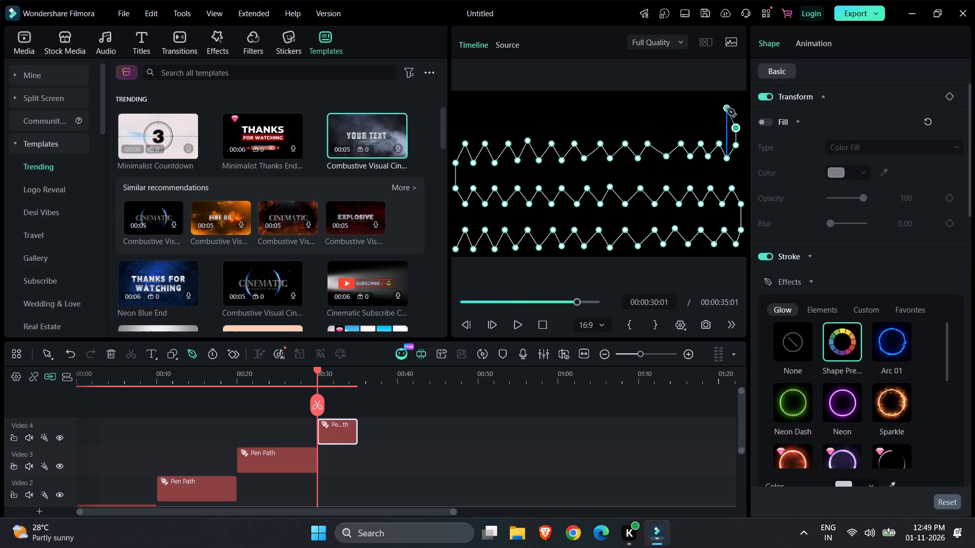
pyautogui.click(727, 109)
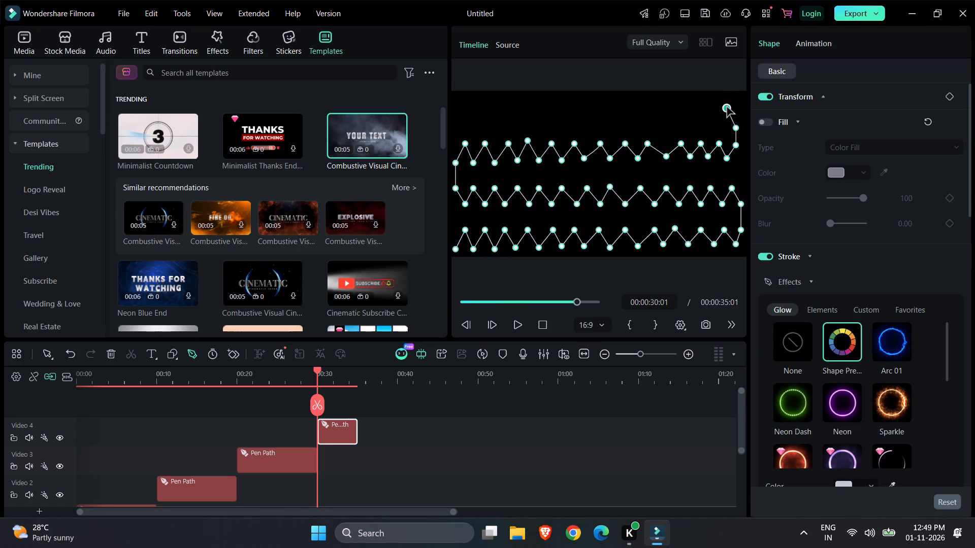
pyautogui.click(727, 107)
pyautogui.click(714, 124)
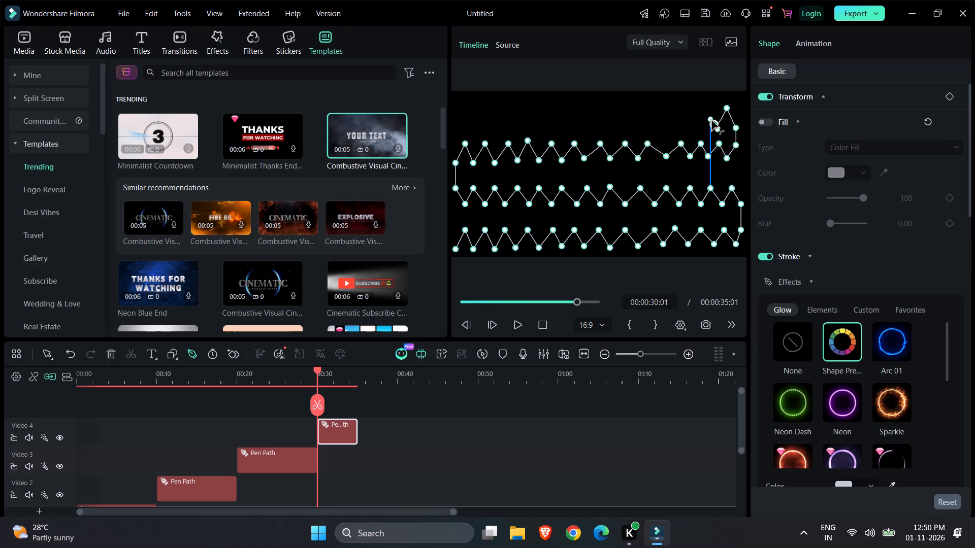
pyautogui.click(714, 124)
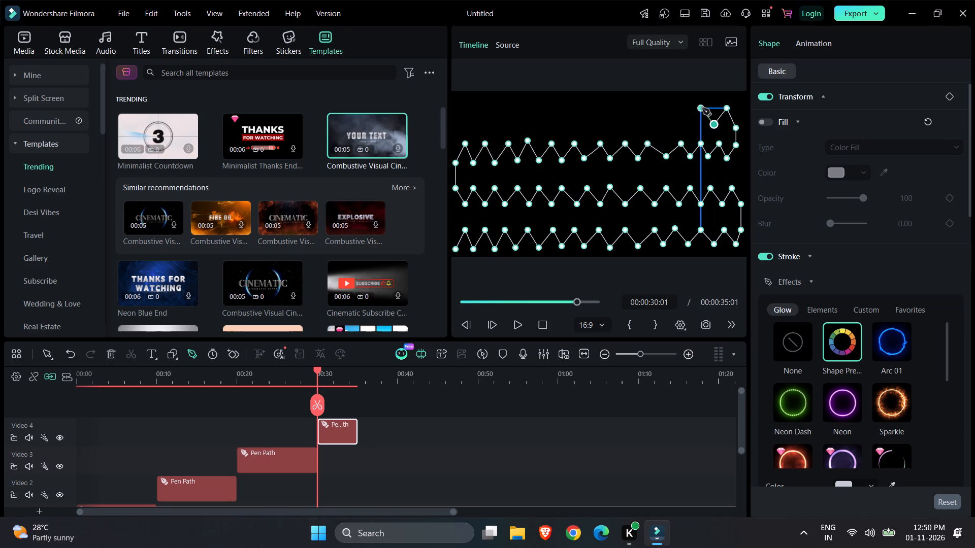
pyautogui.click(702, 108)
pyautogui.click(691, 124)
pyautogui.click(677, 108)
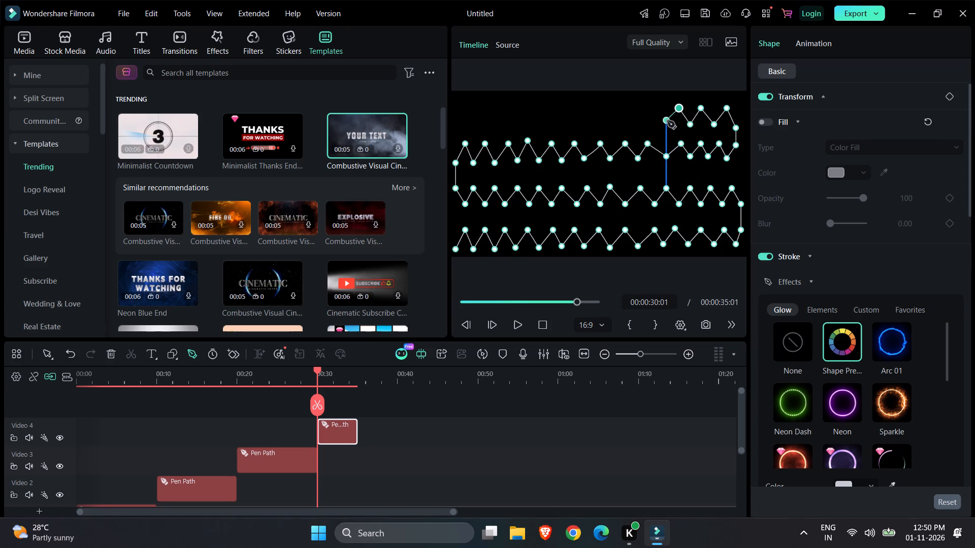
pyautogui.click(667, 122)
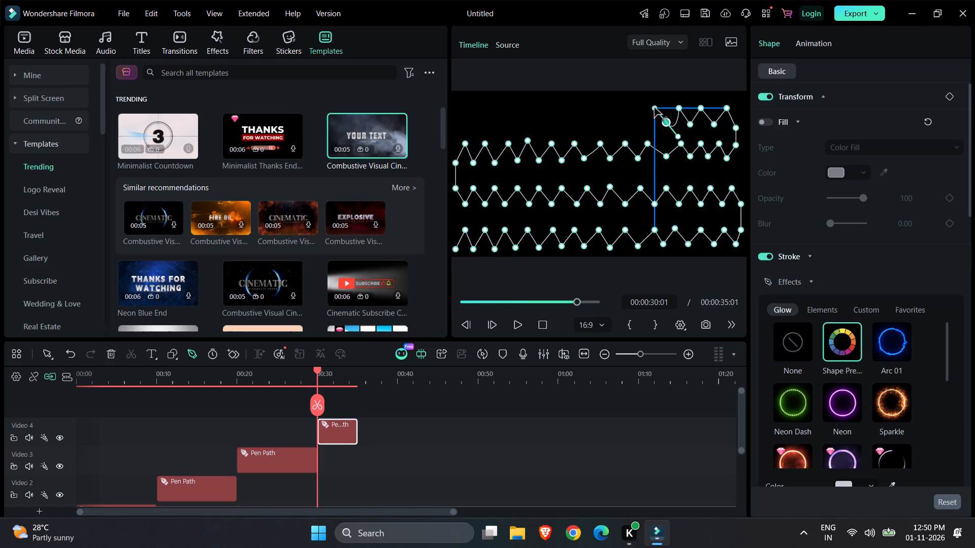
pyautogui.click(666, 123)
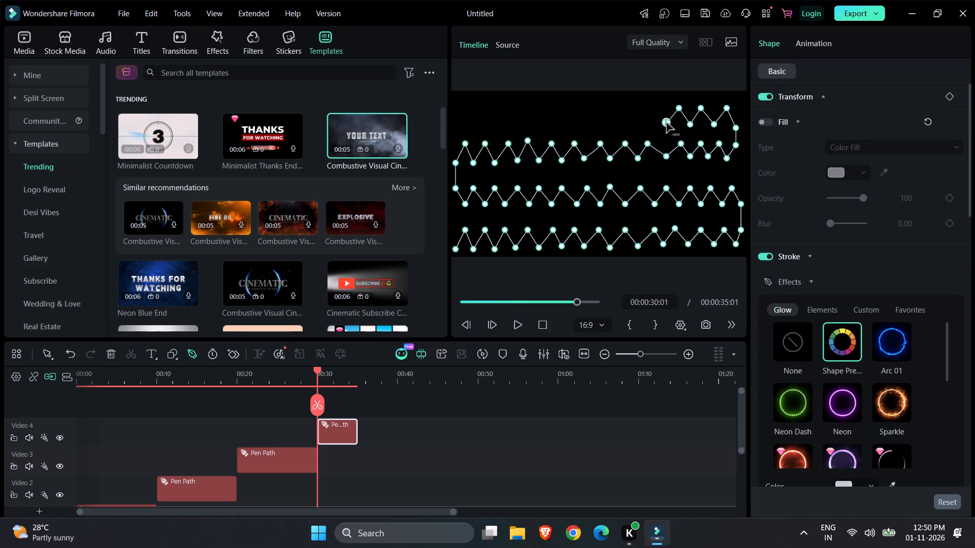
pyautogui.click(657, 110)
pyautogui.click(649, 121)
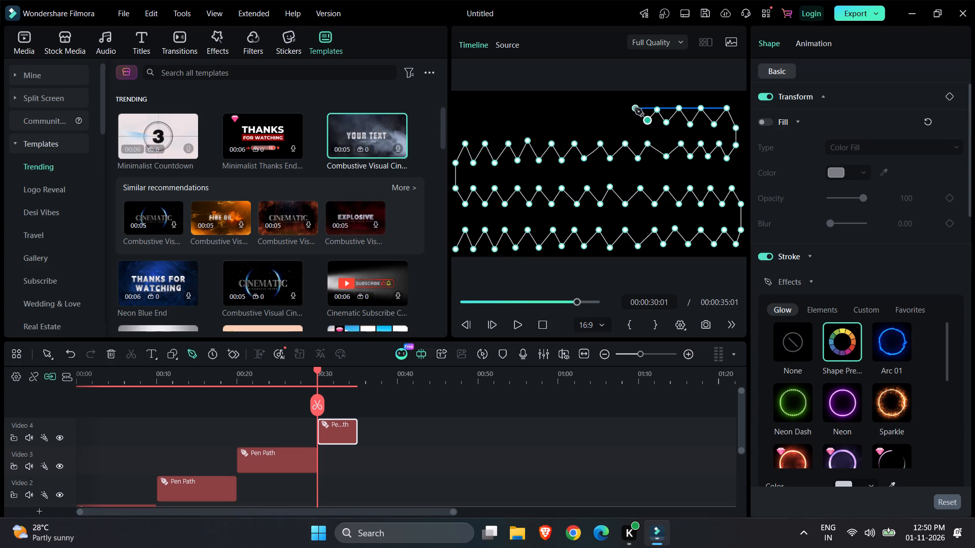
pyautogui.click(635, 108)
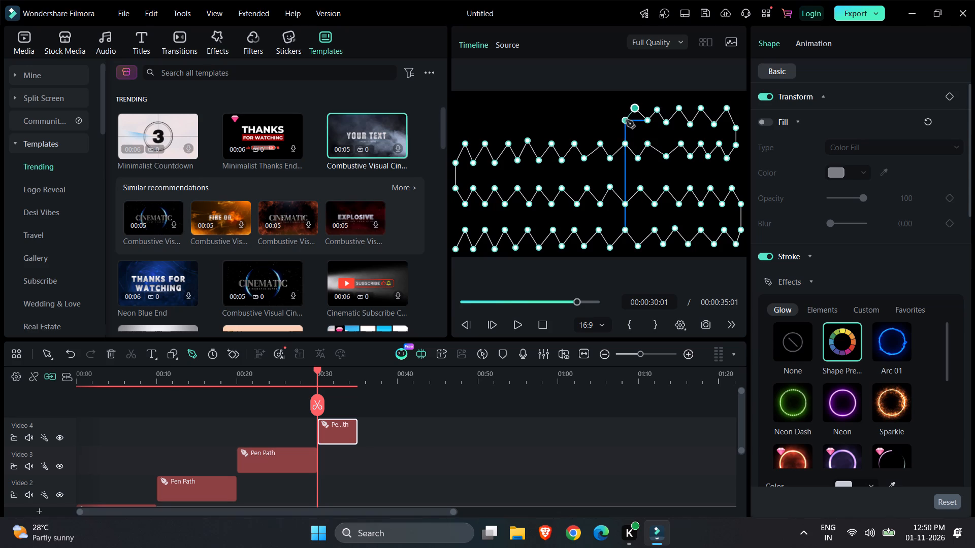
pyautogui.click(626, 120)
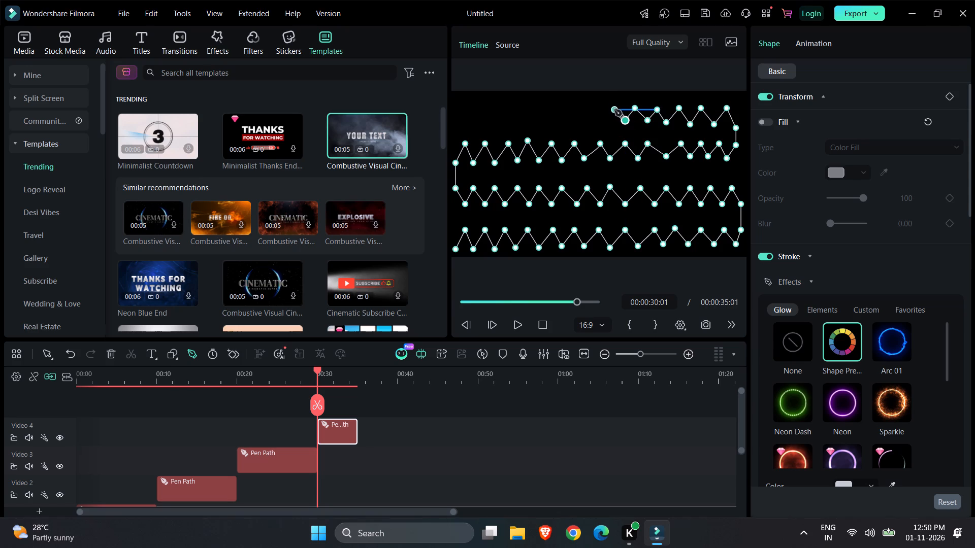
pyautogui.click(614, 108)
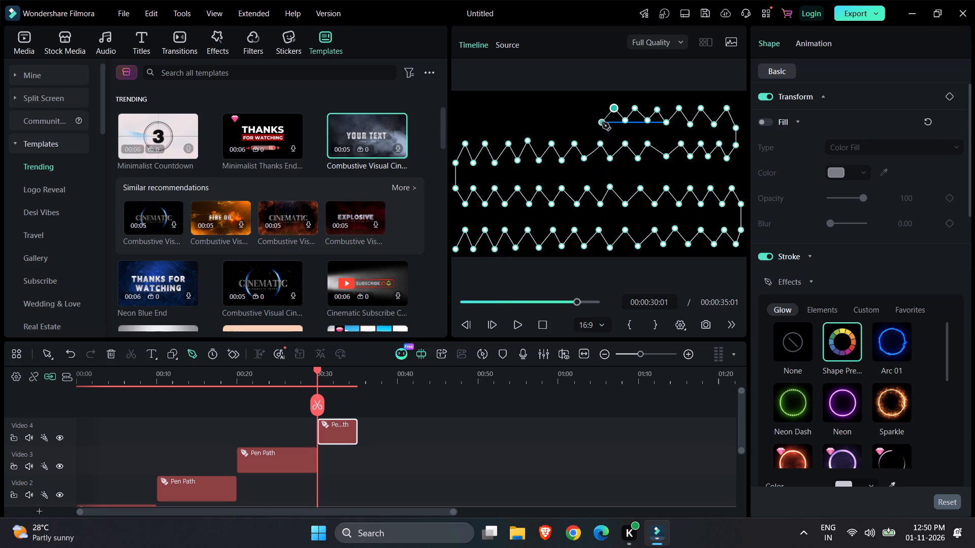
pyautogui.click(601, 122)
# Continue the fourth zigzag row leftward with six more peaks, ending on a valley at the frame's left edge.
pyautogui.click(590, 110)
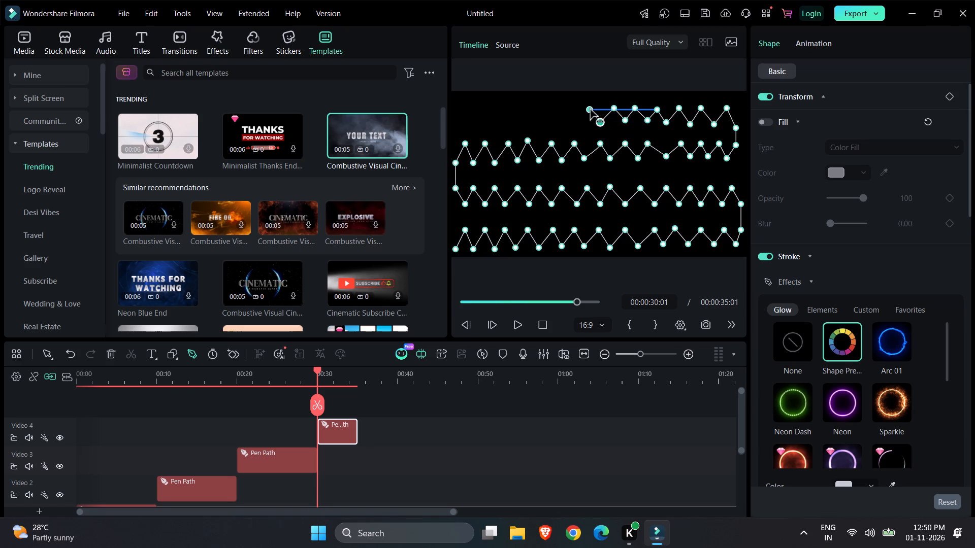
pyautogui.click(591, 110)
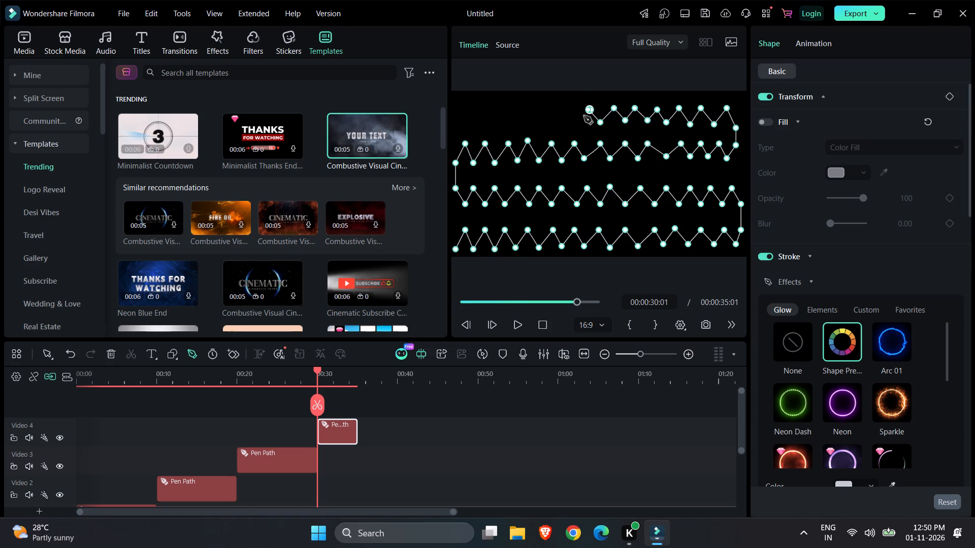
pyautogui.click(578, 122)
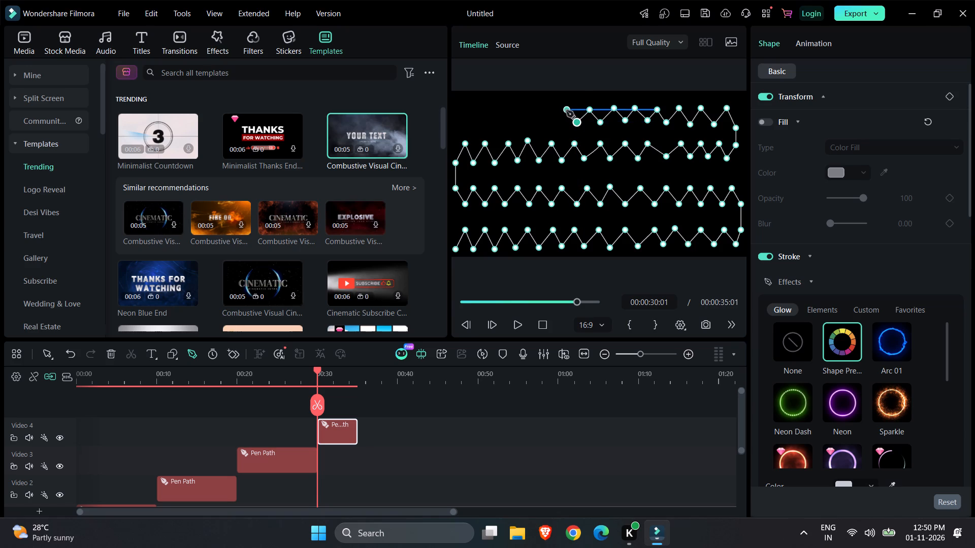
pyautogui.click(563, 108)
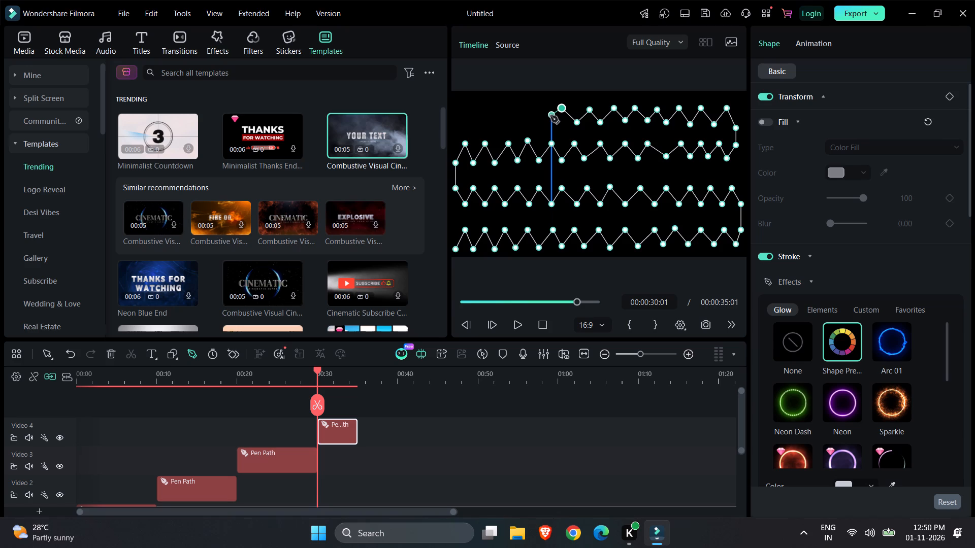
pyautogui.click(550, 123)
pyautogui.click(537, 108)
pyautogui.click(528, 121)
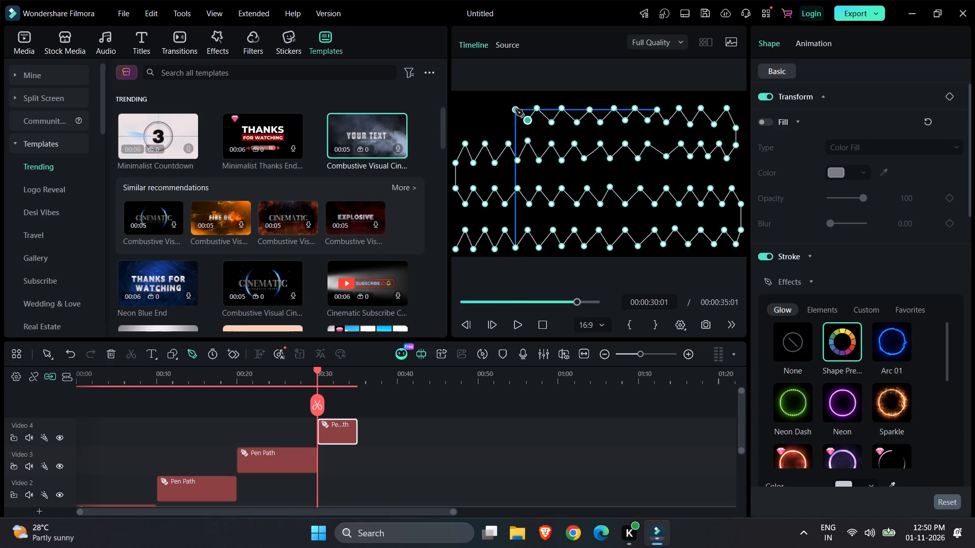
pyautogui.click(515, 109)
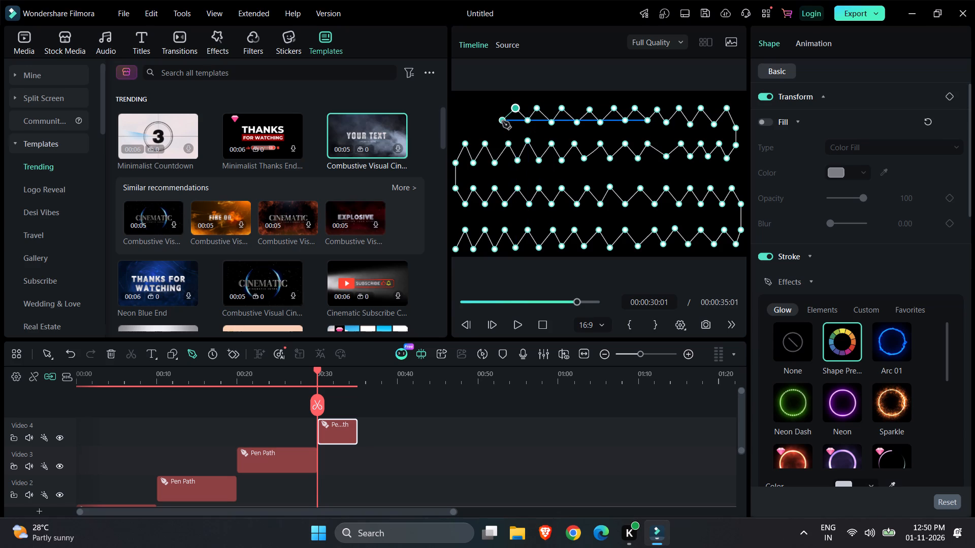
pyautogui.click(502, 121)
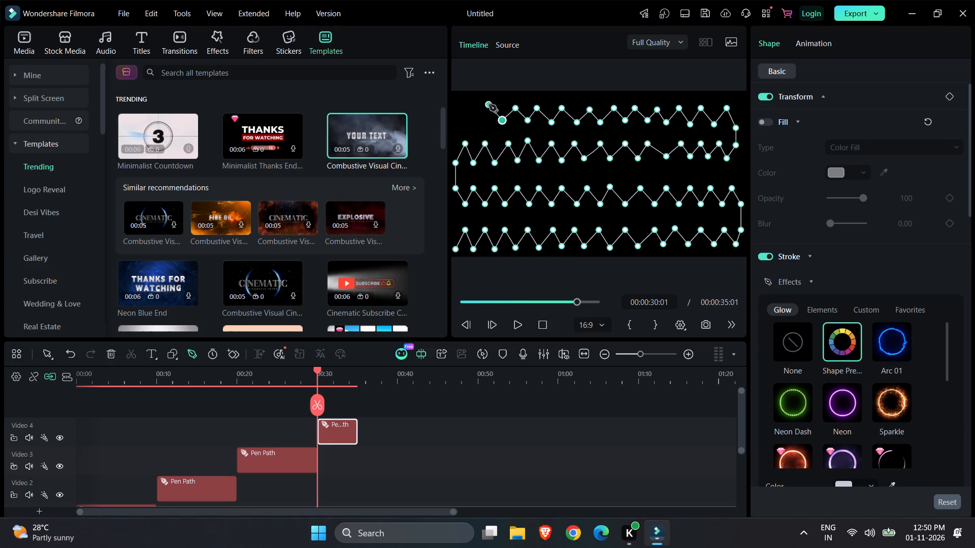
pyautogui.click(490, 107)
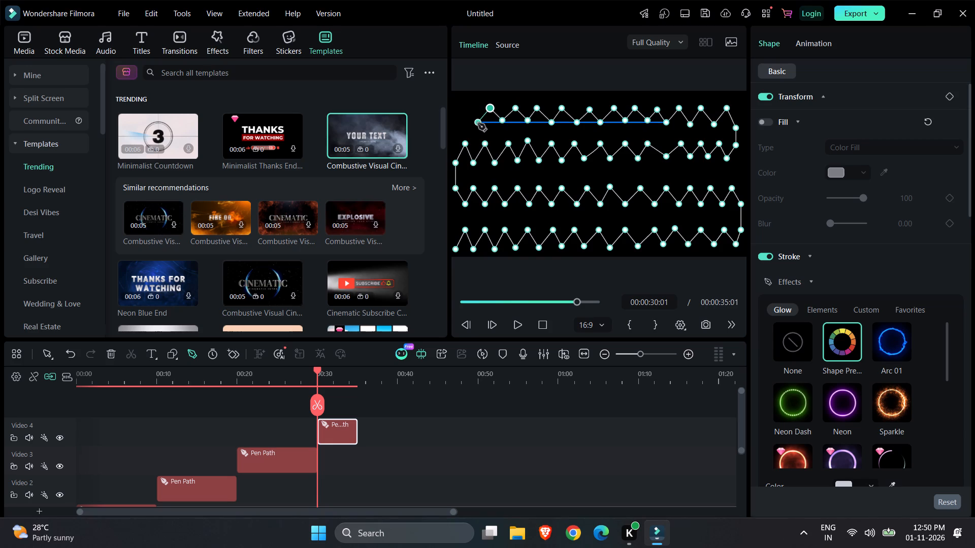
pyautogui.click(478, 123)
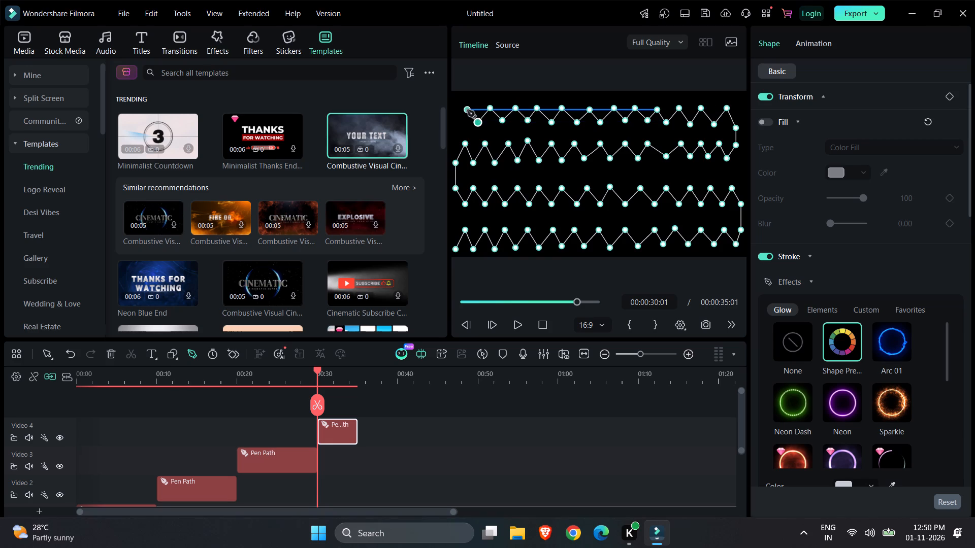
pyautogui.click(467, 108)
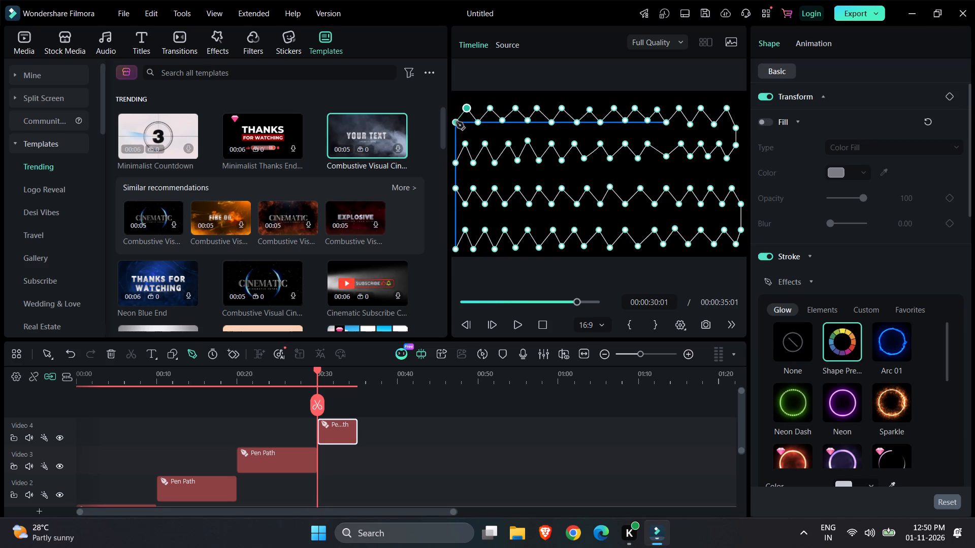
pyautogui.click(456, 122)
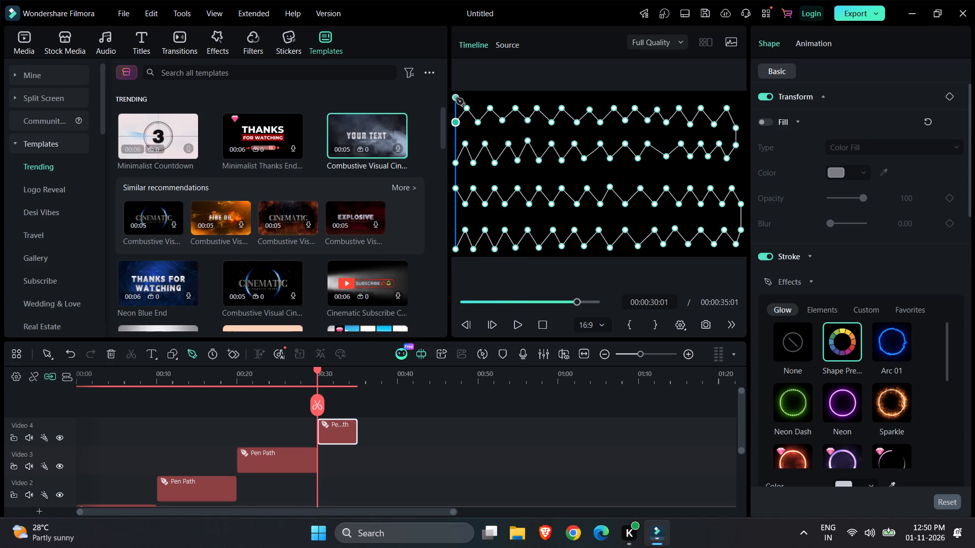
# Extend the path up to the frame's upper-left corner and run it straight rightward along the top edge to about the horizontal centre.
pyautogui.click(456, 97)
pyautogui.click(472, 96)
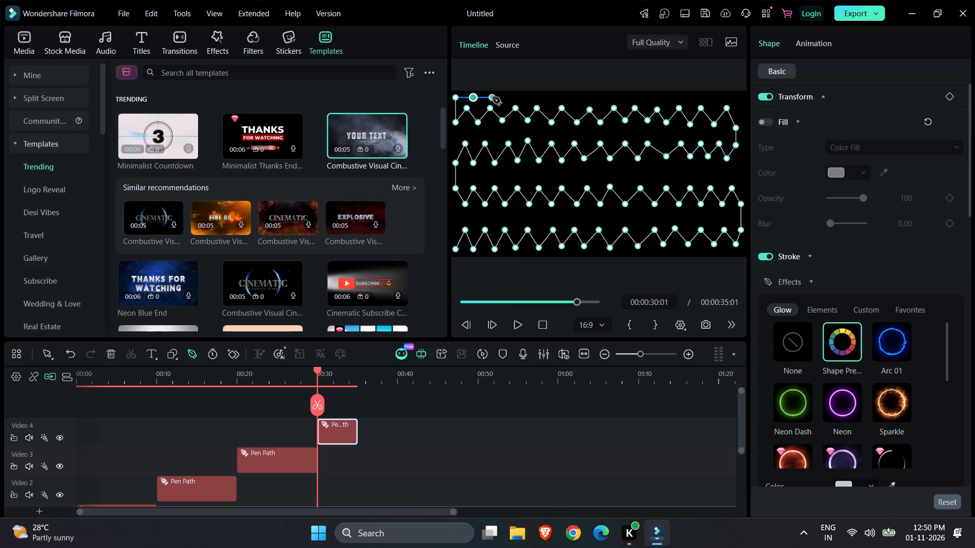
pyautogui.click(493, 97)
pyautogui.click(515, 97)
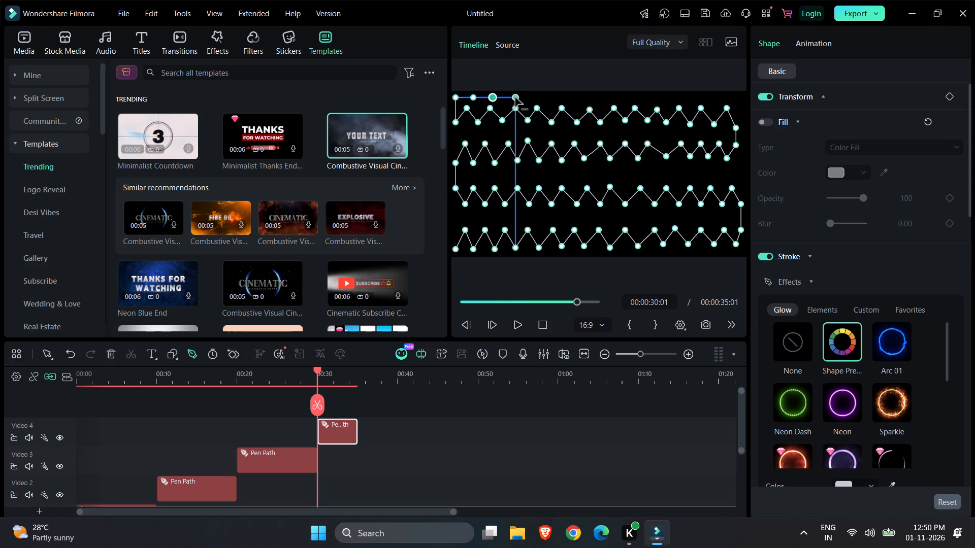
pyautogui.moveTo(537, 97); pyautogui.dragTo(562, 97)
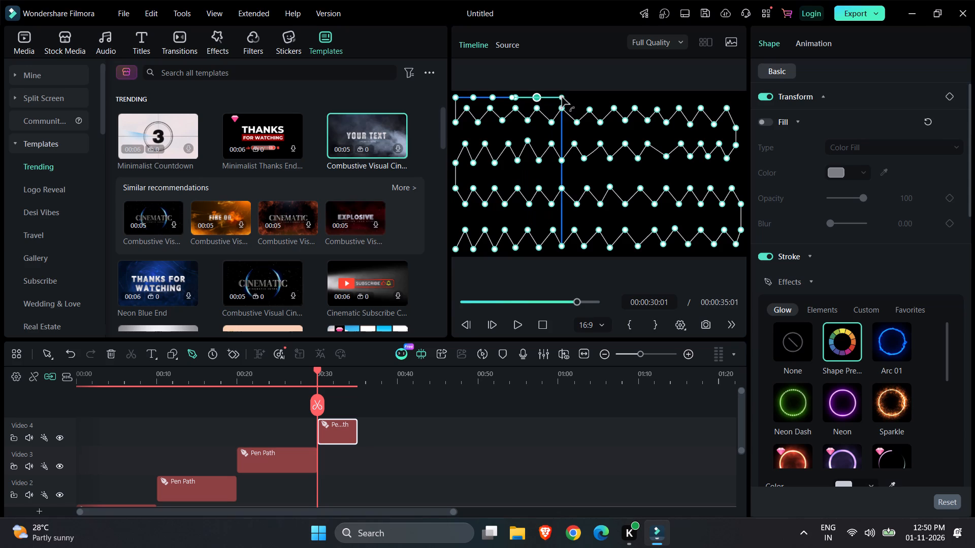
pyautogui.moveTo(562, 97); pyautogui.dragTo(545, 97)
pyautogui.moveTo(545, 97); pyautogui.dragTo(558, 97)
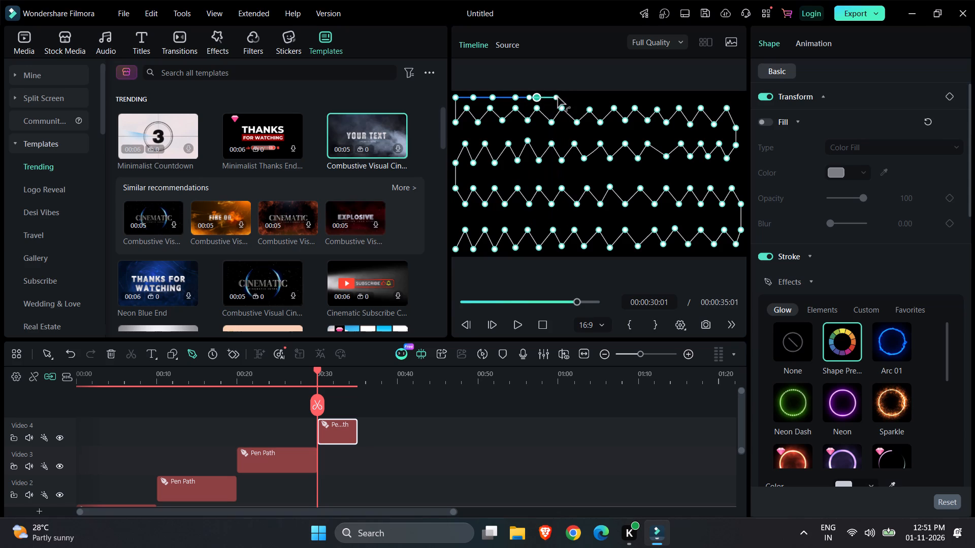
pyautogui.moveTo(558, 97); pyautogui.dragTo(563, 97)
pyautogui.click(563, 97)
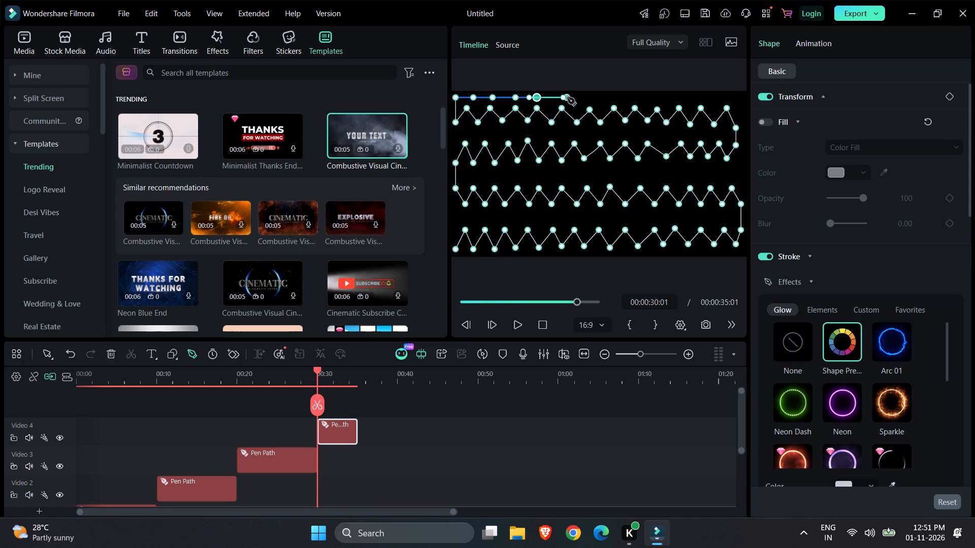
pyautogui.click(567, 97)
pyautogui.click(589, 97)
# Continue the straight line along the frame's top edge rightward, ending at the upper-right corner.
pyautogui.click(614, 97)
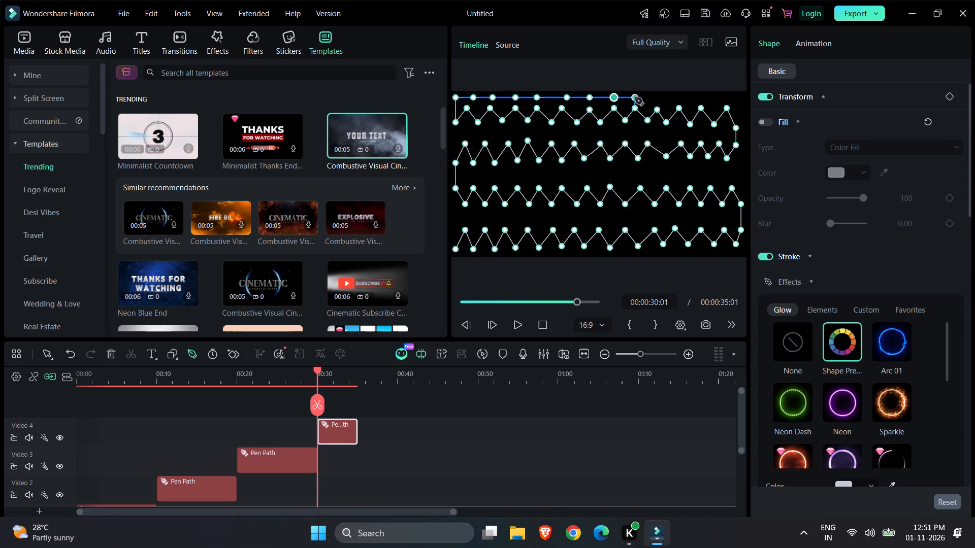
pyautogui.click(635, 97)
pyautogui.click(657, 97)
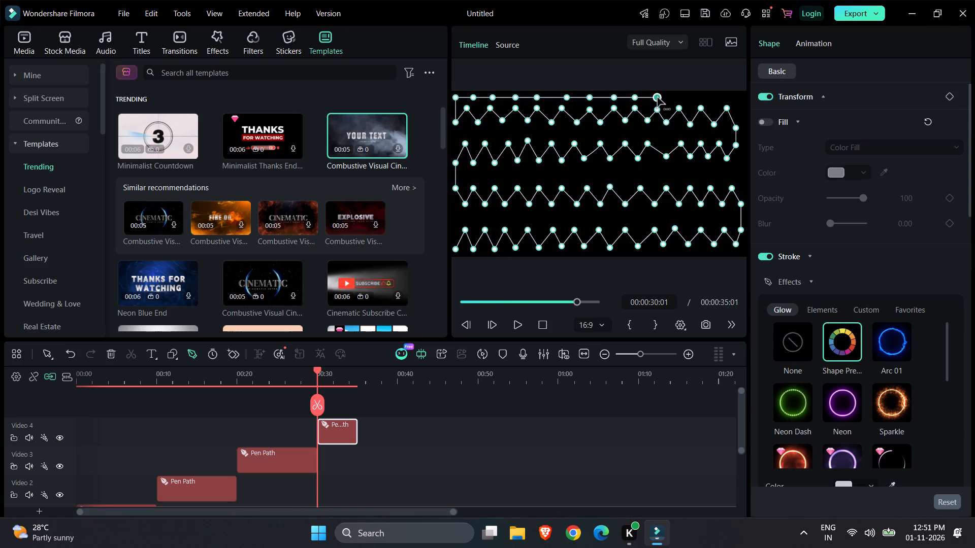
pyautogui.click(676, 98)
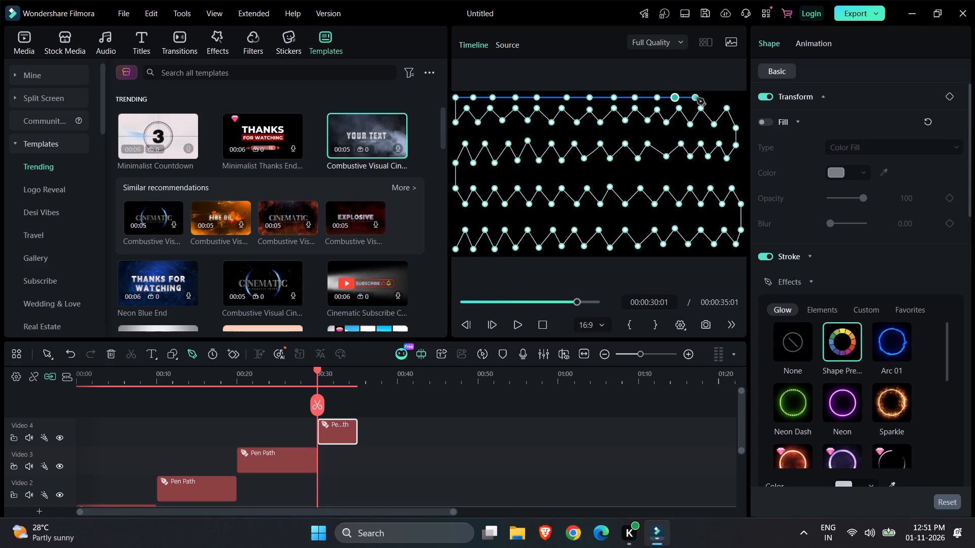
pyautogui.click(699, 98)
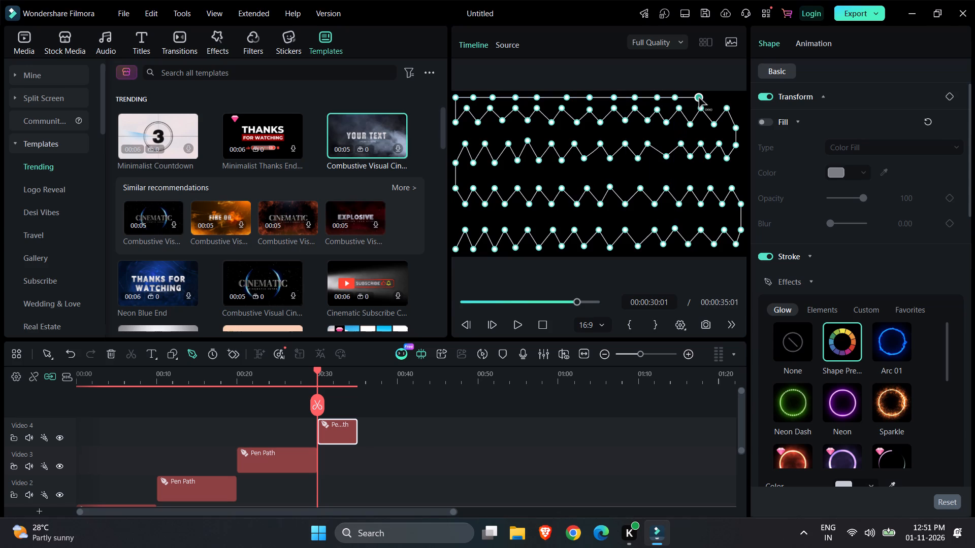
pyautogui.click(729, 98)
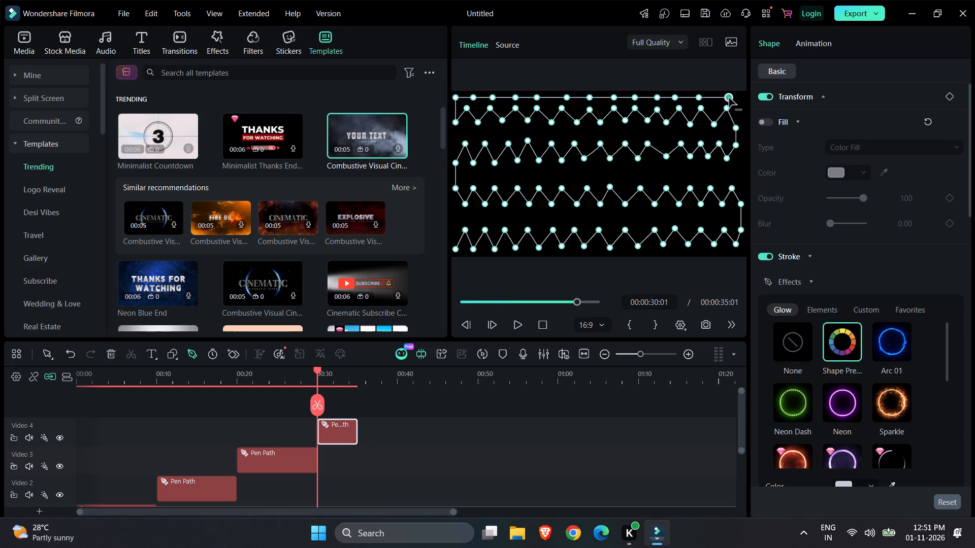
pyautogui.click(740, 98)
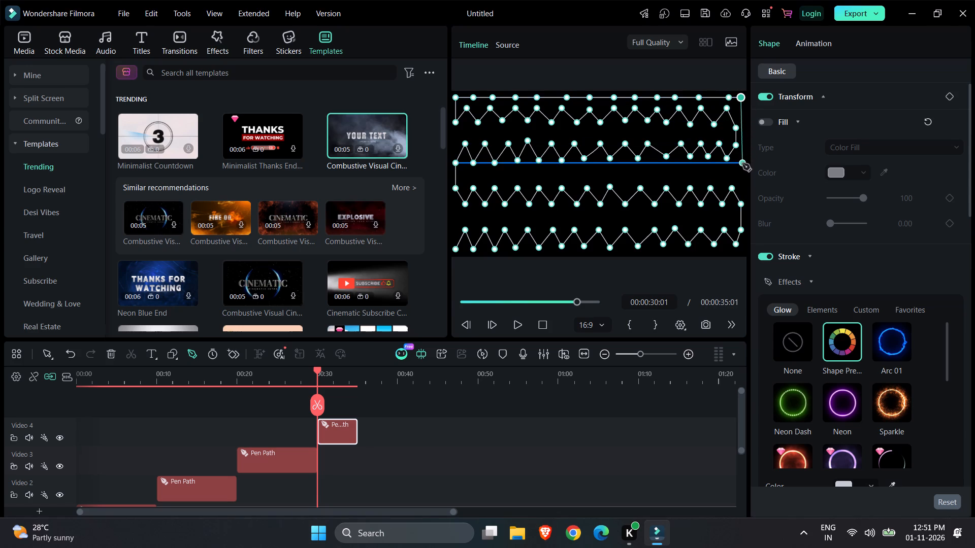
# Extend the path straight down the frame's right edge, ending between the two lowest zigzag rows.
pyautogui.click(741, 165)
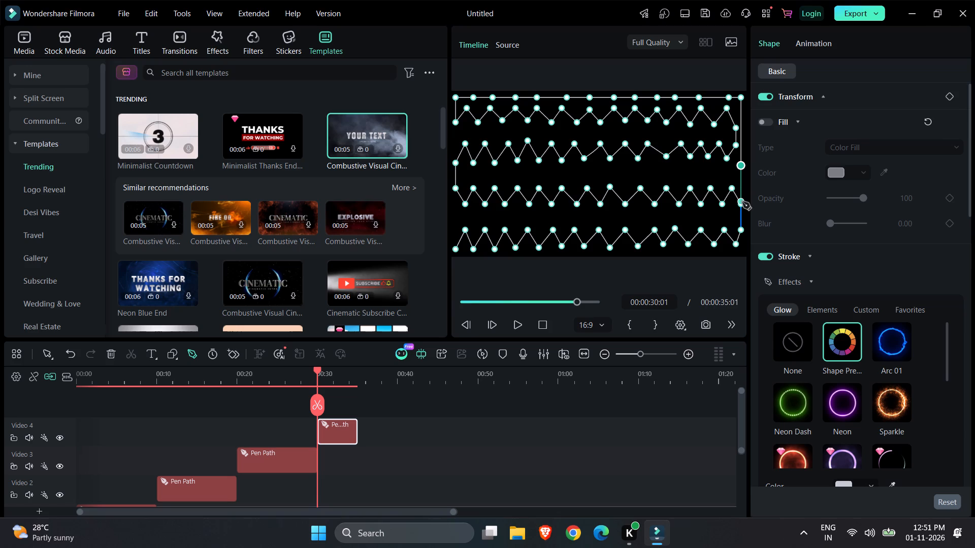
pyautogui.click(742, 201)
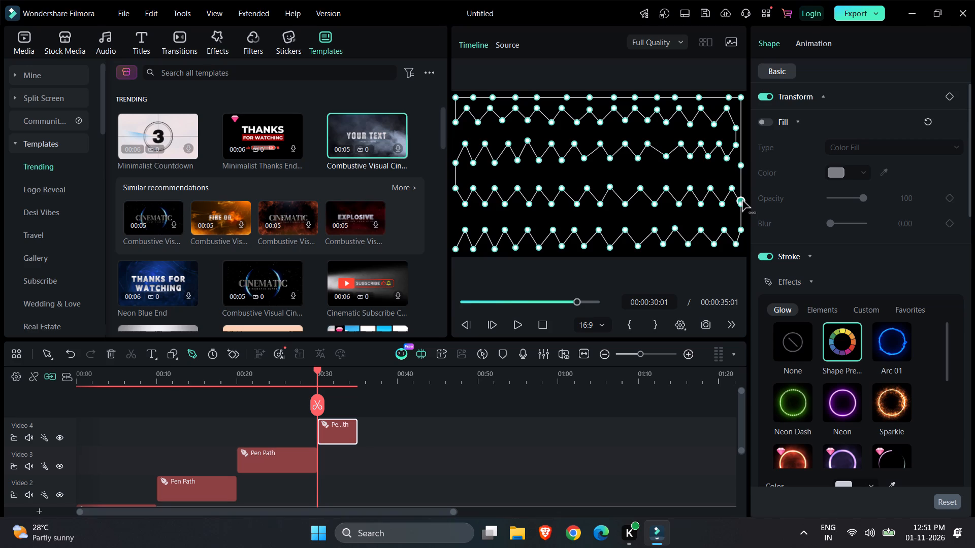
pyautogui.click(741, 205)
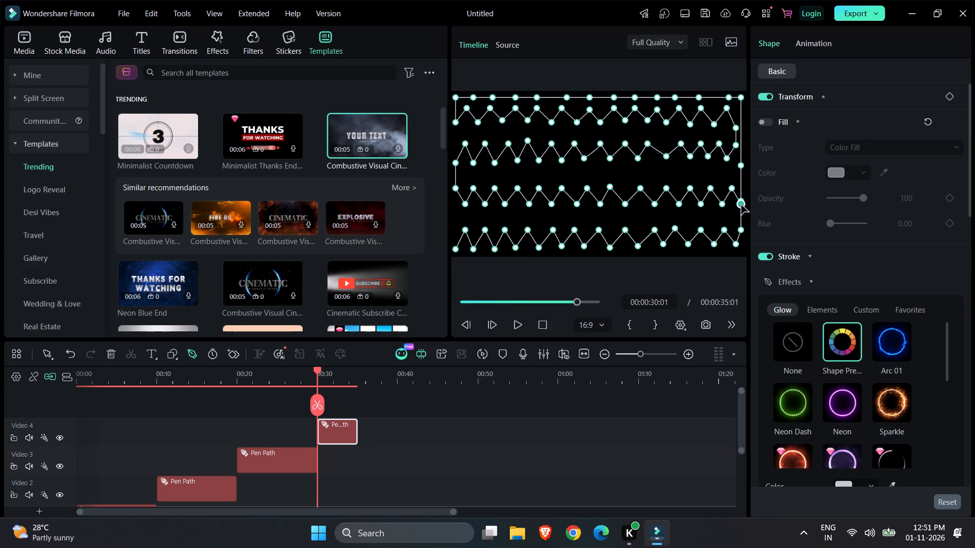
pyautogui.click(740, 215)
pyautogui.click(477, 445)
# Lengthen the pen path clip on the Video 4 track so it ends at 00:00:40:00.
pyautogui.click(343, 435)
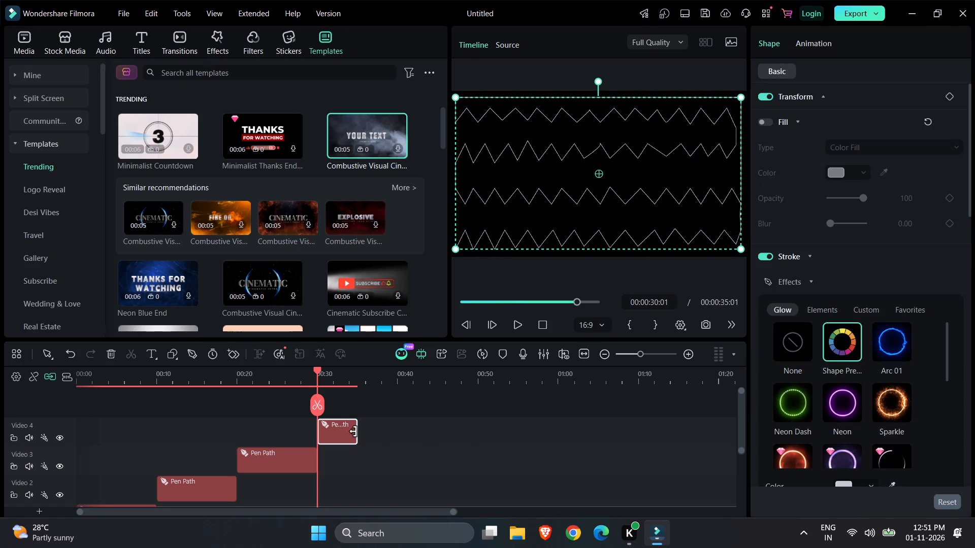
pyautogui.moveTo(356, 430); pyautogui.dragTo(399, 427)
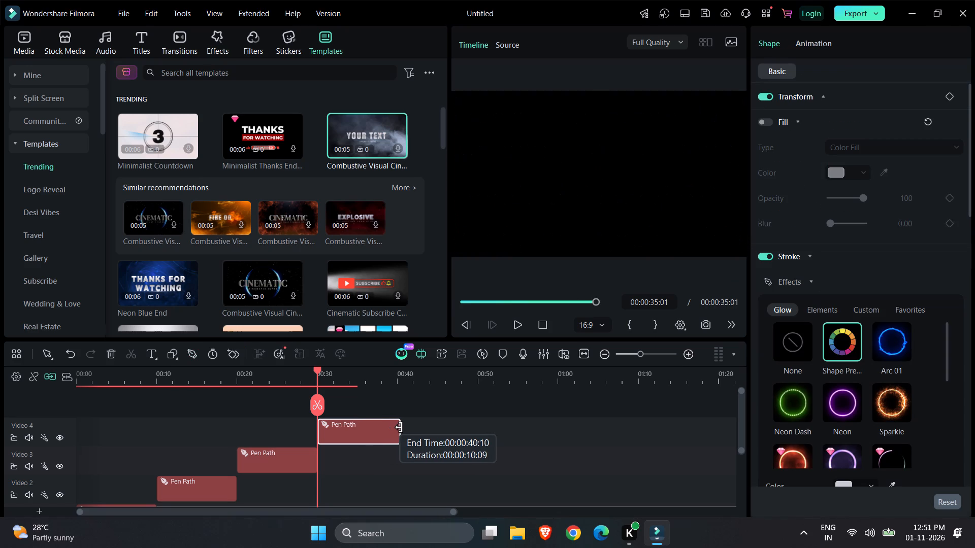
pyautogui.moveTo(399, 427); pyautogui.dragTo(396, 427)
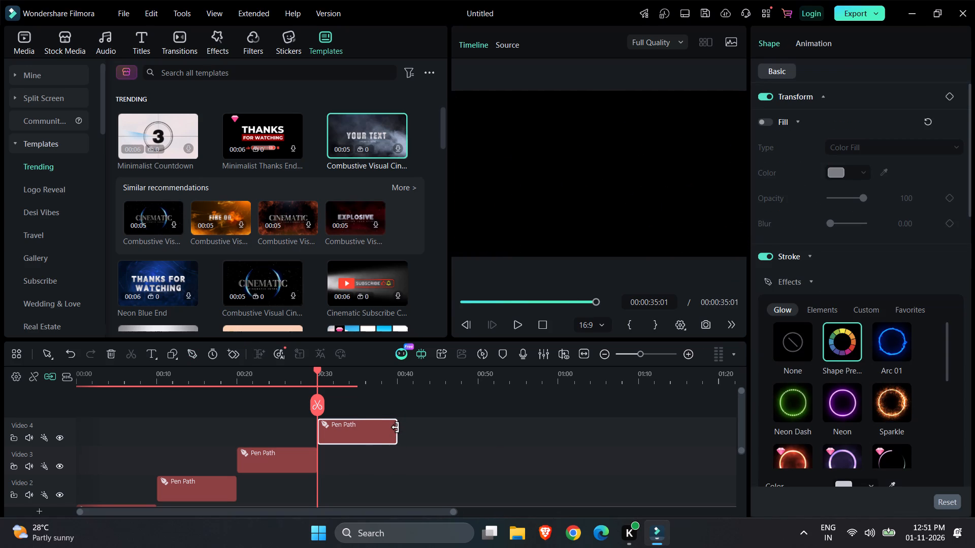
# Apply the Sparkle glow effect to the stroke of the Video 4 pen path.
pyautogui.click(889, 404)
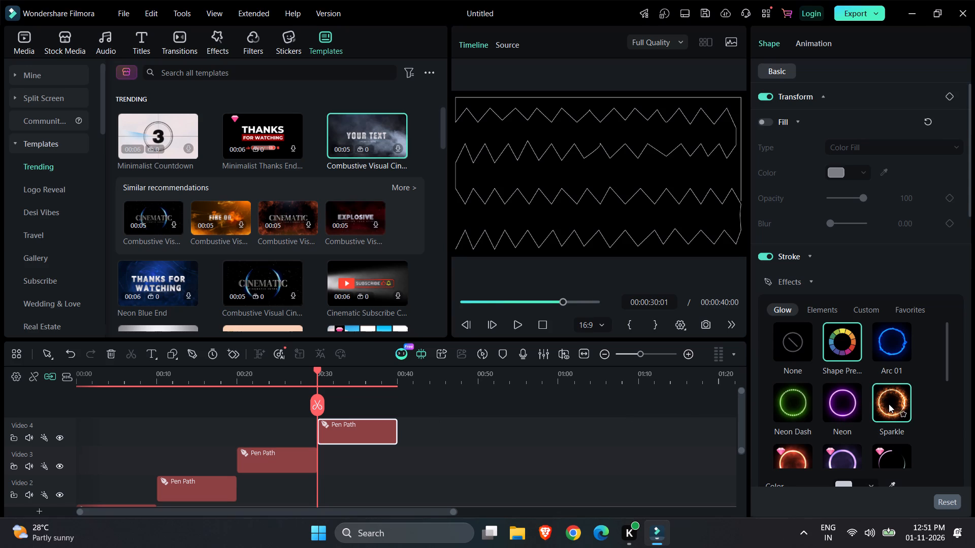
pyautogui.click(556, 450)
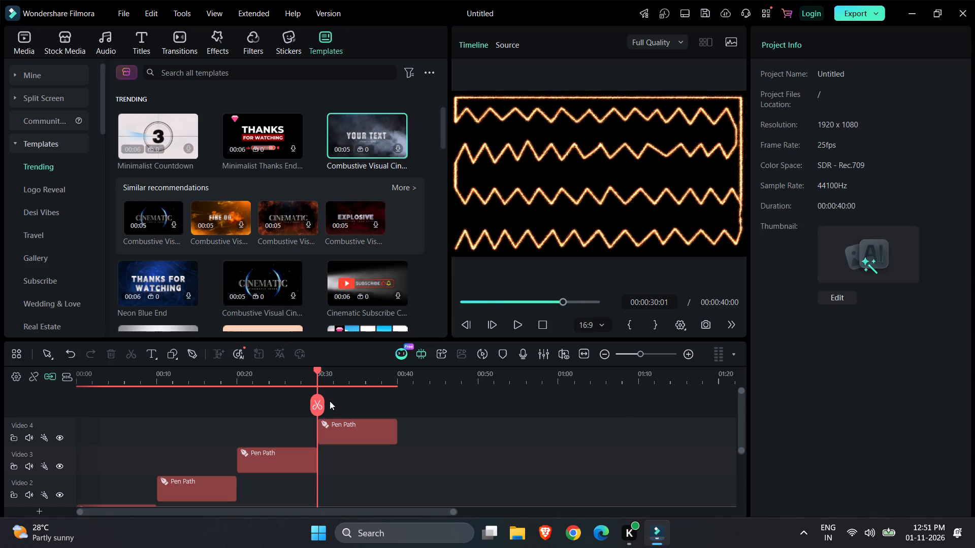
# Move the playhead to the end of the Video 4 clip at 00:00:40:00.
pyautogui.moveTo(317, 402); pyautogui.dragTo(397, 401)
pyautogui.click(431, 407)
# Browse the Trending templates, the Basic filters and the Trending video effects.
pyautogui.hscroll(2, 431, 407)
pyautogui.scroll(1, 431, 407)
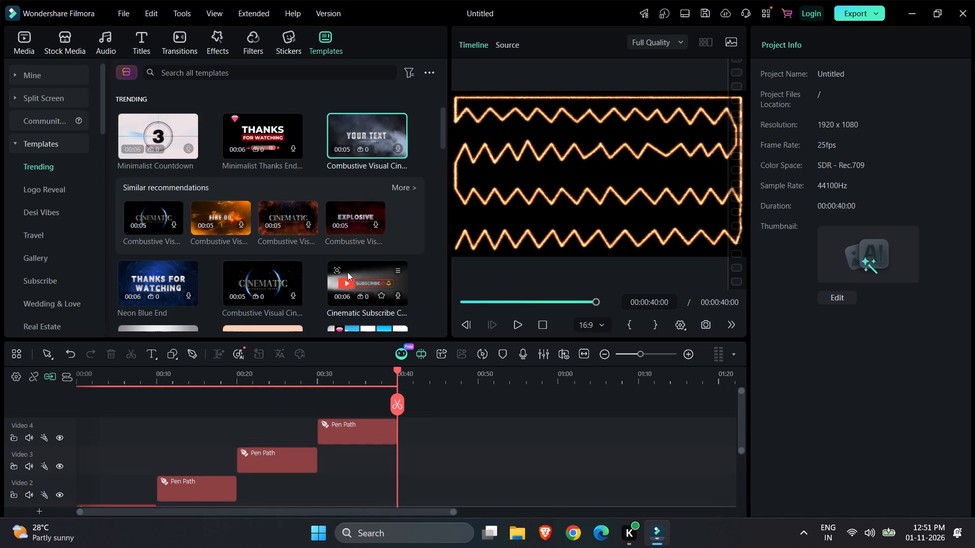
pyautogui.scroll(1, 347, 272)
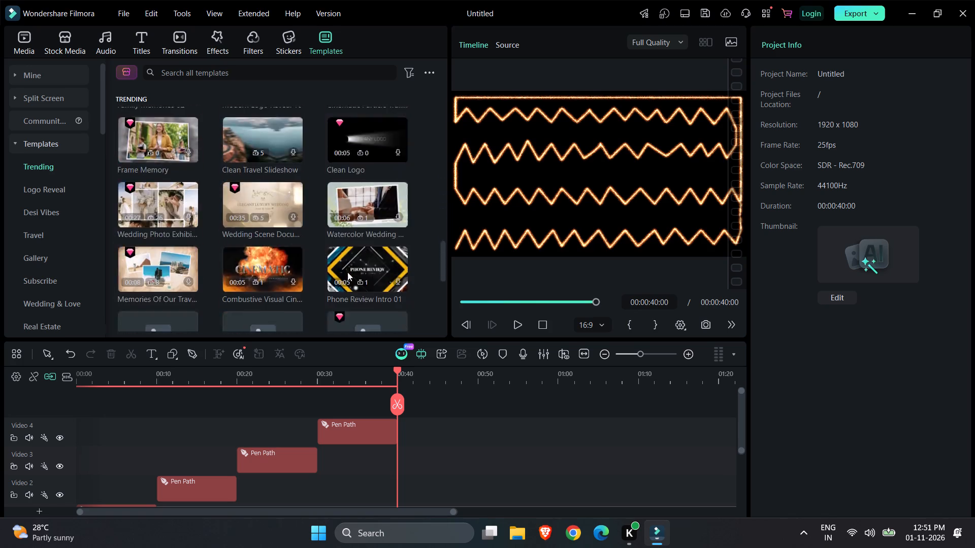
pyautogui.scroll(2, 347, 272)
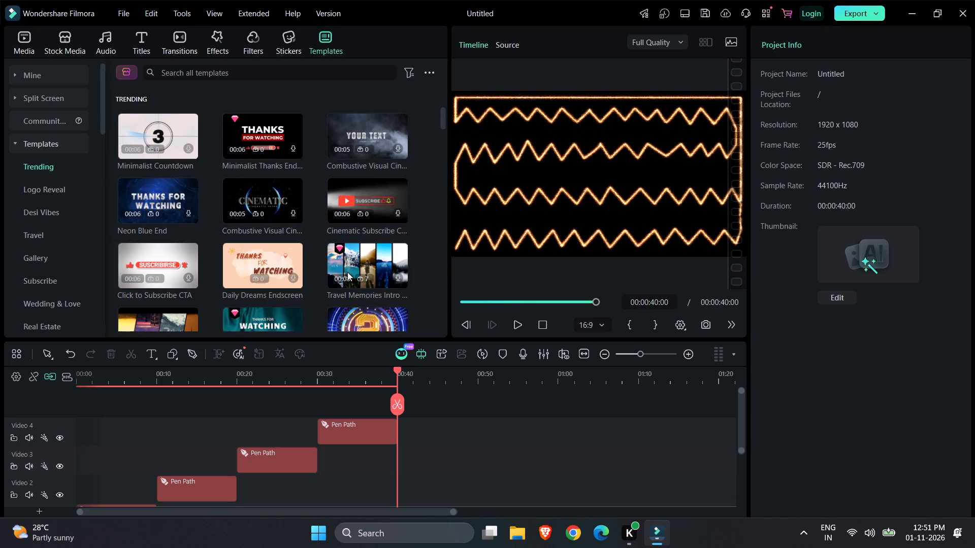
pyautogui.scroll(1, 347, 272)
pyautogui.click(246, 50)
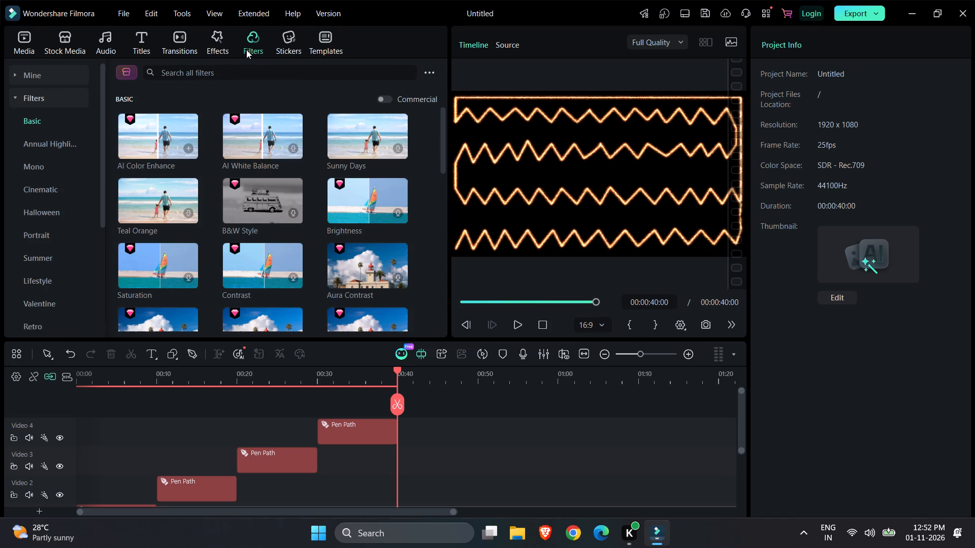
pyautogui.scroll(-1, 313, 185)
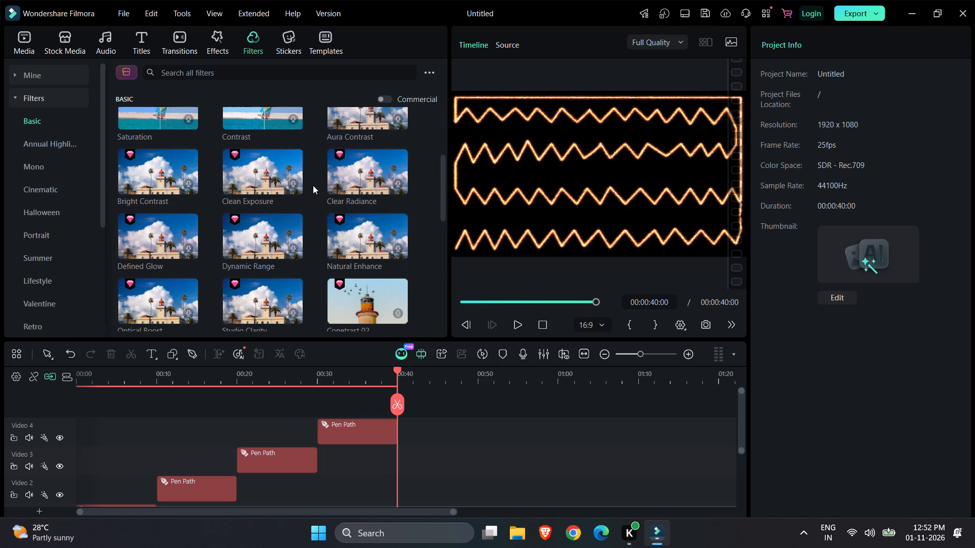
pyautogui.scroll(-2, 313, 185)
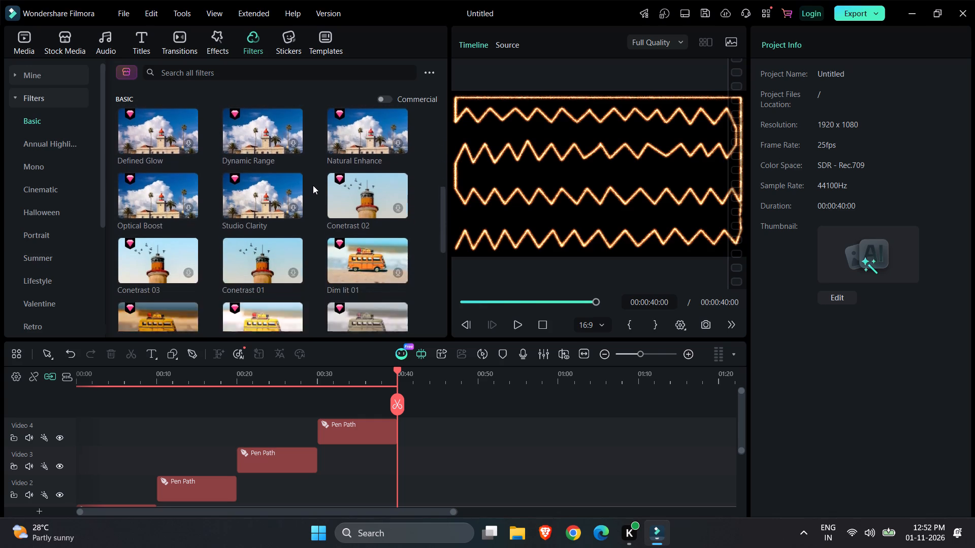
pyautogui.scroll(-3, 313, 185)
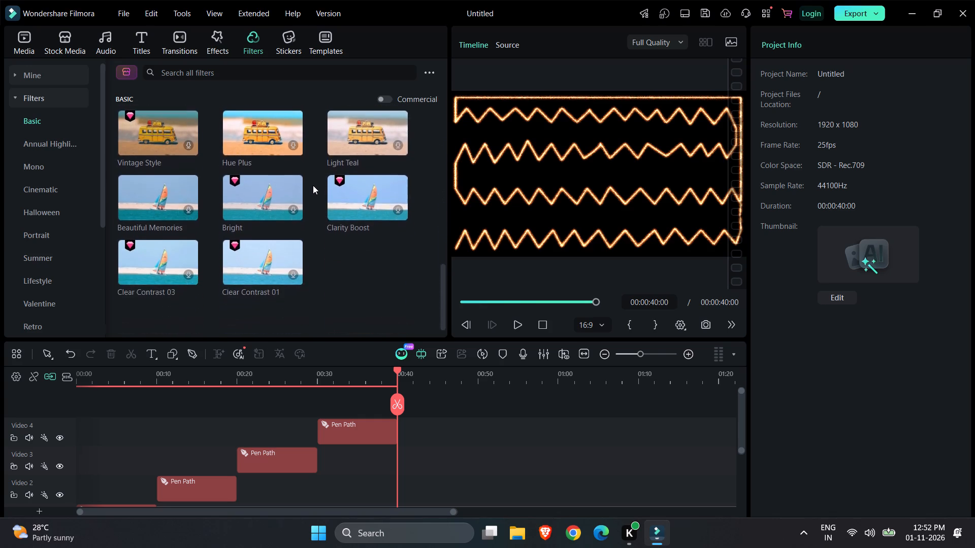
pyautogui.scroll(20, 313, 185)
pyautogui.scroll(17, 313, 185)
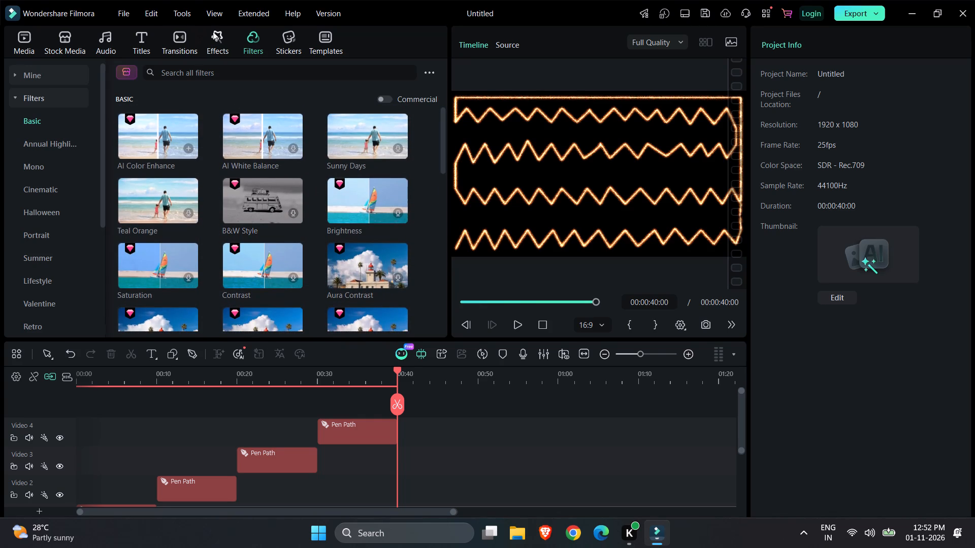
pyautogui.click(215, 36)
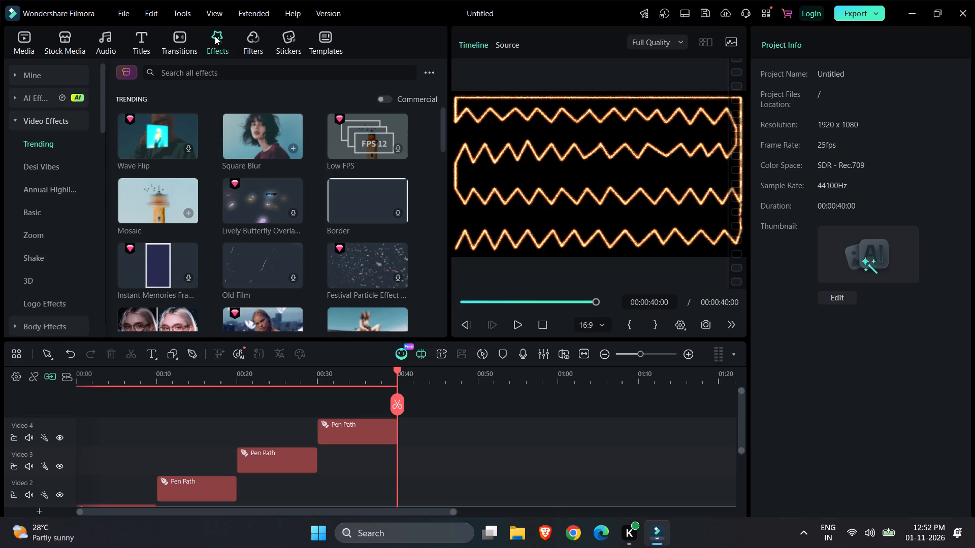
pyautogui.scroll(-5, 242, 142)
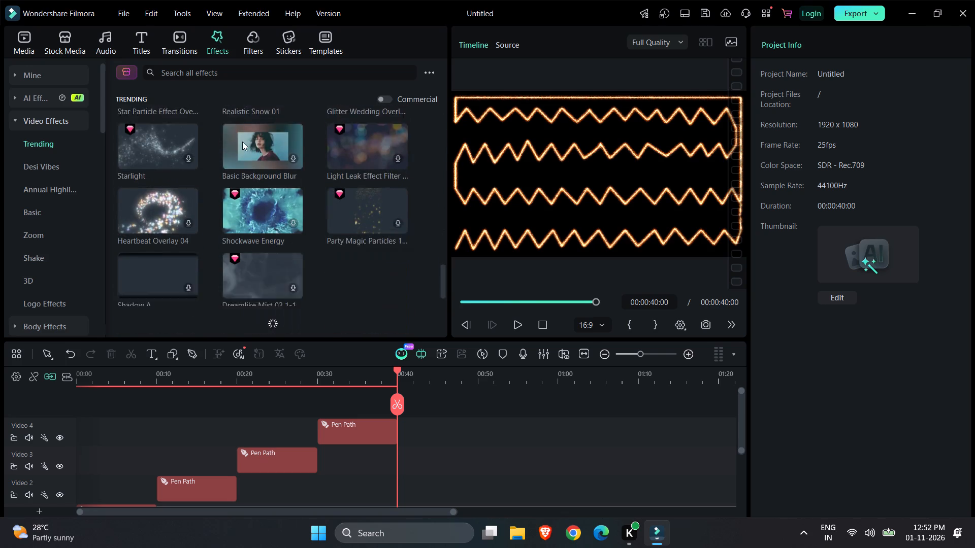
pyautogui.scroll(-8, 242, 142)
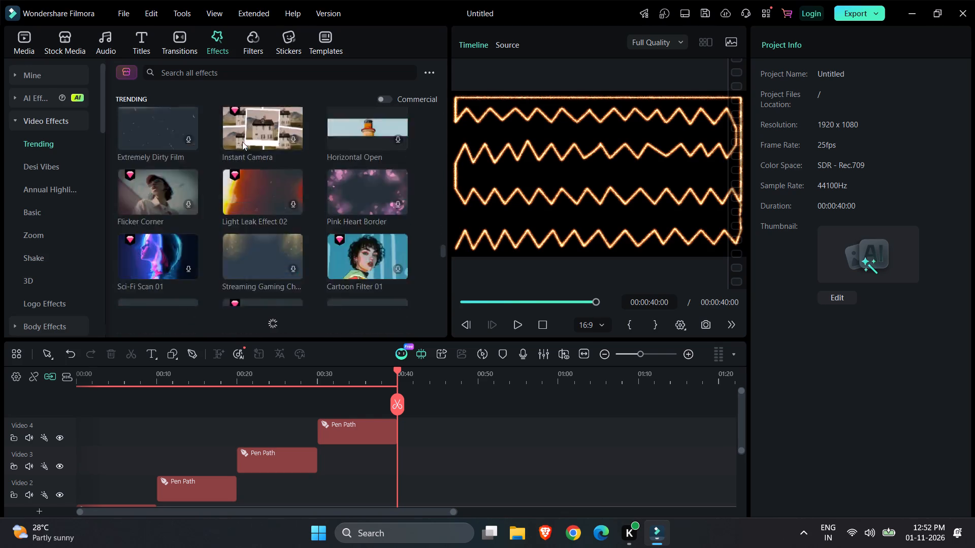
pyautogui.scroll(-1, 242, 142)
pyautogui.scroll(20, 242, 142)
pyautogui.scroll(20, 242, 142)
pyautogui.scroll(3, 242, 142)
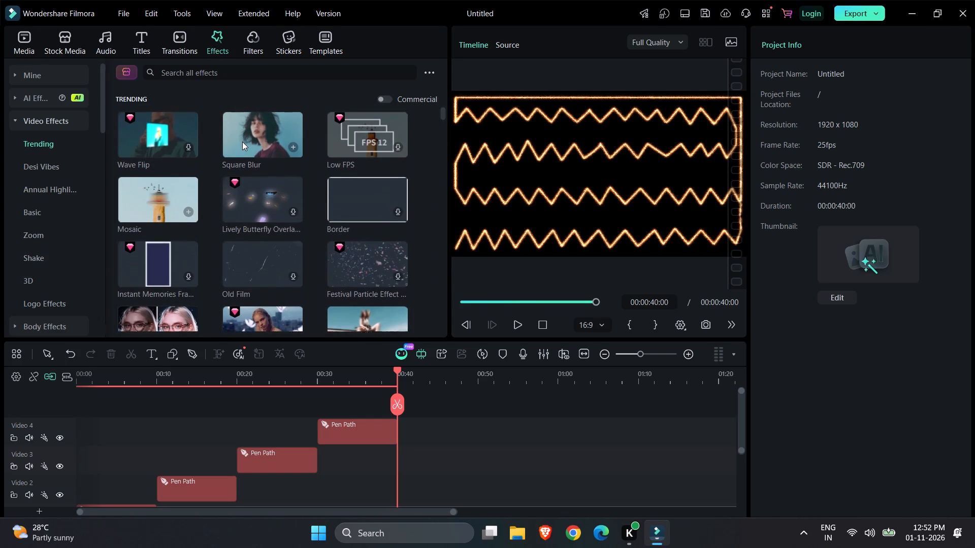
# Browse the Trending transitions.
pyautogui.scroll(6, 242, 142)
pyautogui.click(187, 37)
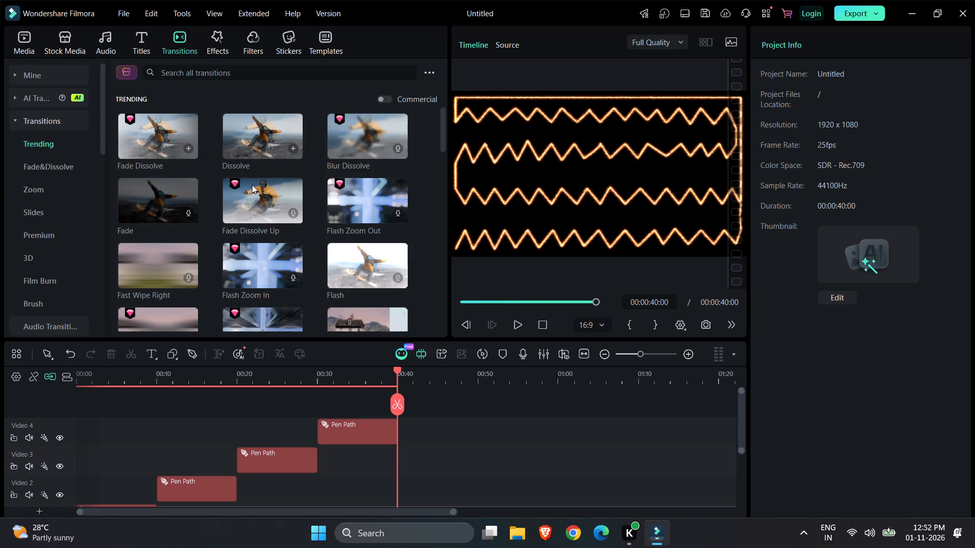
pyautogui.scroll(-1, 252, 185)
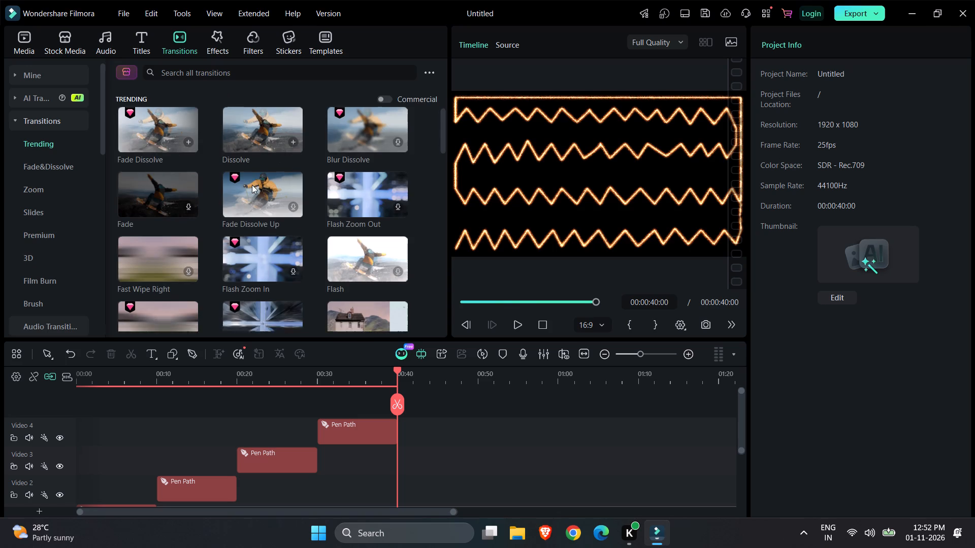
pyautogui.scroll(-1, 252, 185)
pyautogui.scroll(1, 252, 185)
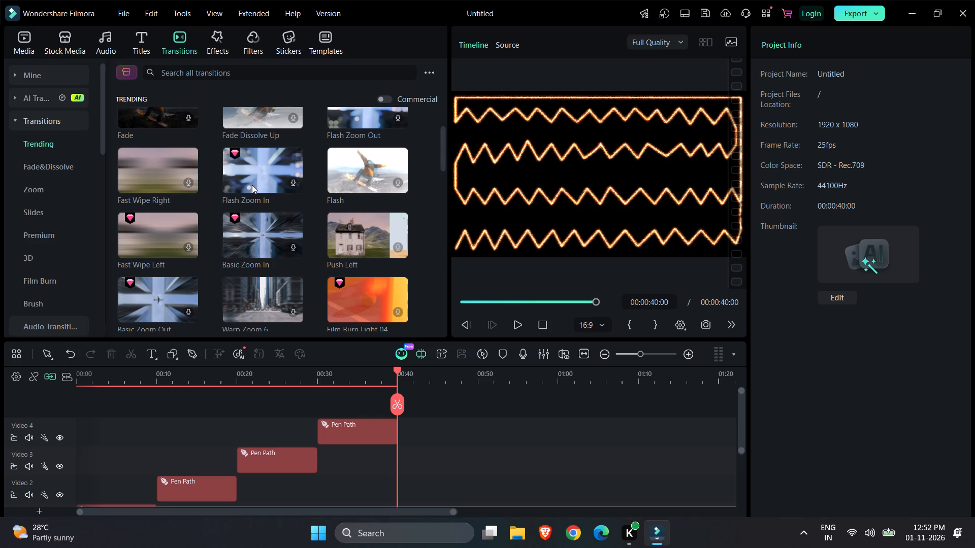
pyautogui.scroll(-1, 308, 201)
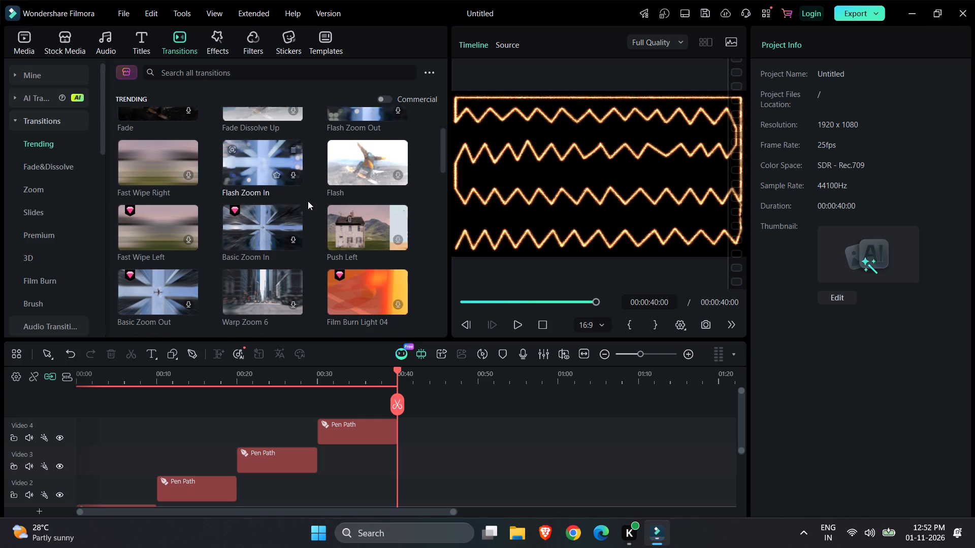
pyautogui.scroll(-2, 308, 201)
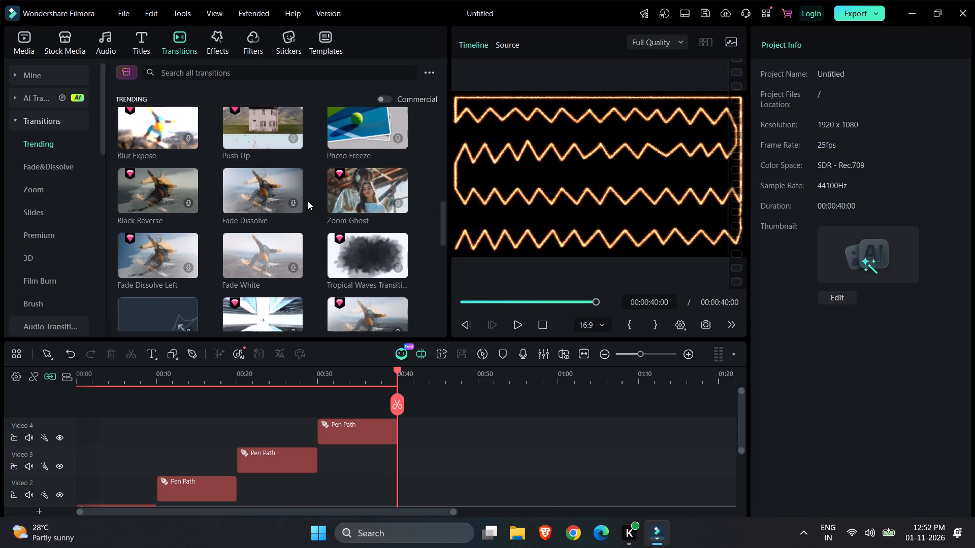
pyautogui.rightClick(308, 201)
pyautogui.scroll(1, 308, 201)
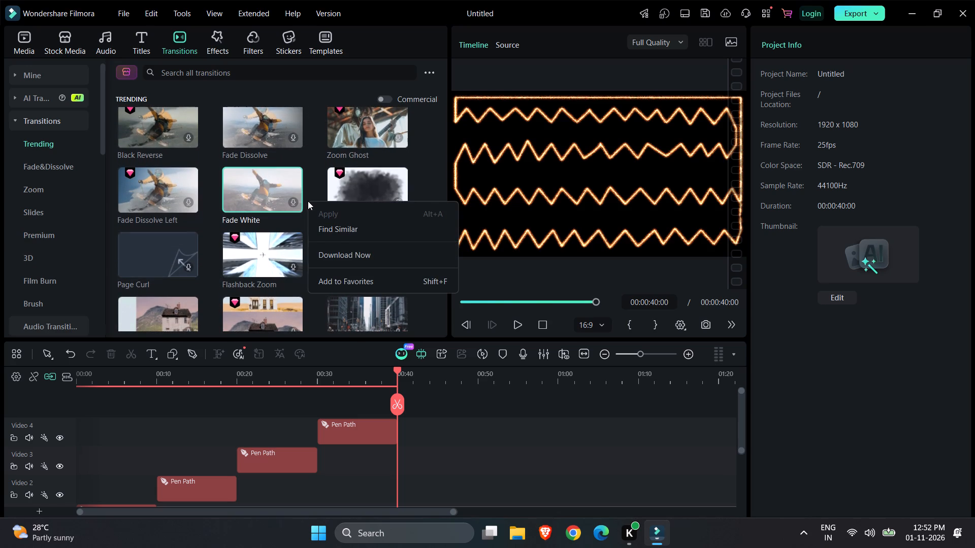
pyautogui.scroll(1, 308, 201)
pyautogui.click(449, 432)
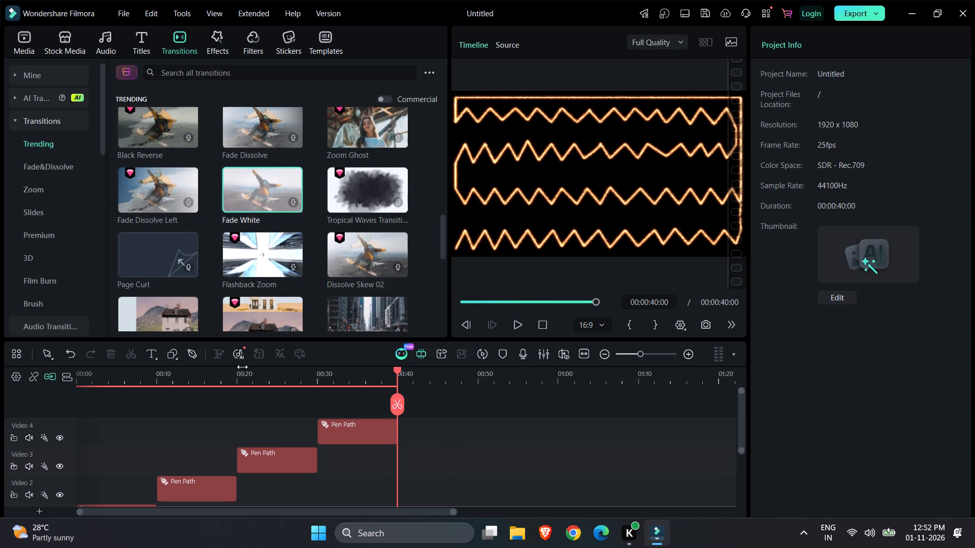
# Start a new pen path at 00:00:40:00 from the video frame's top-left corner, placing closely spaced points along the top edge to mid-frame.
pyautogui.click(192, 349)
pyautogui.click(453, 95)
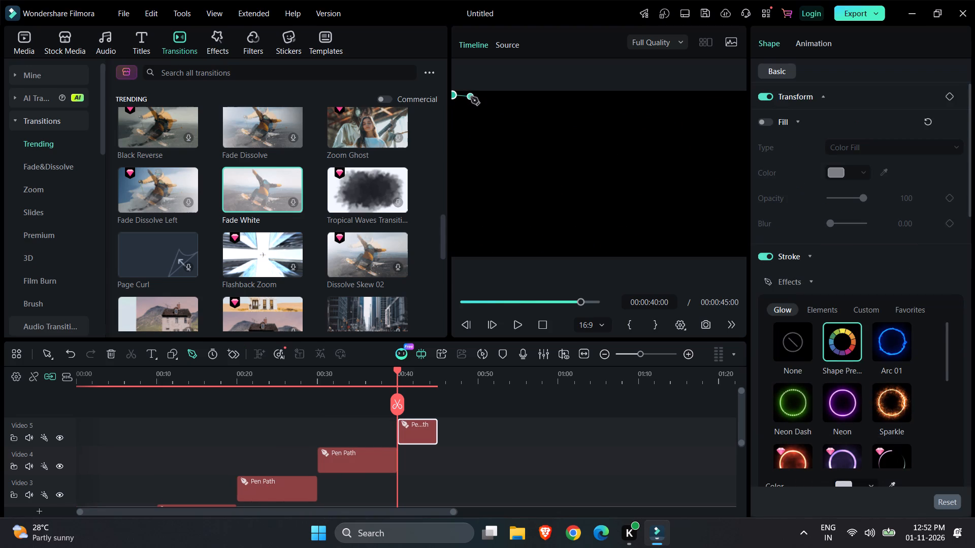
pyautogui.click(471, 97)
pyautogui.click(489, 98)
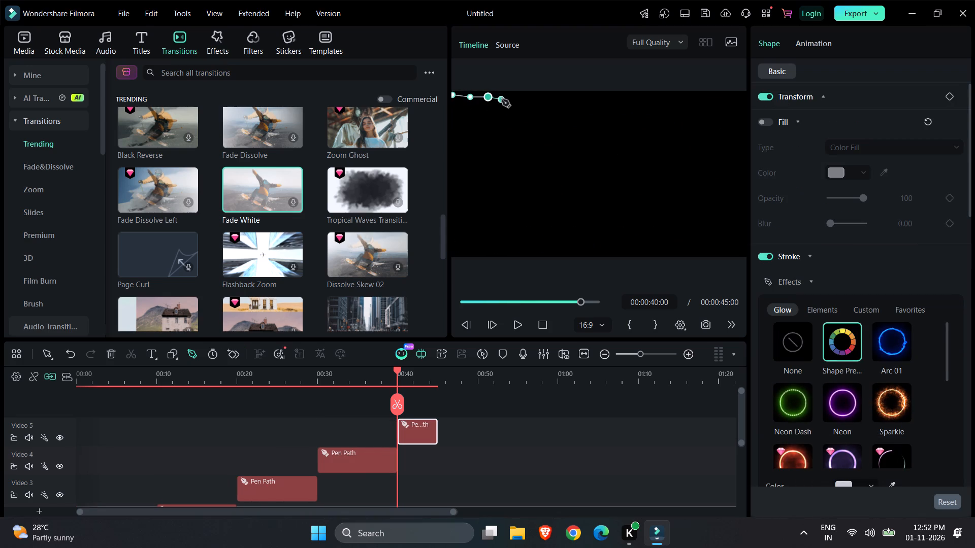
pyautogui.click(505, 97)
pyautogui.click(519, 97)
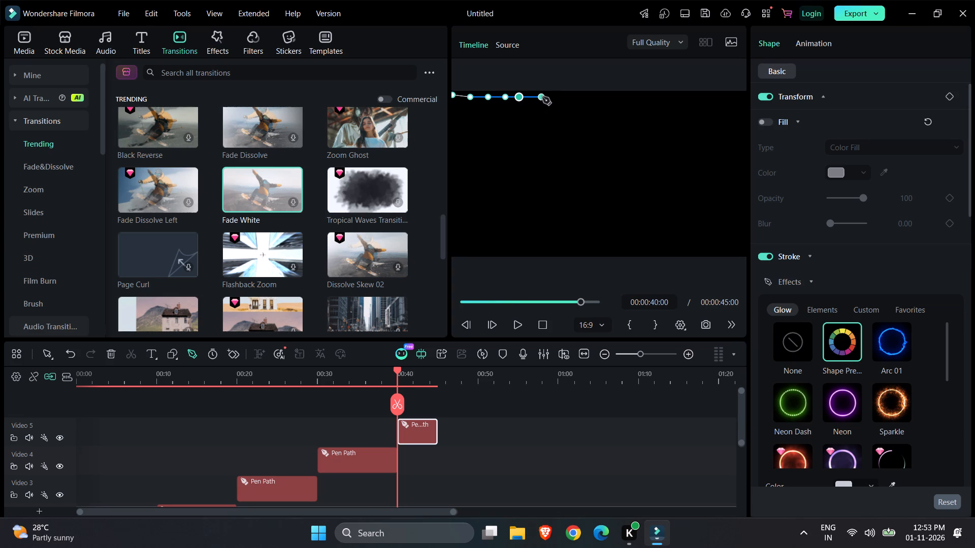
pyautogui.click(533, 98)
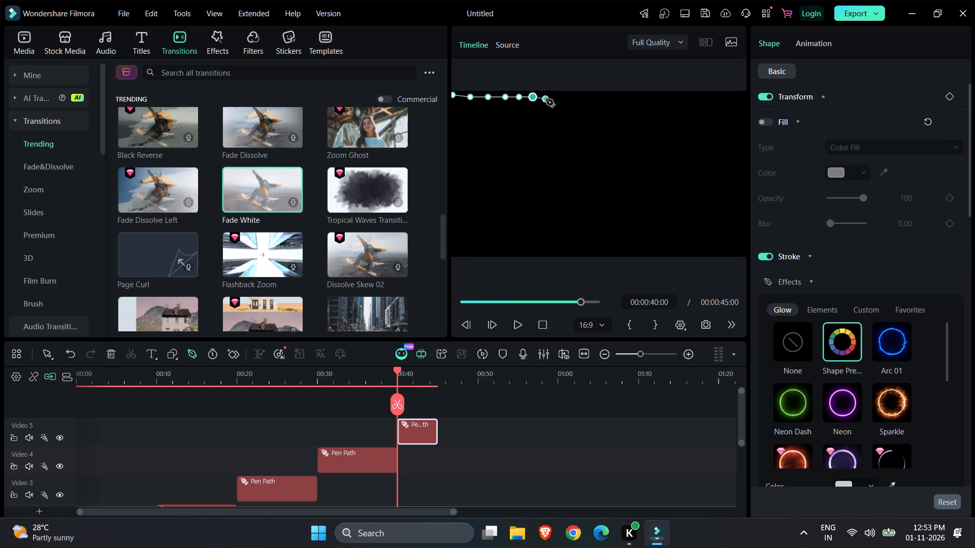
pyautogui.click(548, 100)
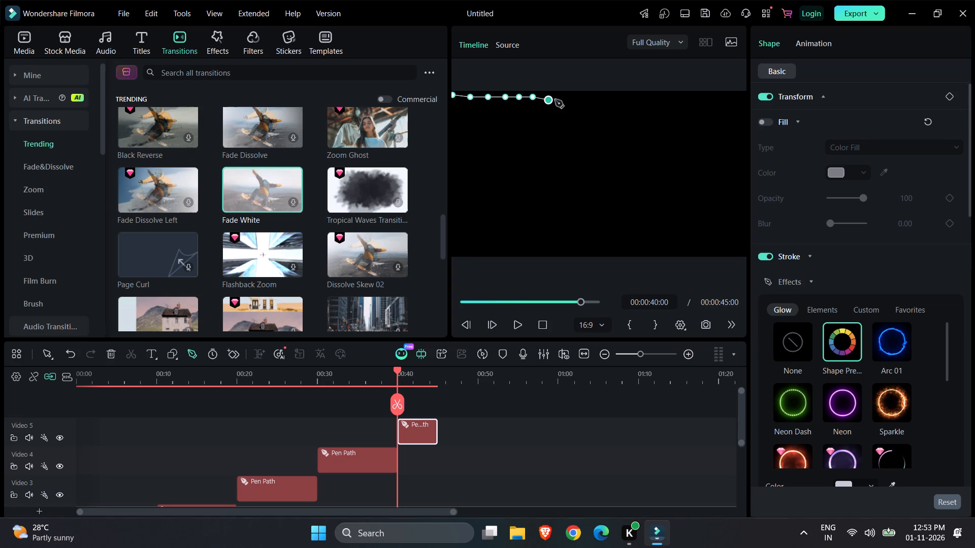
pyautogui.click(564, 100)
pyautogui.click(581, 99)
pyautogui.click(599, 100)
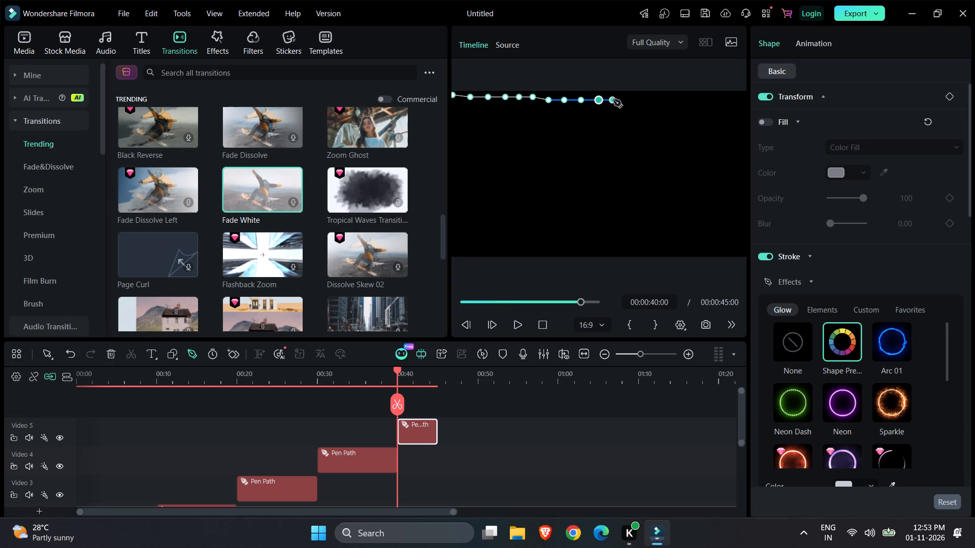
# Continue the pen path with closely spaced points along the frame's top edge from mid-frame to the top-right corner.
pyautogui.click(613, 99)
pyautogui.click(626, 99)
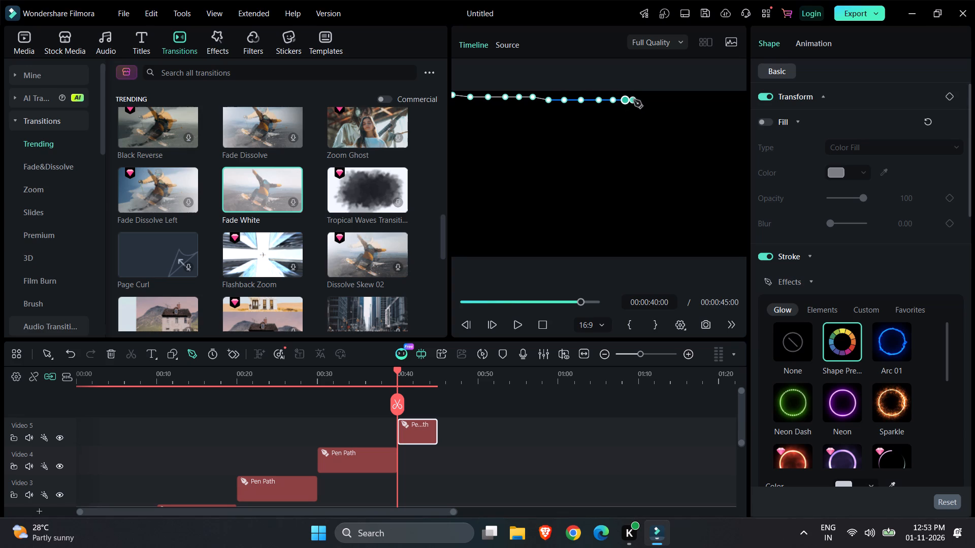
pyautogui.click(640, 100)
pyautogui.click(653, 101)
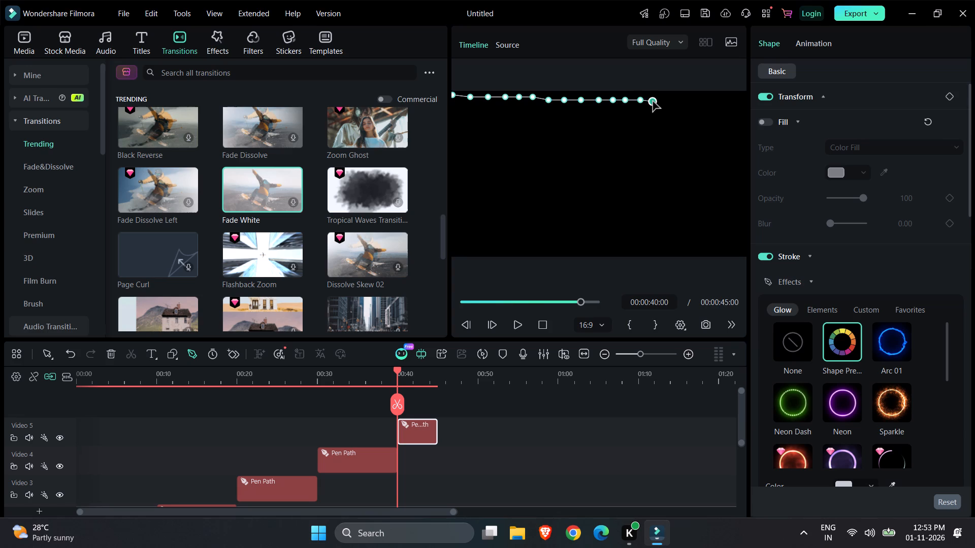
pyautogui.click(663, 102)
pyautogui.click(676, 102)
pyautogui.click(692, 102)
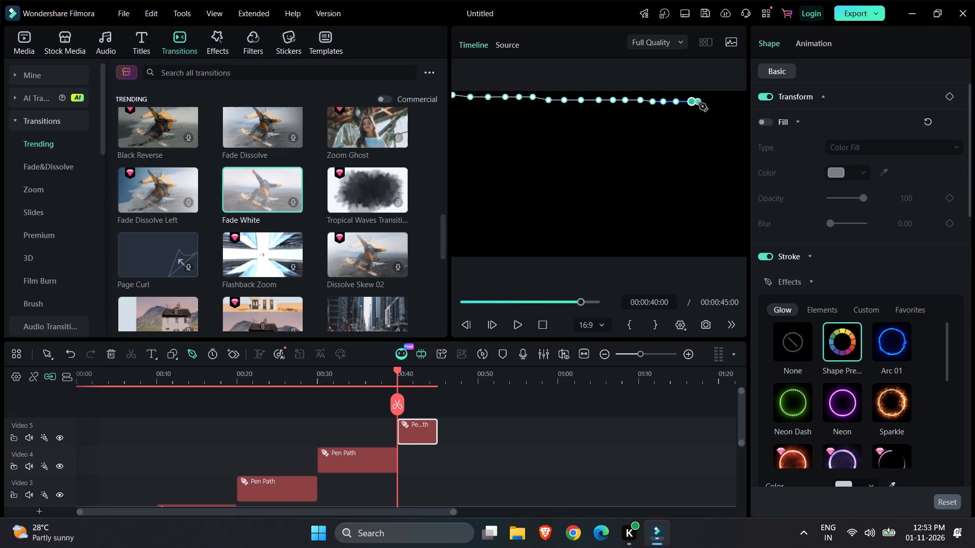
pyautogui.click(706, 102)
pyautogui.click(717, 101)
pyautogui.click(730, 102)
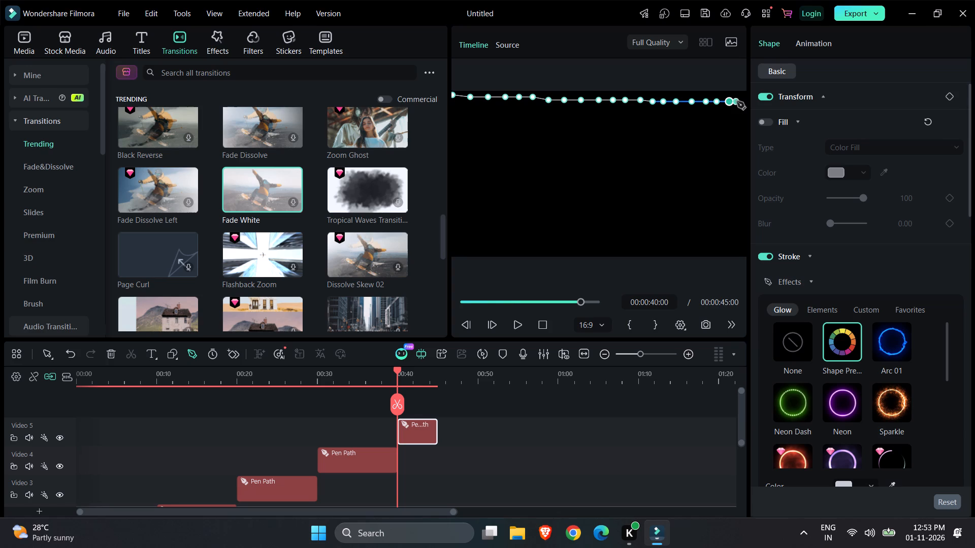
pyautogui.click(740, 101)
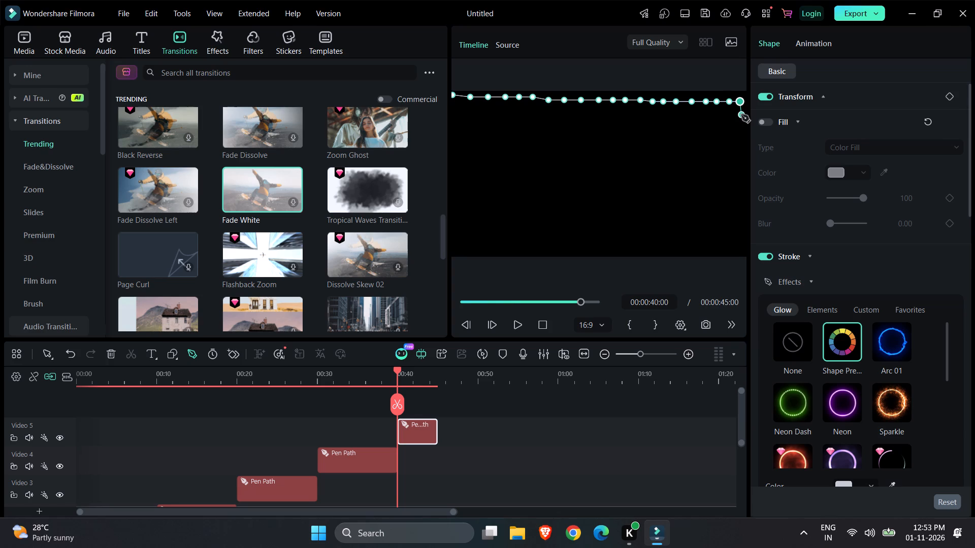
# Extend the pen path down the frame's right edge with evenly spaced points to the bottom-right corner.
pyautogui.click(740, 116)
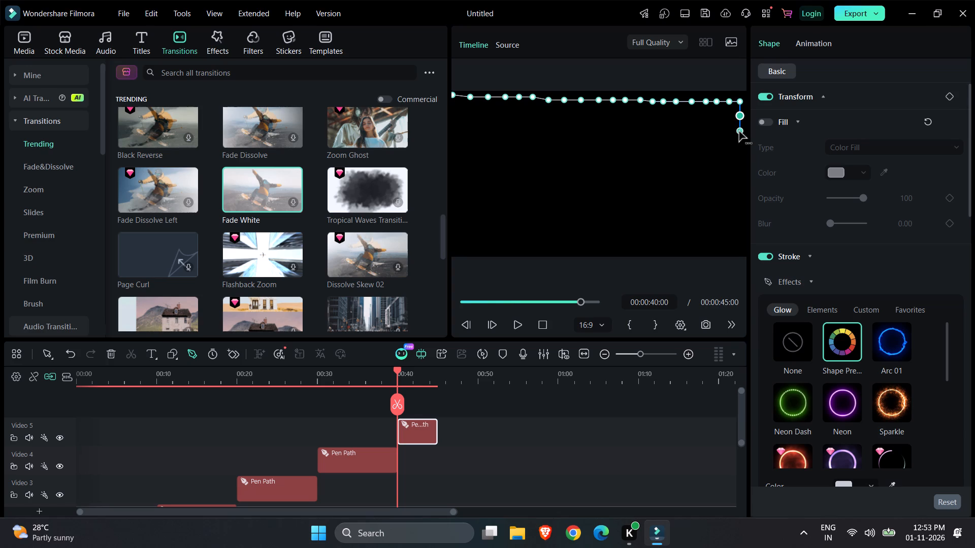
pyautogui.click(739, 131)
pyautogui.click(739, 146)
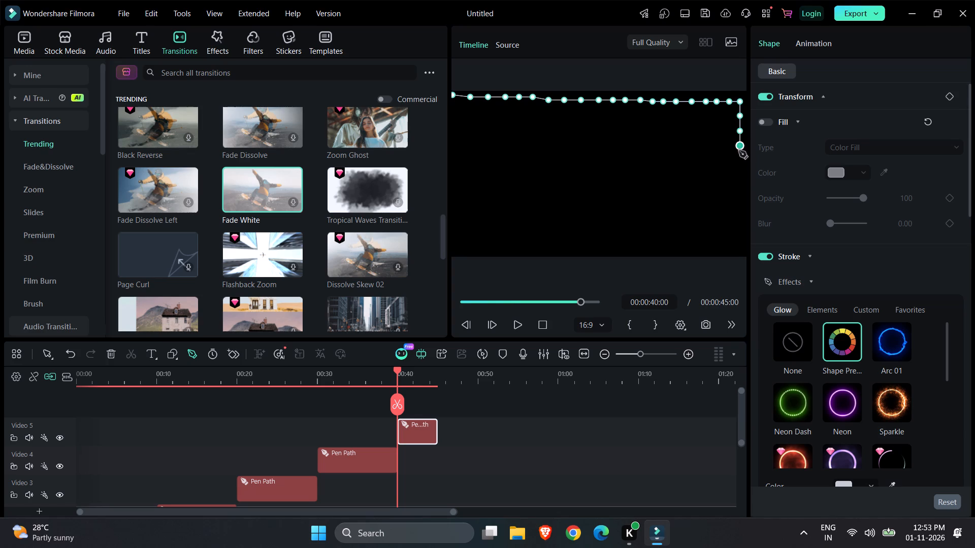
pyautogui.click(739, 162)
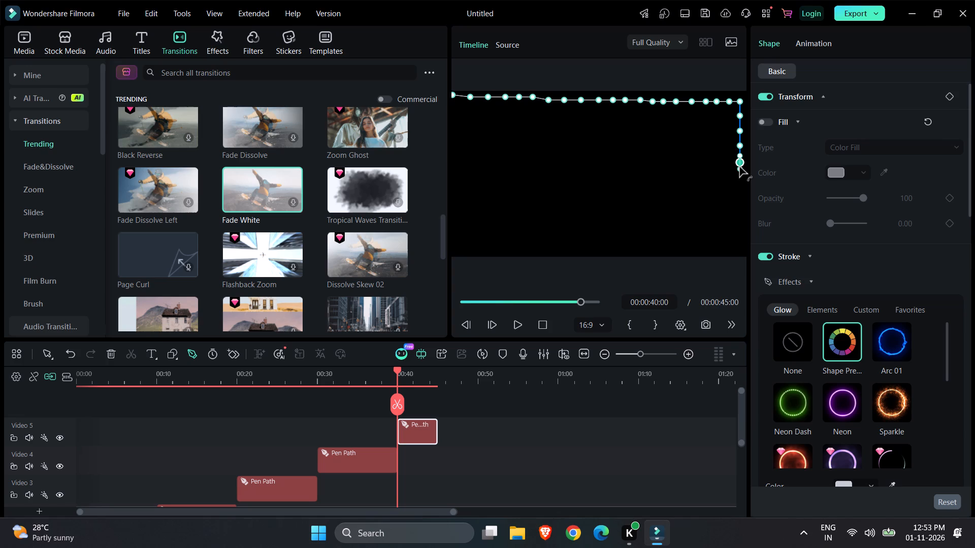
pyautogui.click(739, 164)
pyautogui.click(739, 177)
pyautogui.click(741, 191)
pyautogui.click(741, 191)
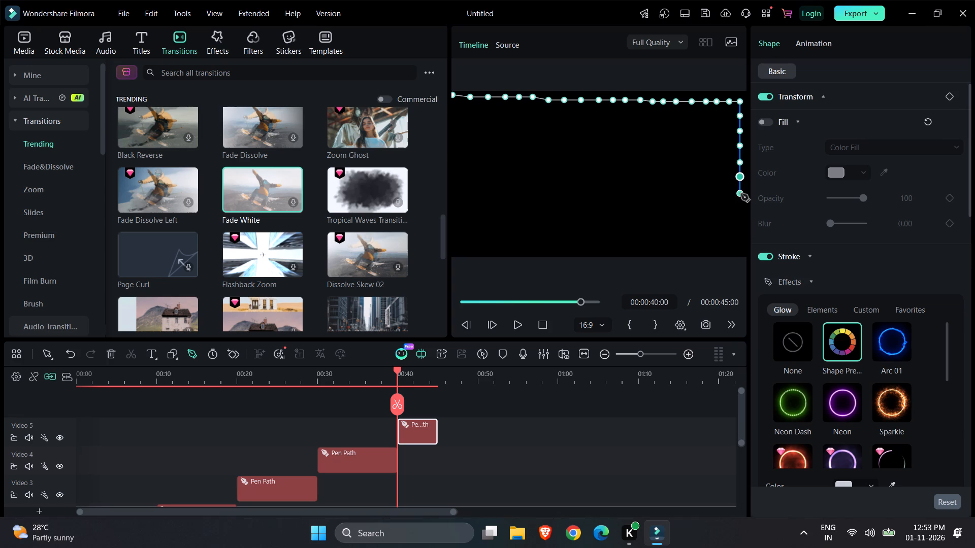
pyautogui.click(741, 195)
pyautogui.click(741, 211)
pyautogui.click(741, 225)
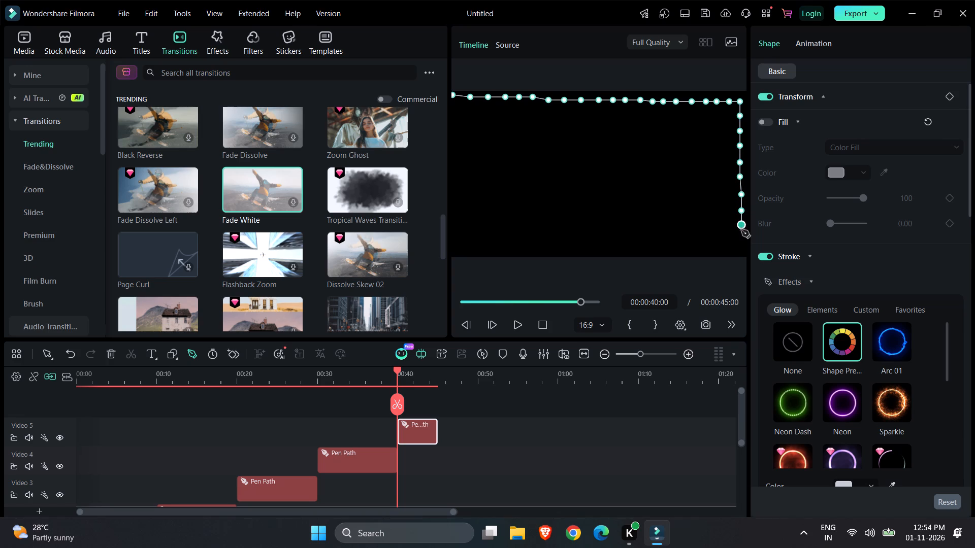
pyautogui.click(741, 236)
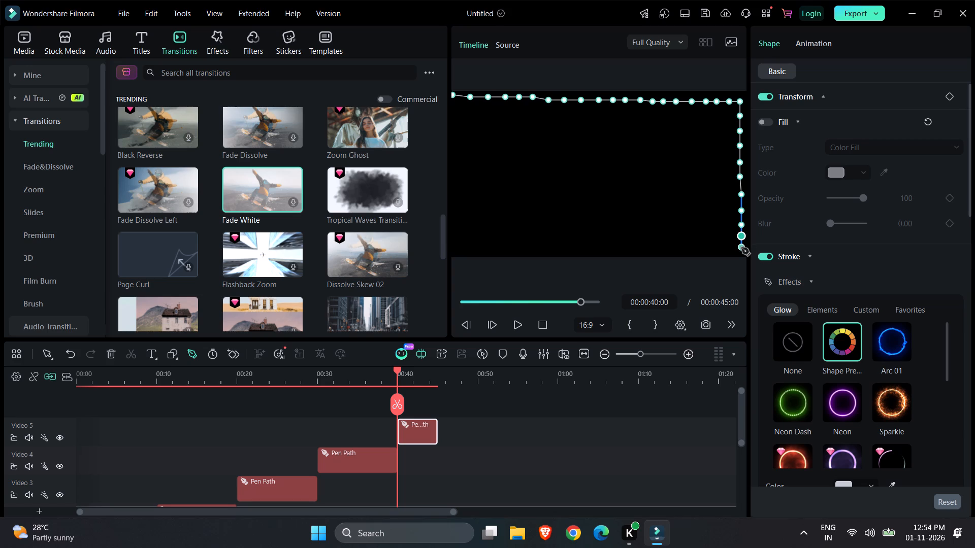
pyautogui.click(741, 249)
# Continue the pen path with closely spaced points along the frame's bottom edge from the bottom-right corner to mid-frame.
pyautogui.click(729, 250)
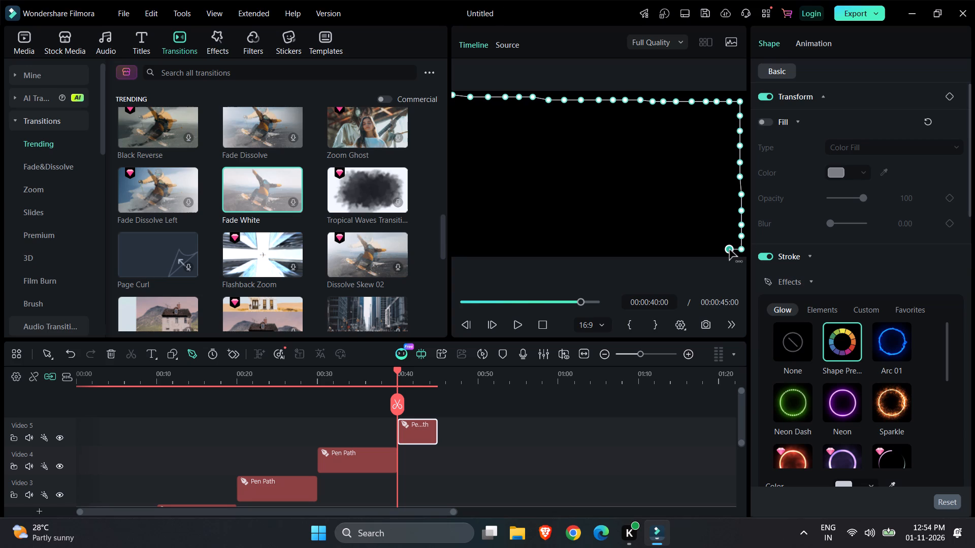
pyautogui.click(718, 250)
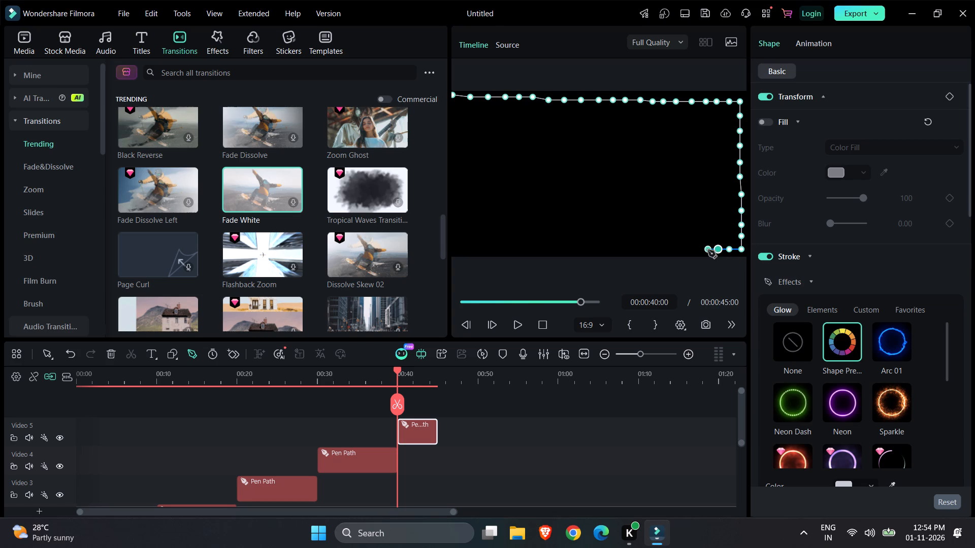
pyautogui.click(707, 250)
pyautogui.click(697, 250)
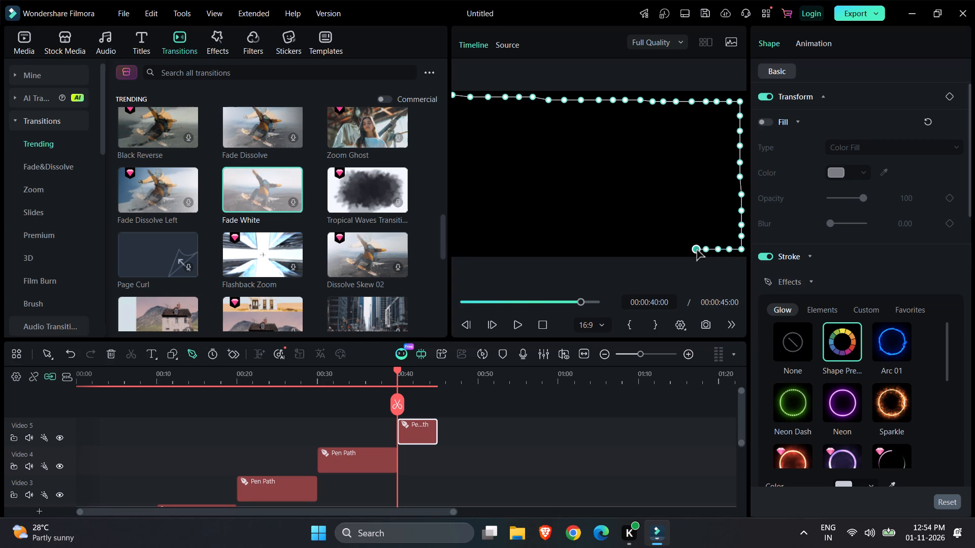
pyautogui.click(685, 249)
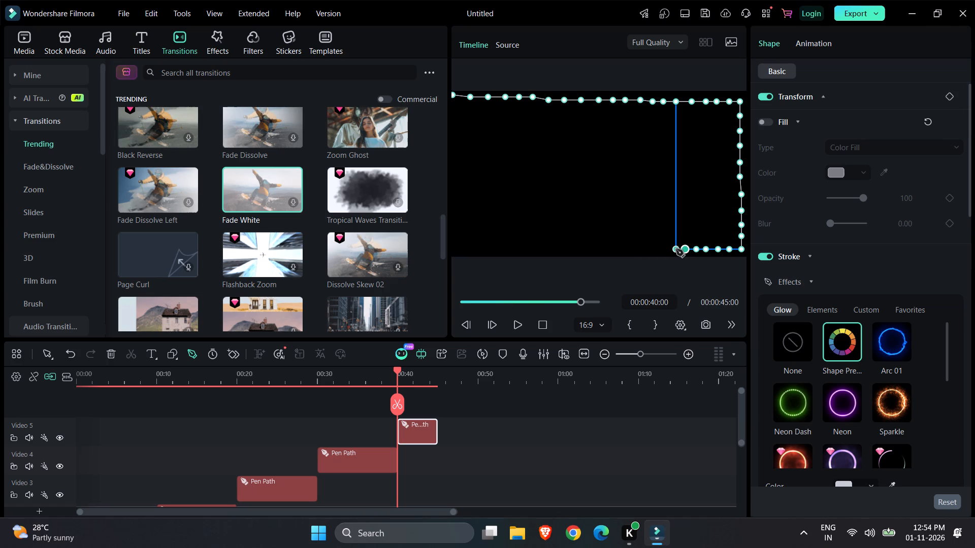
pyautogui.click(676, 249)
pyautogui.click(666, 250)
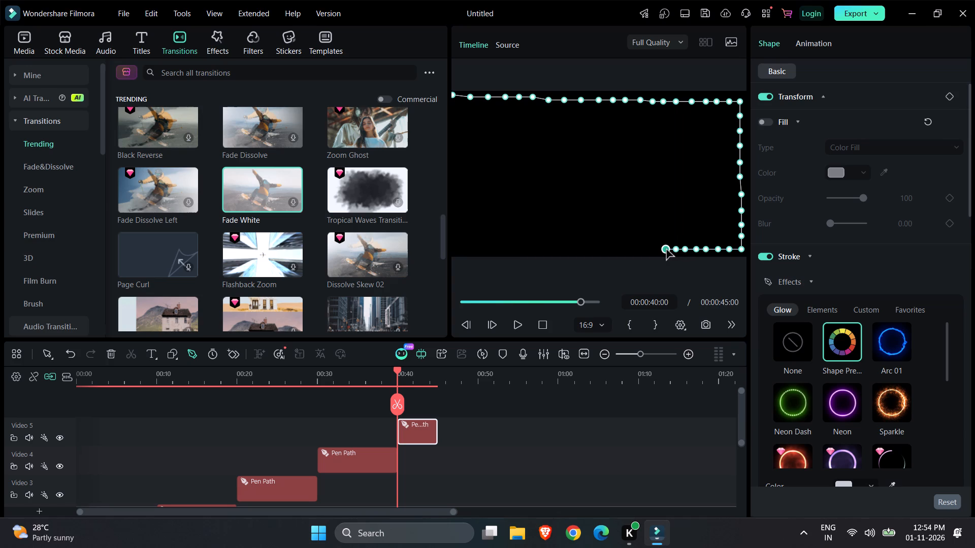
pyautogui.click(653, 250)
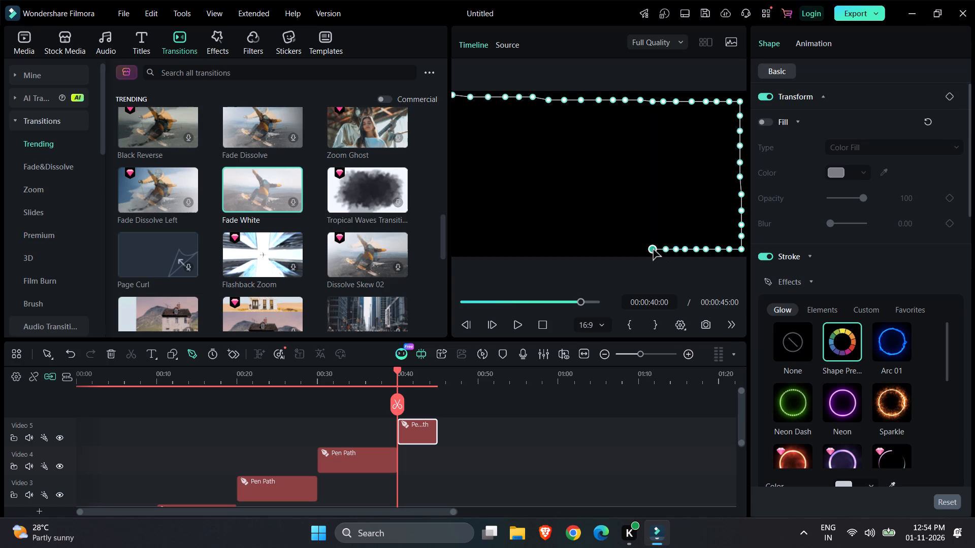
pyautogui.click(641, 250)
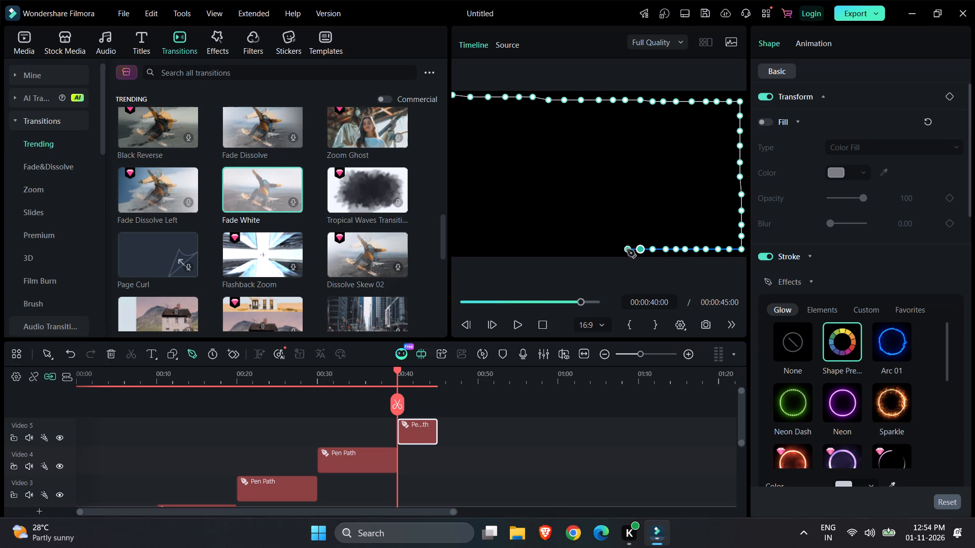
pyautogui.click(627, 250)
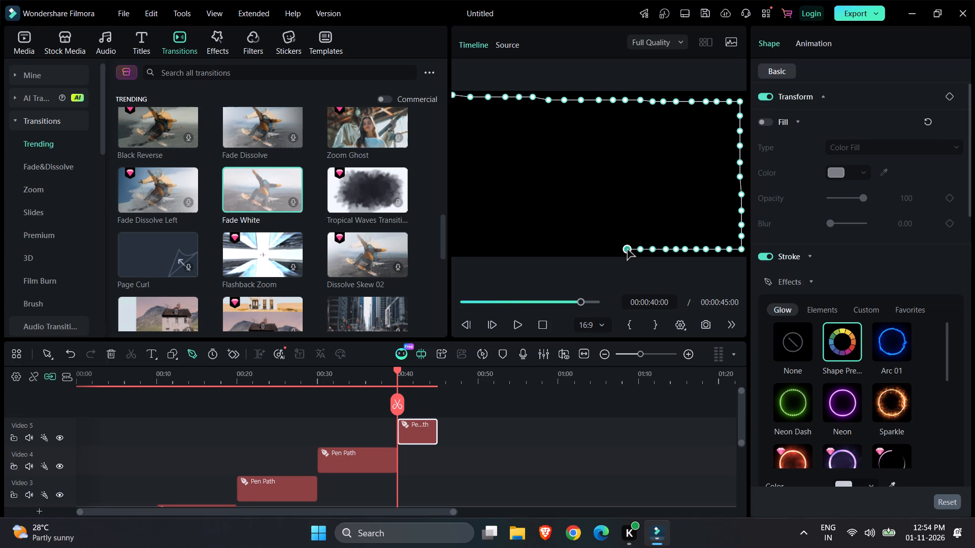
pyautogui.click(615, 250)
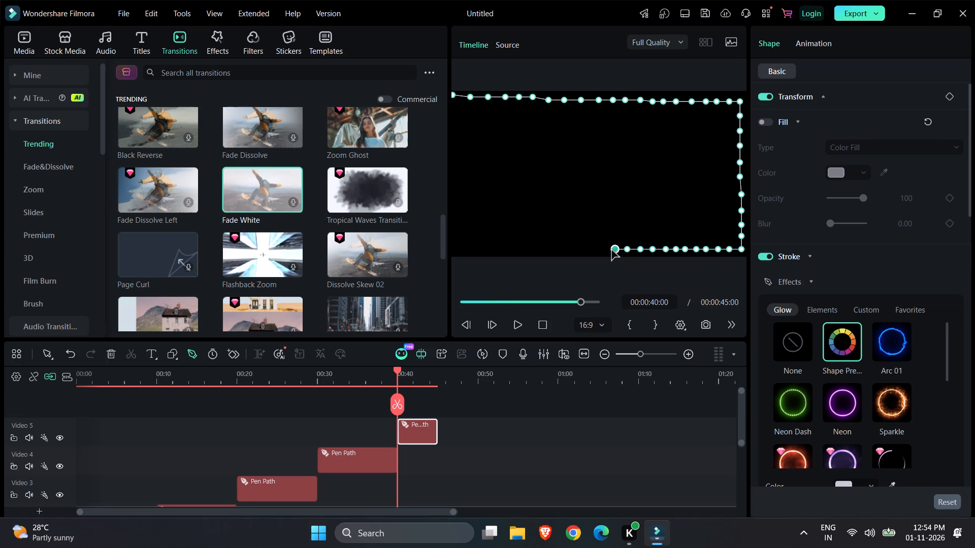
pyautogui.click(603, 249)
pyautogui.click(592, 249)
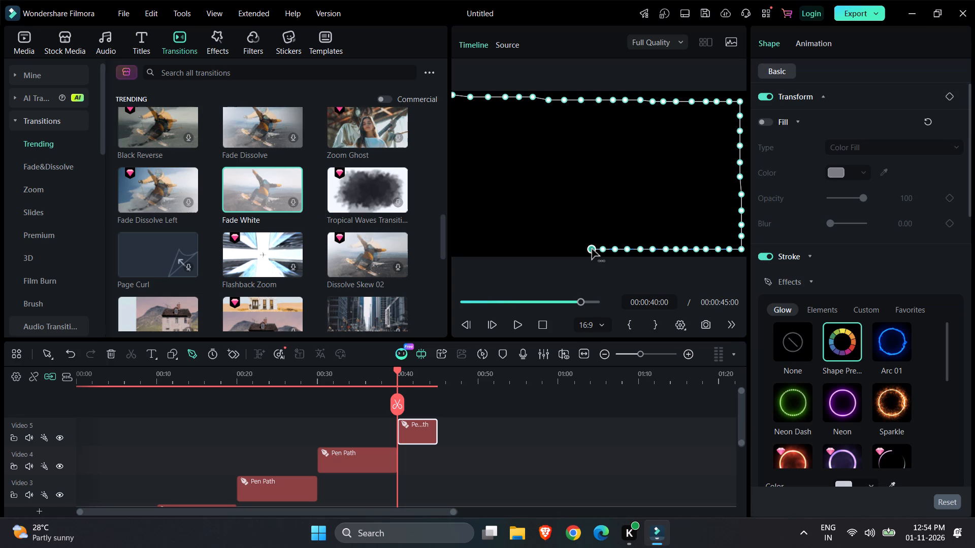
# Continue the pen path with closely spaced points along the frame's bottom edge from mid-frame to the bottom-left corner.
pyautogui.click(580, 249)
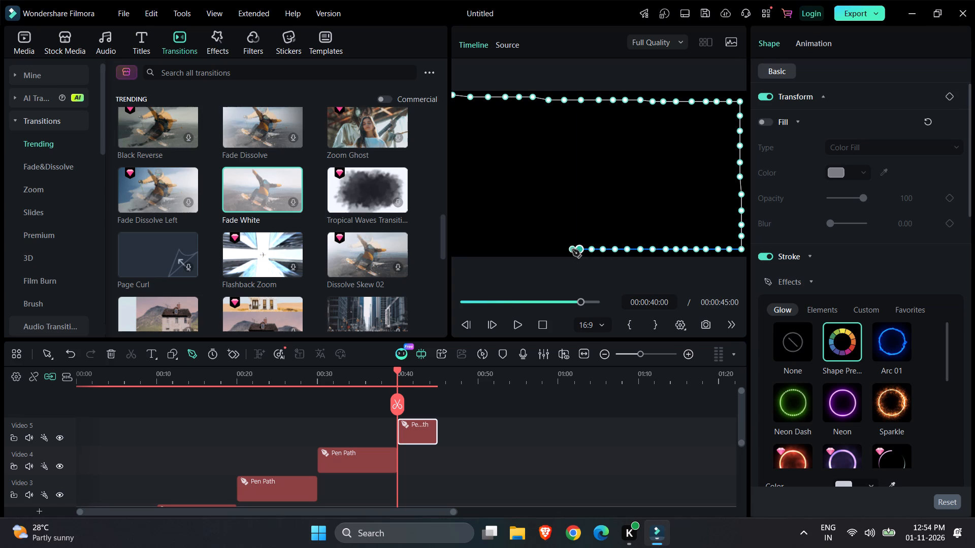
pyautogui.click(568, 250)
pyautogui.click(558, 250)
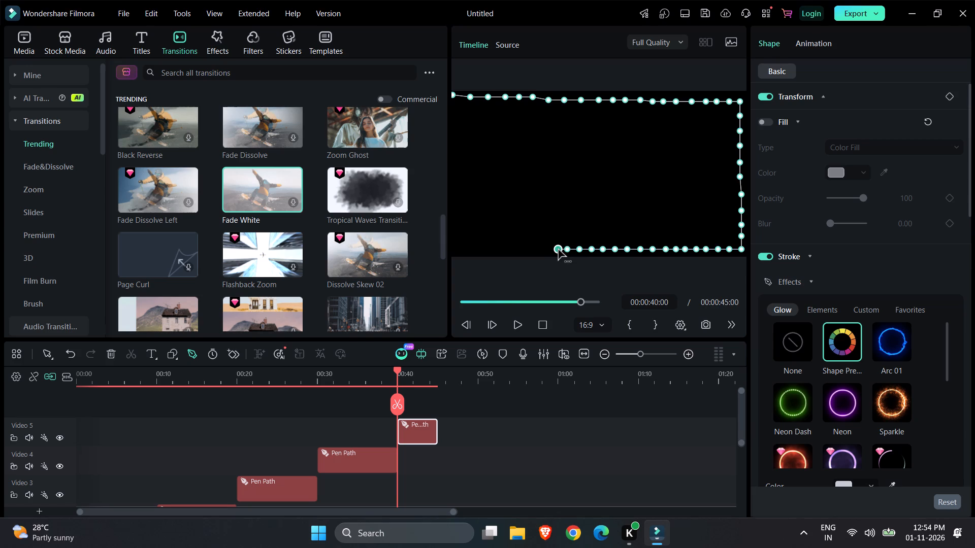
pyautogui.click(547, 250)
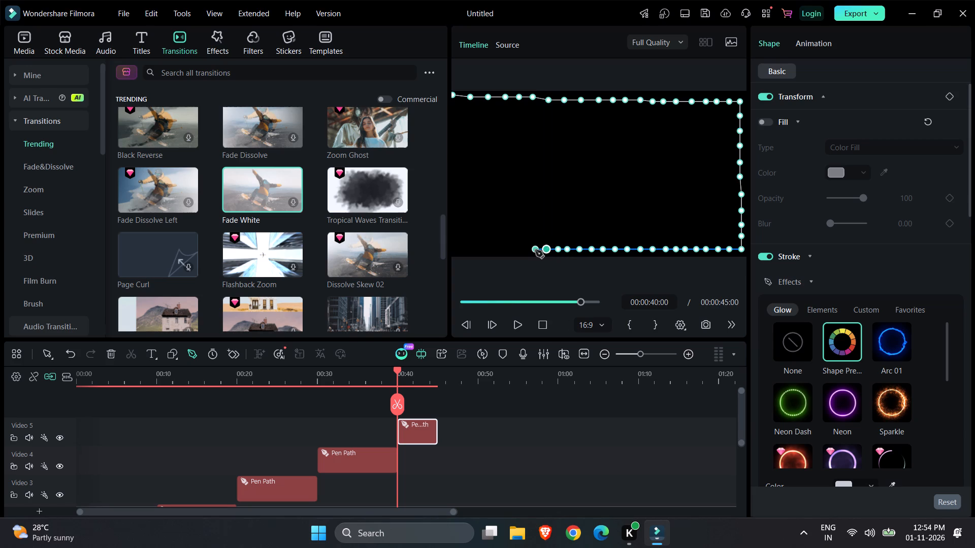
pyautogui.click(535, 250)
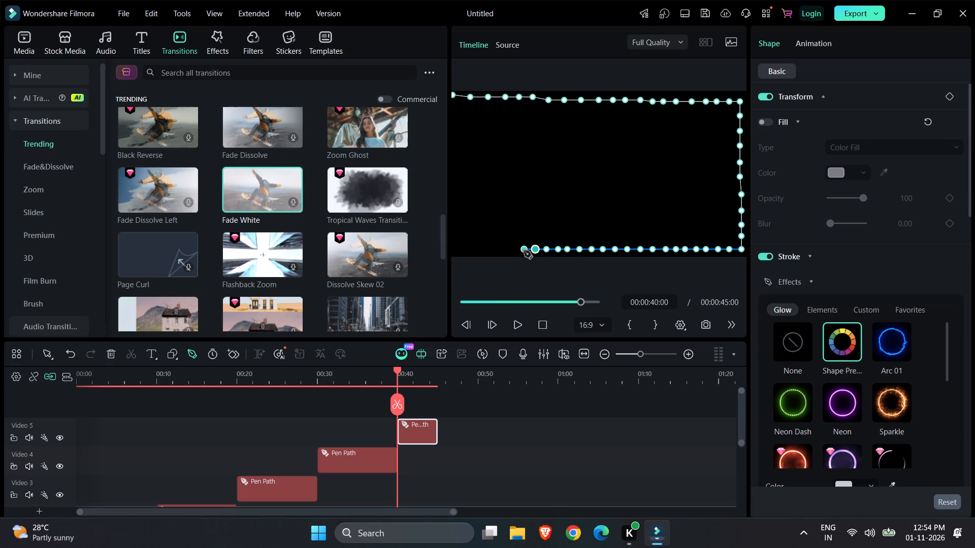
pyautogui.click(524, 250)
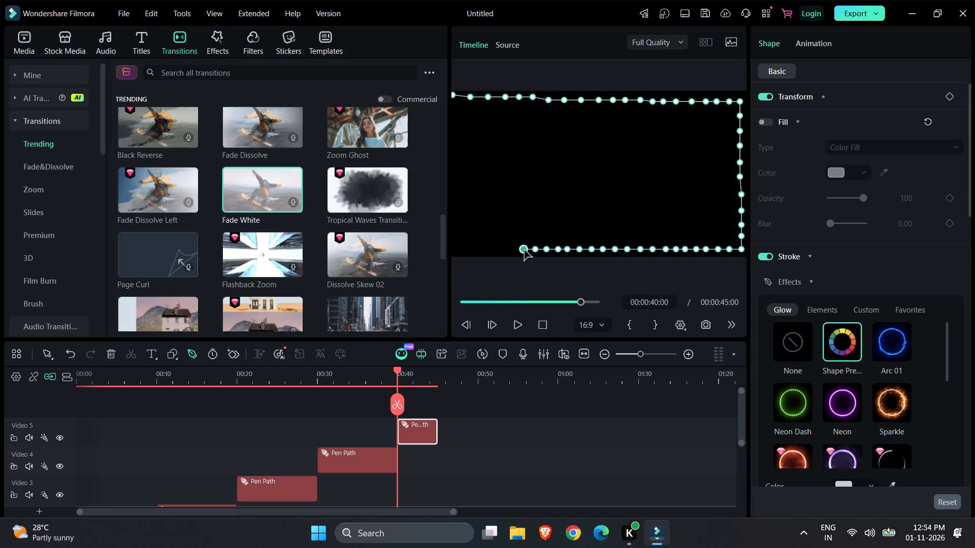
pyautogui.click(514, 250)
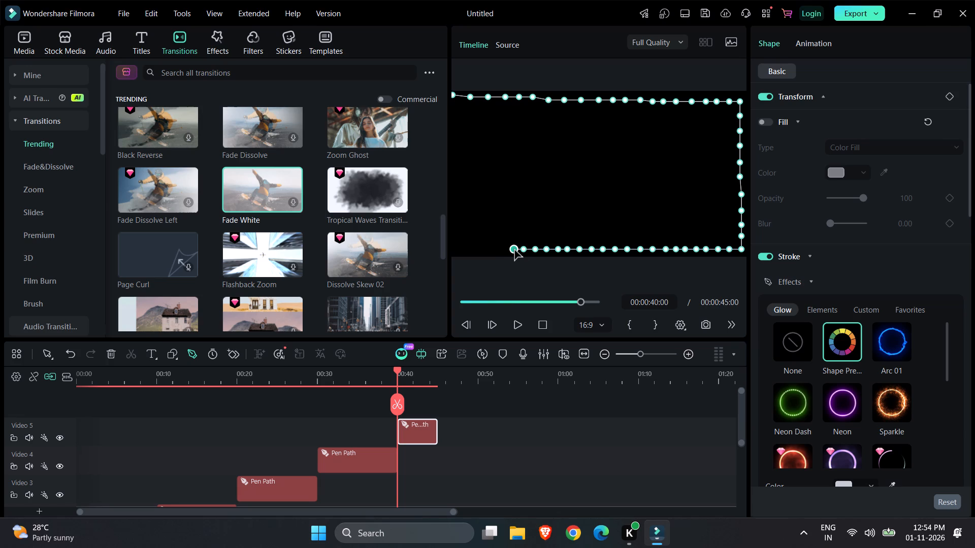
pyautogui.click(502, 250)
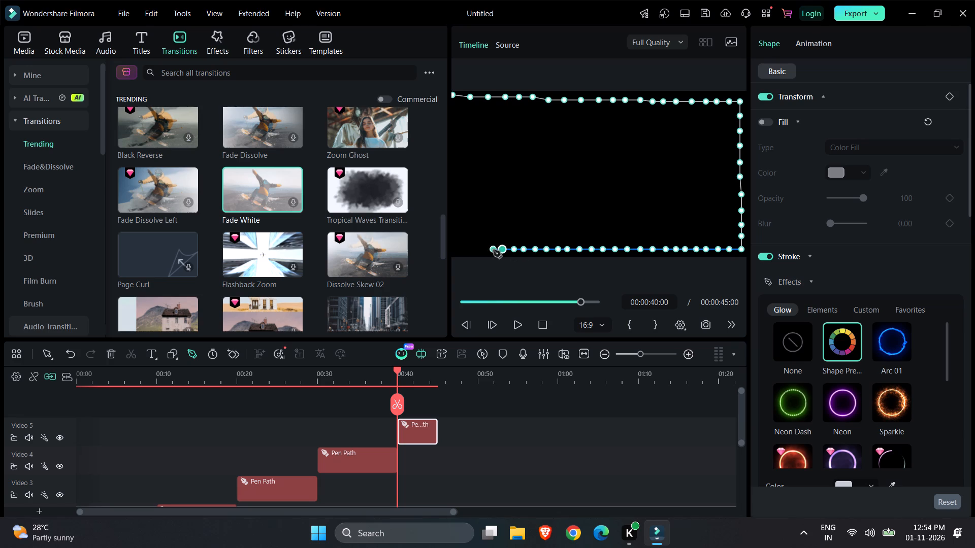
pyautogui.click(493, 250)
pyautogui.click(483, 250)
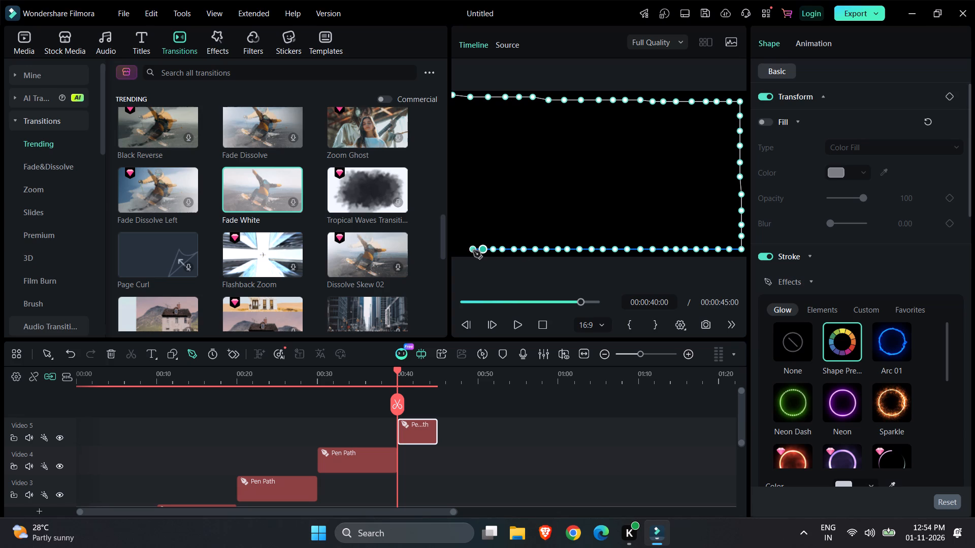
pyautogui.click(473, 251)
pyautogui.click(463, 250)
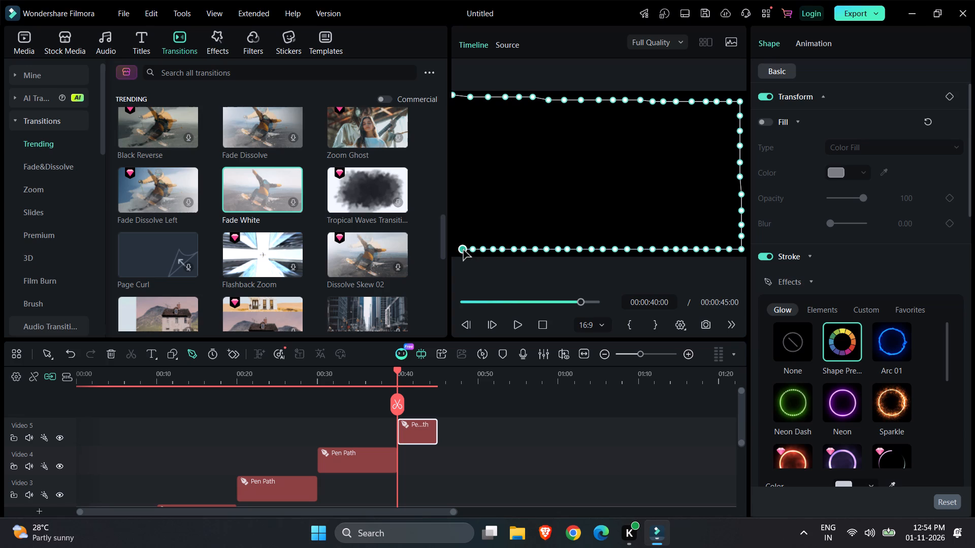
pyautogui.click(454, 250)
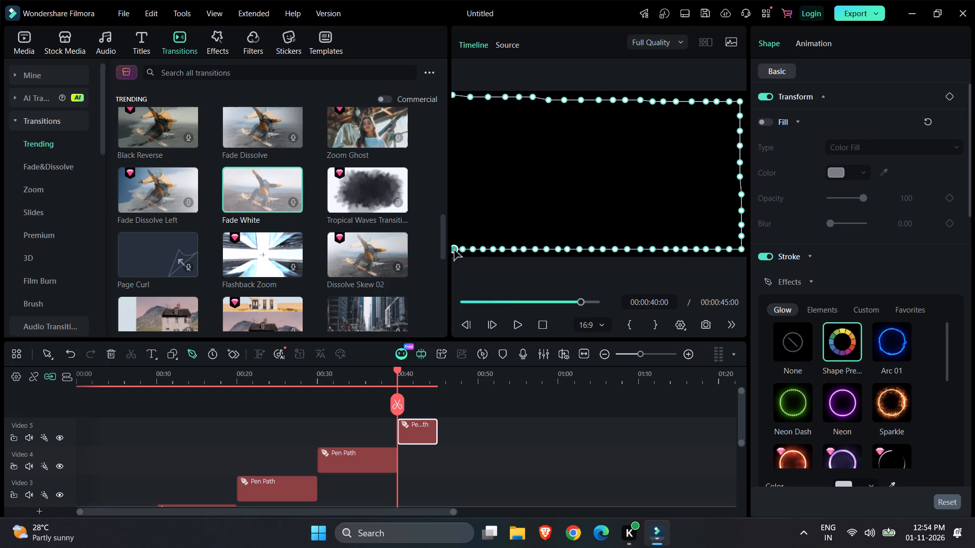
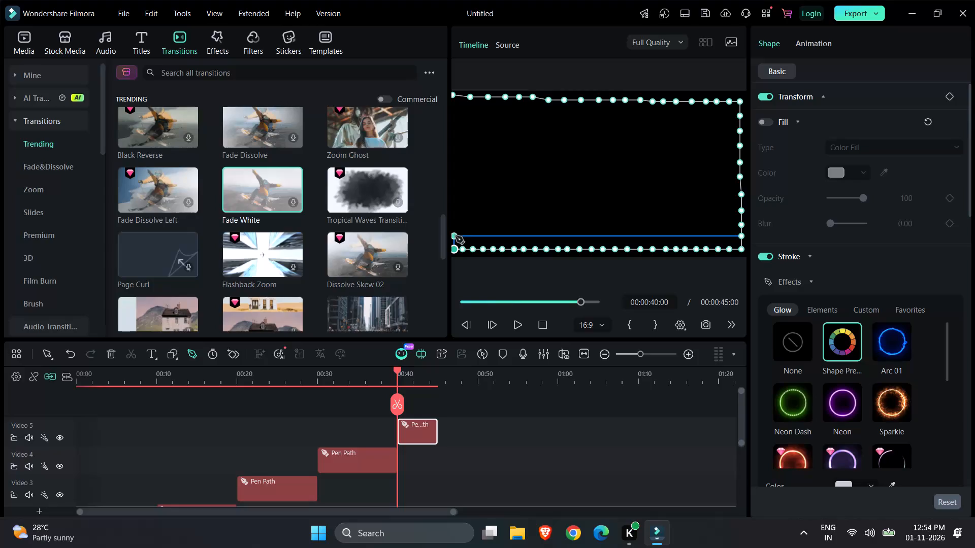
# Extend the pen path up the frame's left edge with evenly spaced points to just below the path's starting point at the top-left corner.
pyautogui.click(456, 225)
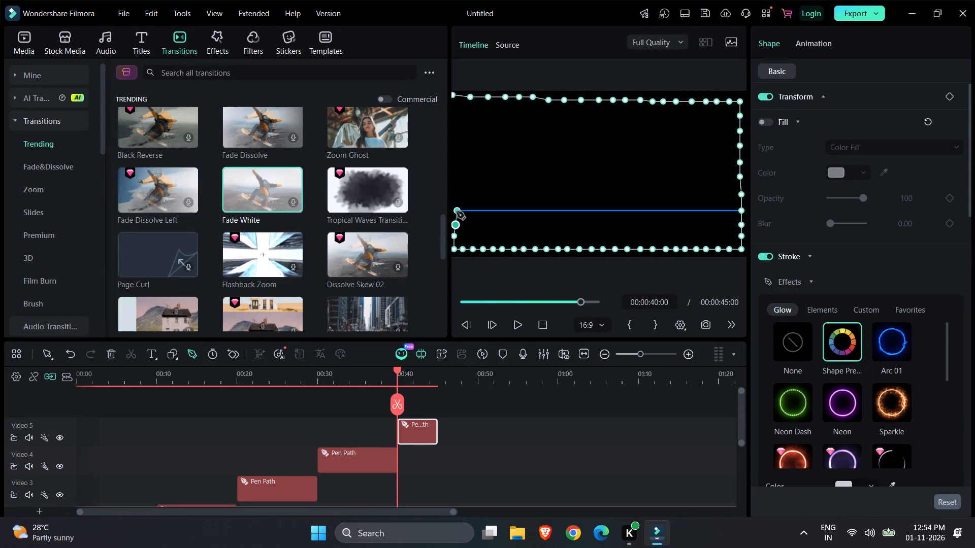
pyautogui.click(457, 211)
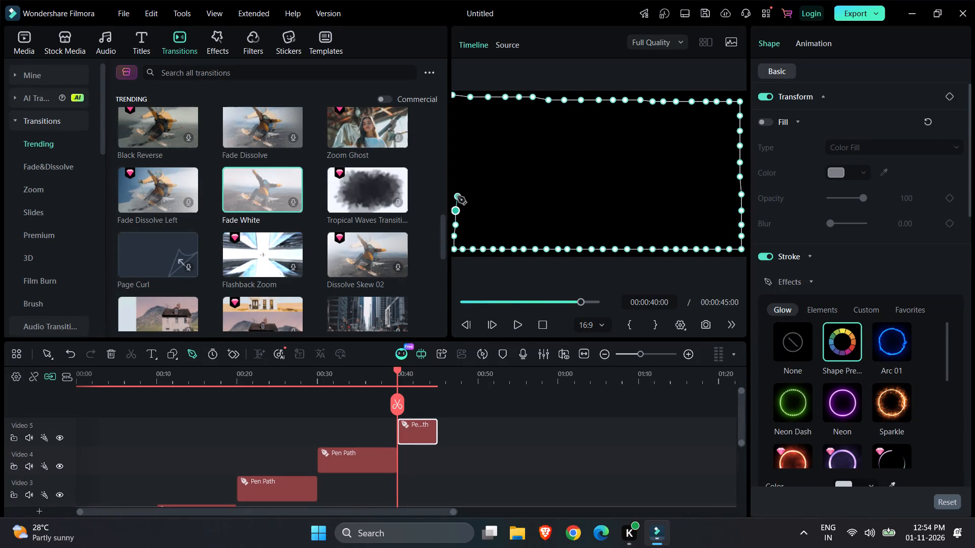
pyautogui.click(458, 196)
pyautogui.click(458, 186)
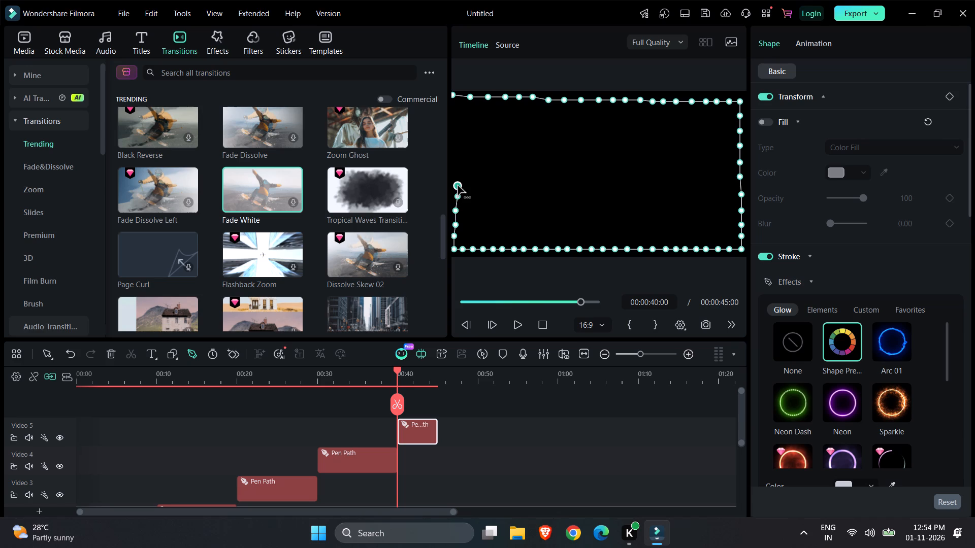
pyautogui.click(459, 175)
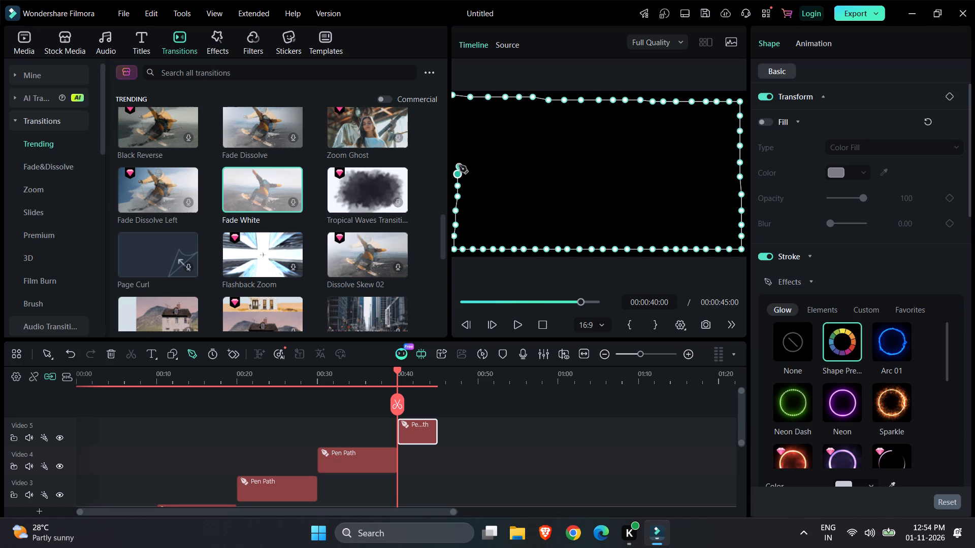
pyautogui.click(459, 161)
pyautogui.click(459, 149)
pyautogui.click(460, 136)
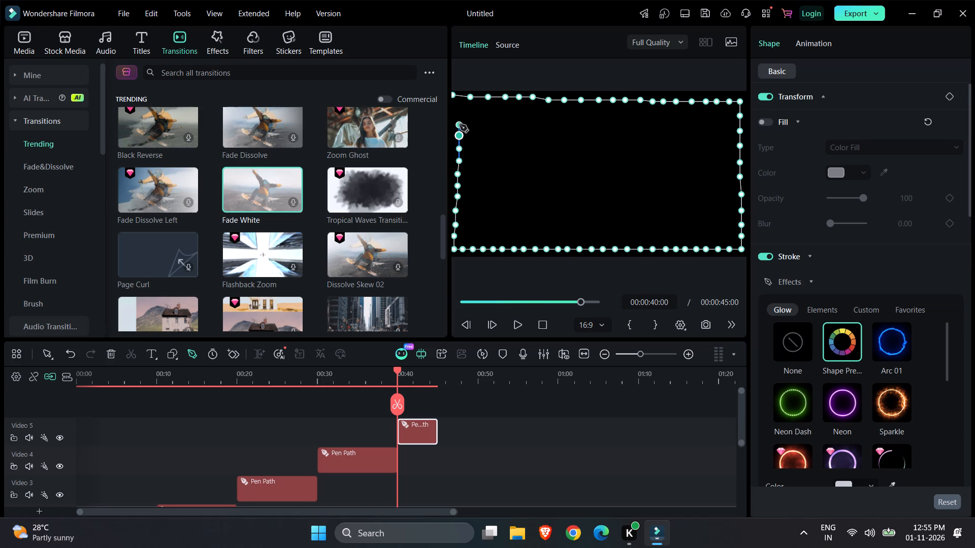
pyautogui.click(460, 123)
pyautogui.click(460, 112)
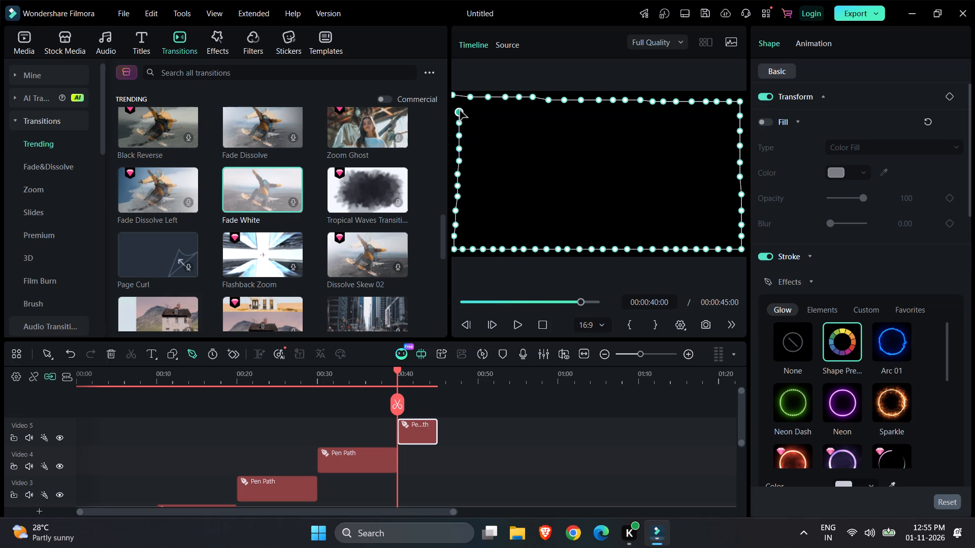
pyautogui.click(458, 99)
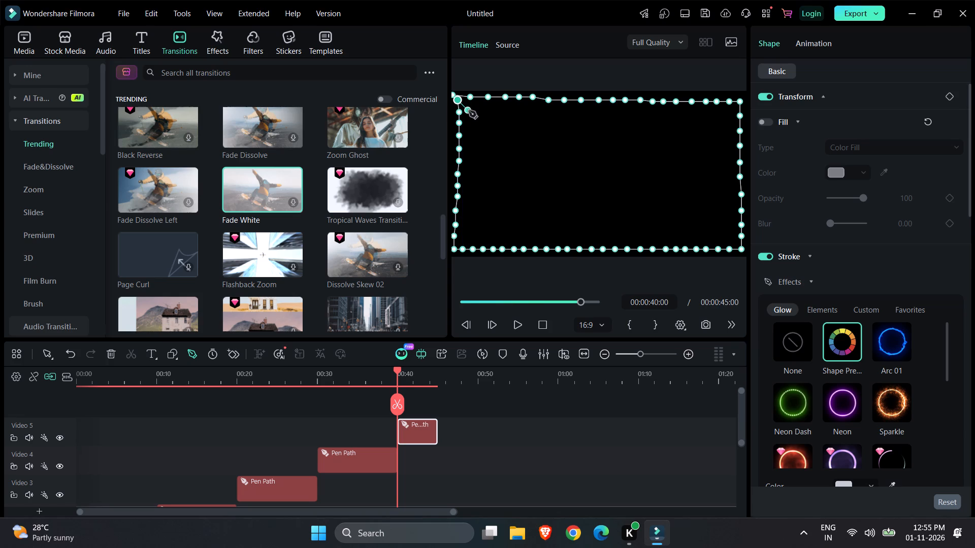
# Begin an inner loop of the pen path with closely spaced points just below the top row, from the top-left corner to mid-frame.
pyautogui.click(469, 111)
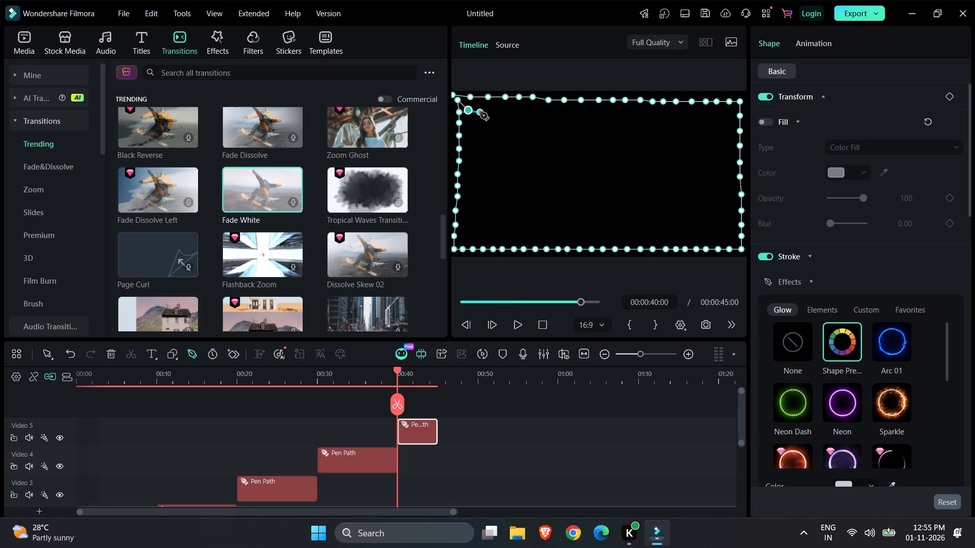
pyautogui.click(480, 112)
pyautogui.click(492, 112)
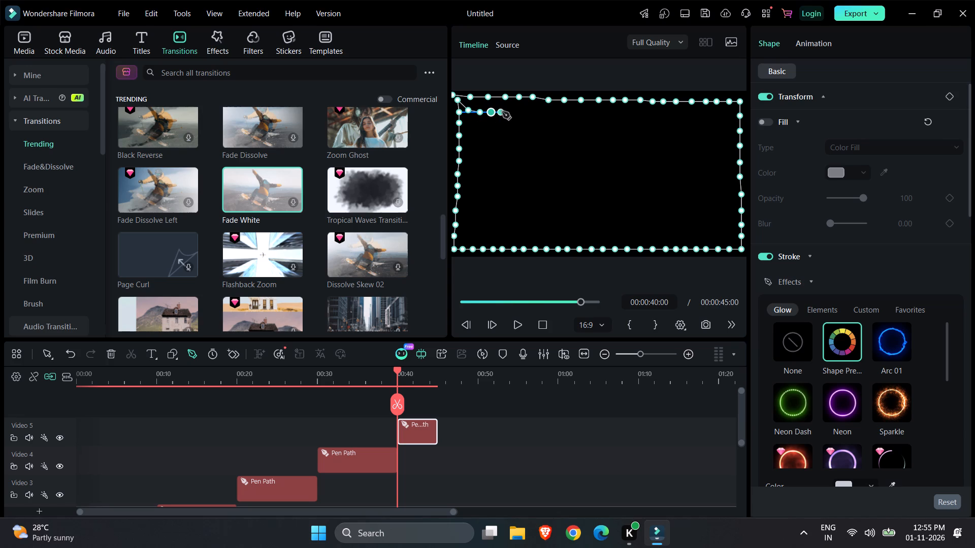
pyautogui.click(503, 113)
pyautogui.click(508, 113)
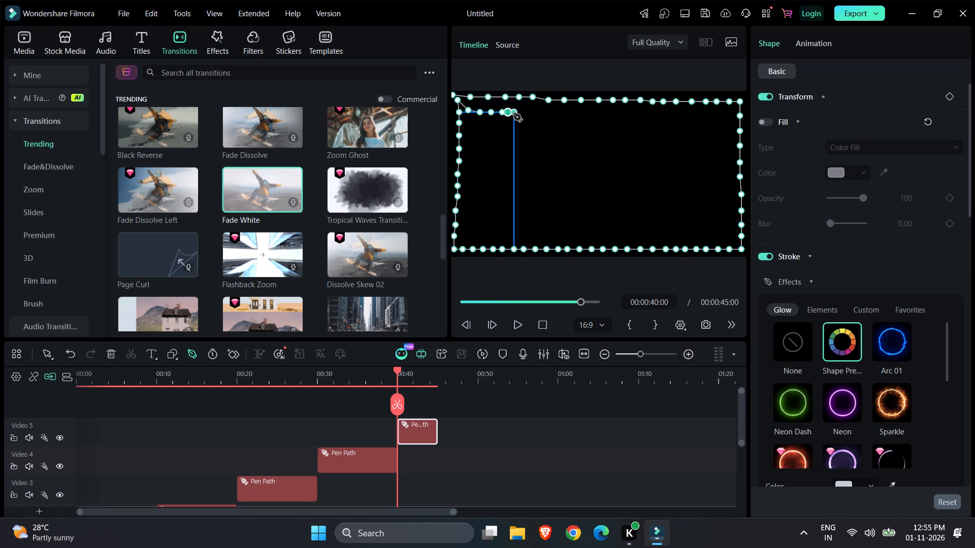
pyautogui.click(513, 114)
pyautogui.click(524, 114)
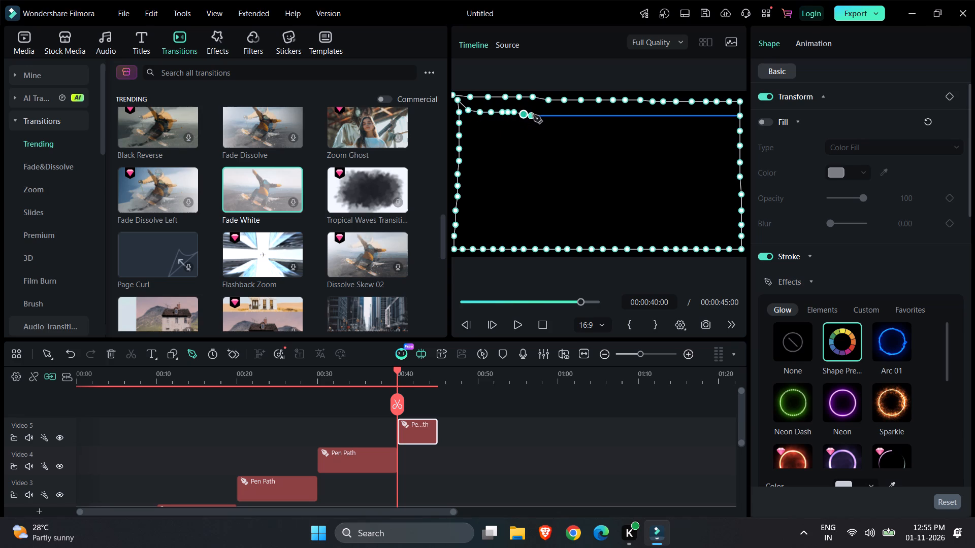
pyautogui.click(535, 114)
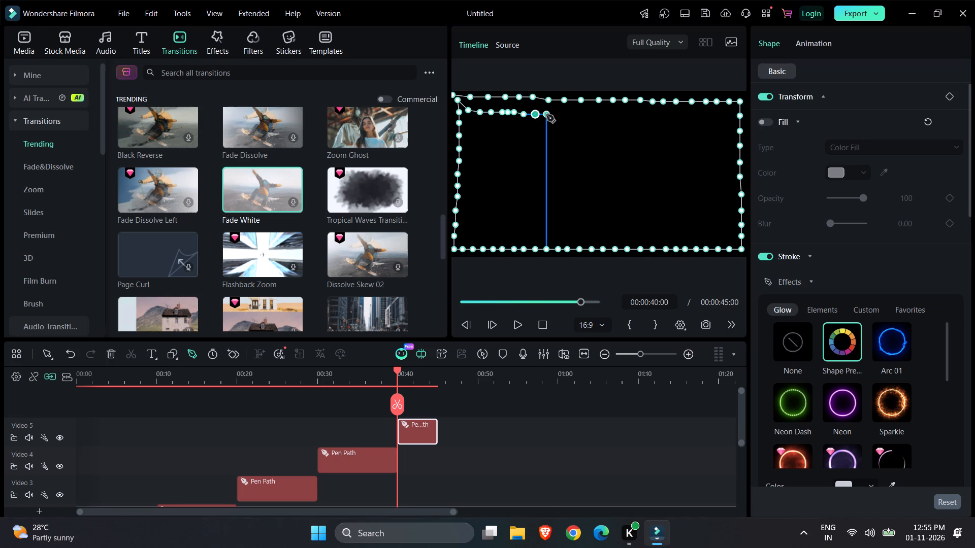
pyautogui.click(546, 115)
pyautogui.click(556, 116)
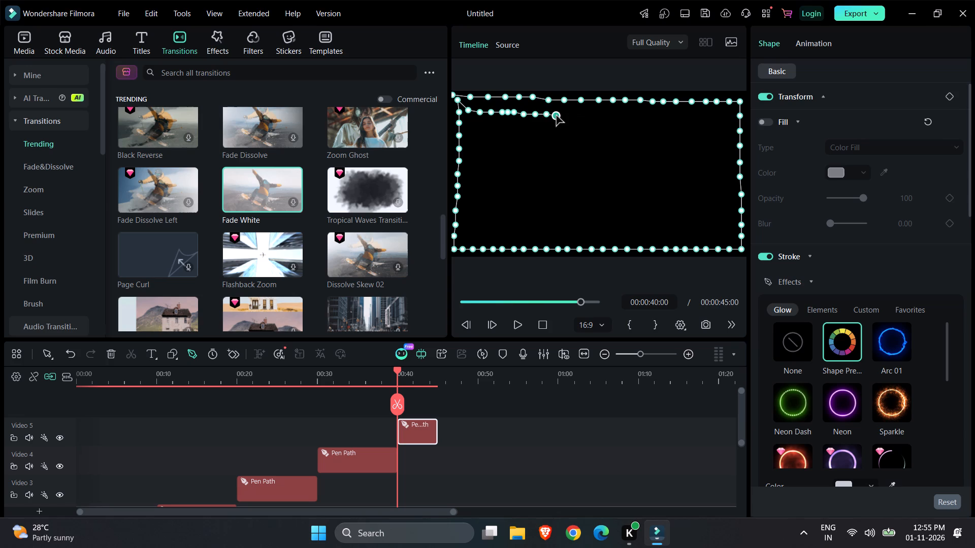
pyautogui.click(567, 114)
pyautogui.click(580, 114)
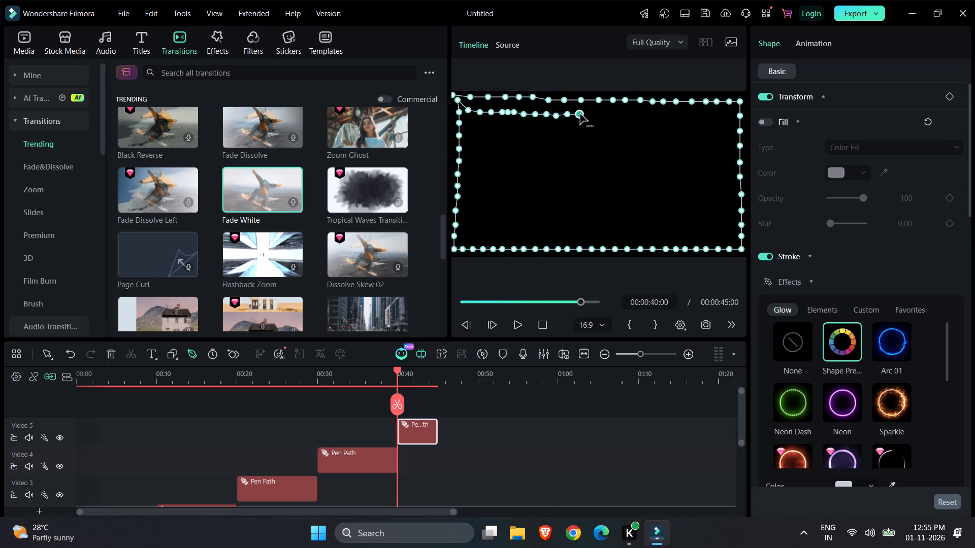
pyautogui.click(589, 114)
pyautogui.click(598, 115)
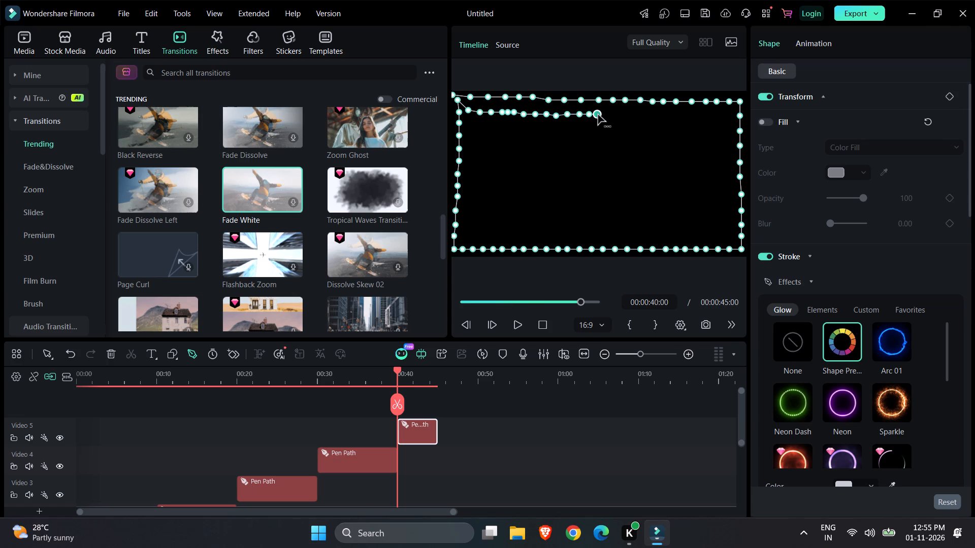
# Continue the inner row of closely spaced pen points below the top edge from mid-frame to just inside the top-right corner.
pyautogui.click(609, 115)
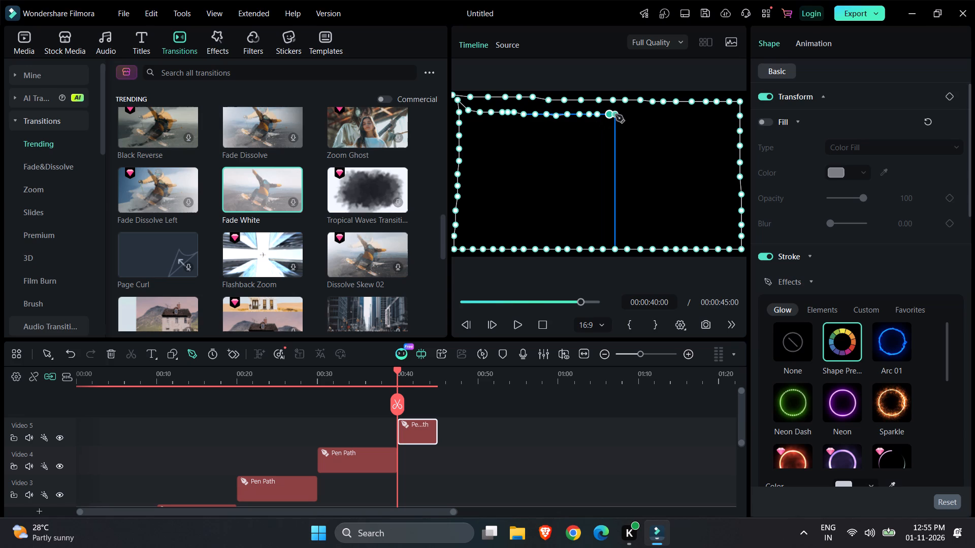
pyautogui.click(620, 115)
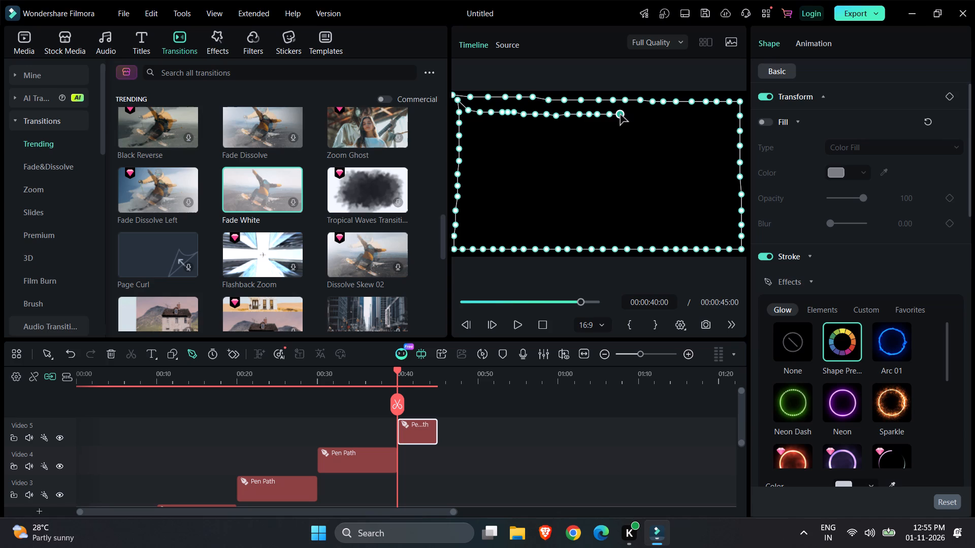
pyautogui.click(631, 115)
pyautogui.click(642, 116)
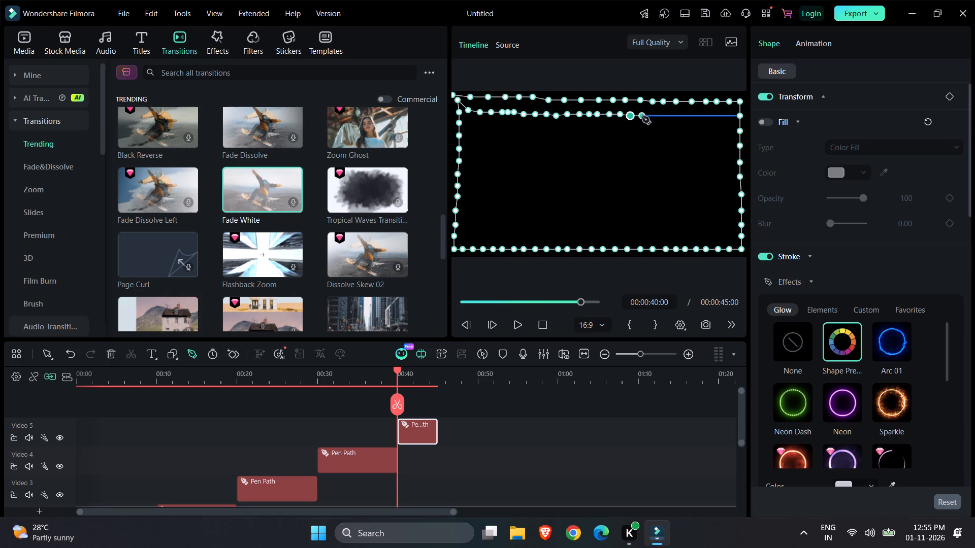
pyautogui.click(653, 116)
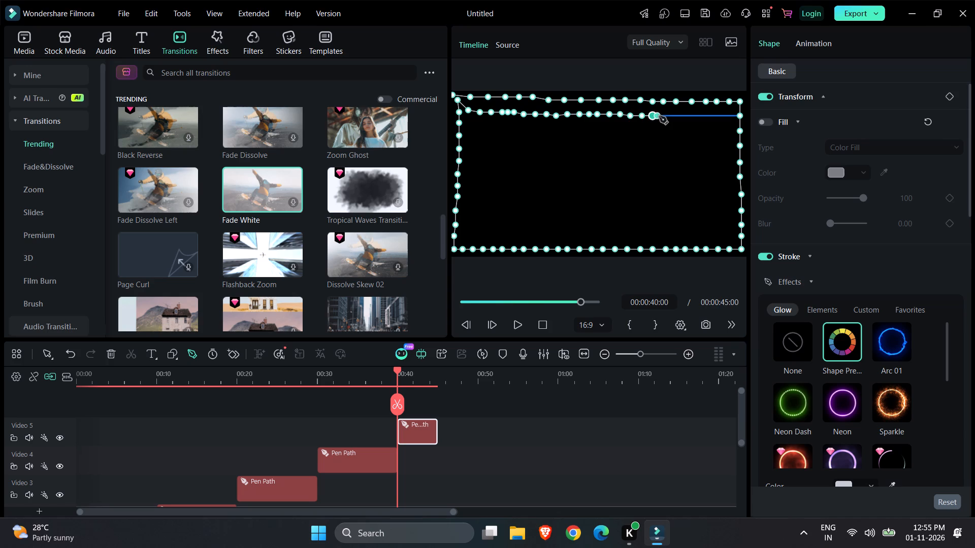
pyautogui.click(661, 116)
pyautogui.click(670, 116)
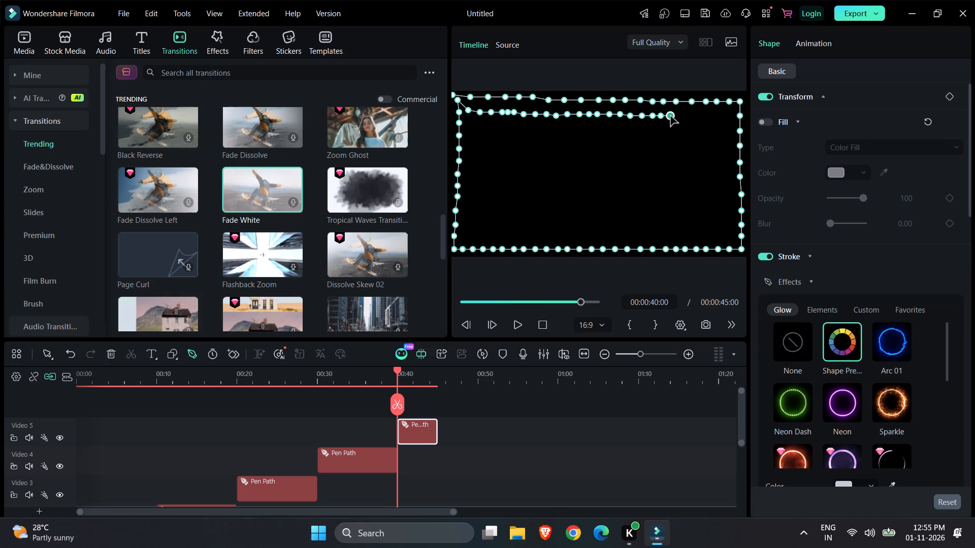
pyautogui.click(680, 118)
pyautogui.click(692, 118)
pyautogui.click(708, 118)
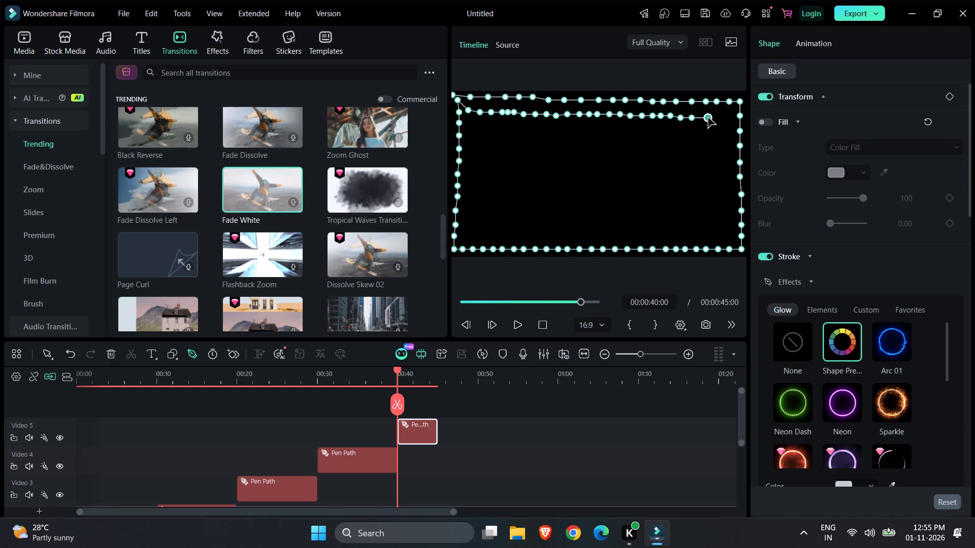
pyautogui.click(717, 118)
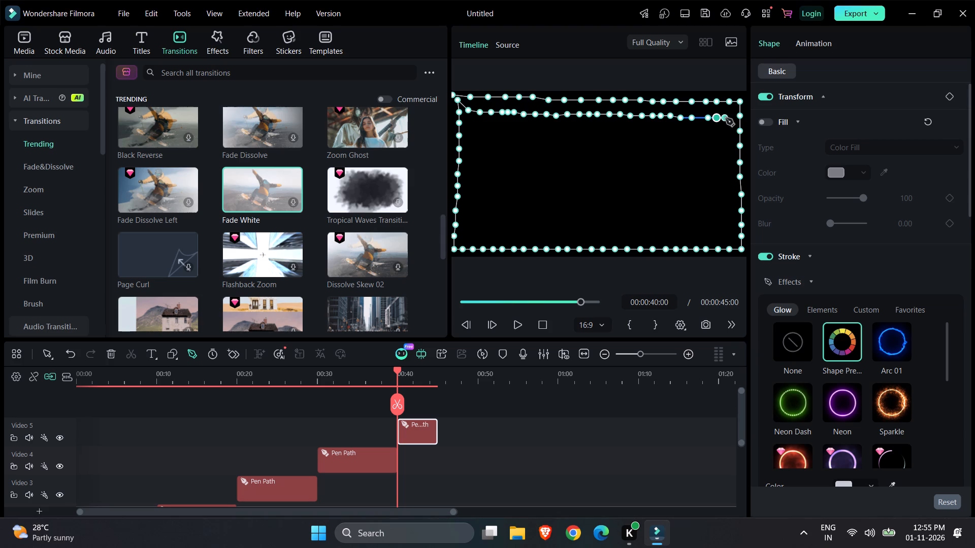
pyautogui.click(727, 118)
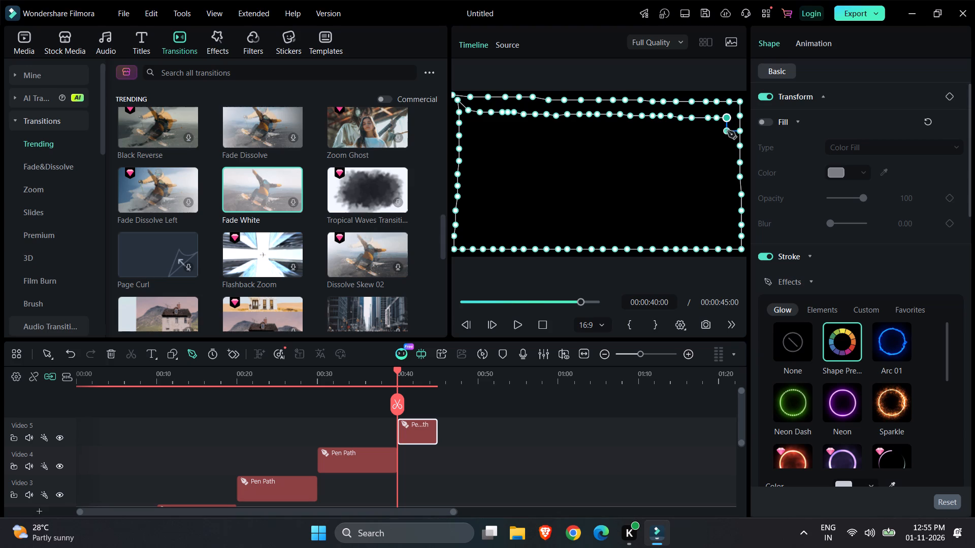
# Extend the inner loop down just inside the right edge with evenly spaced points to near the bottom-right corner.
pyautogui.click(726, 132)
pyautogui.click(725, 144)
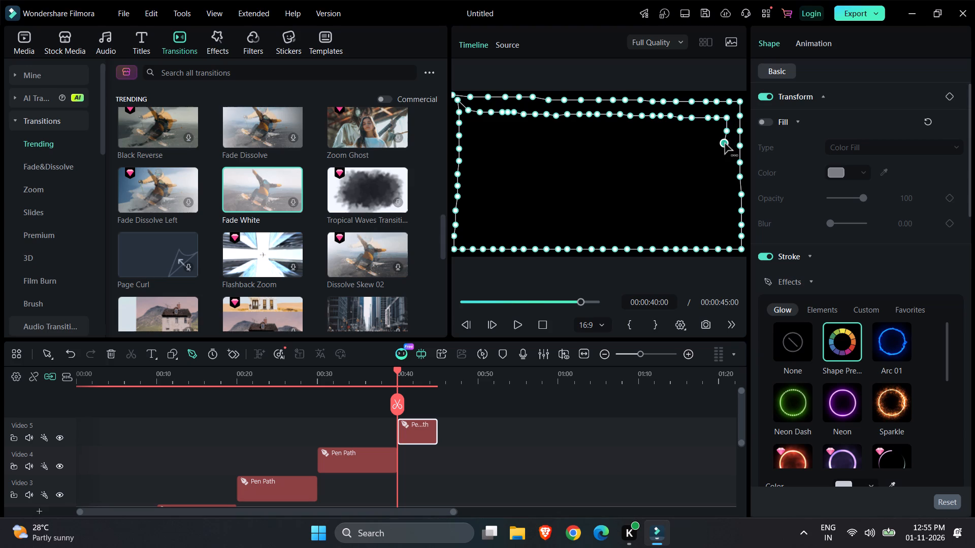
pyautogui.click(725, 156)
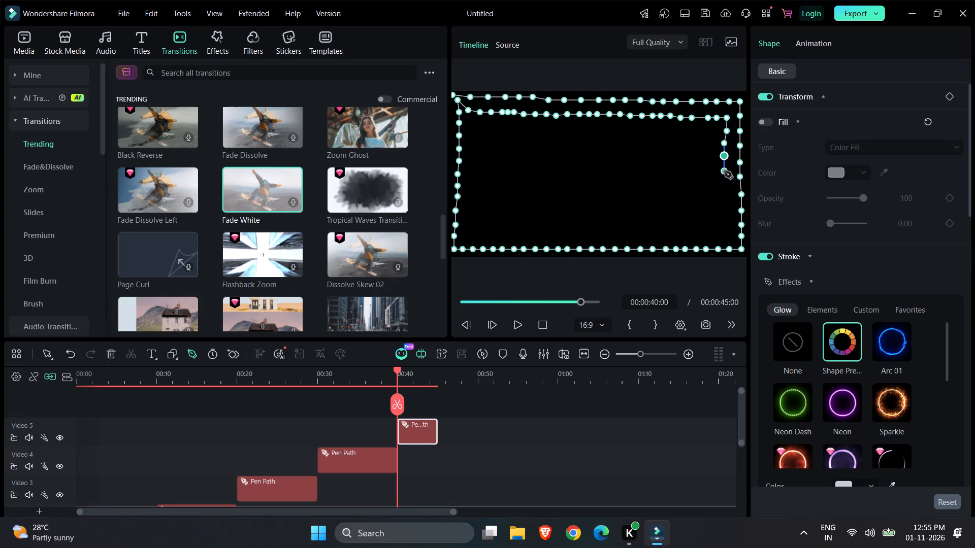
pyautogui.click(724, 171)
pyautogui.click(724, 185)
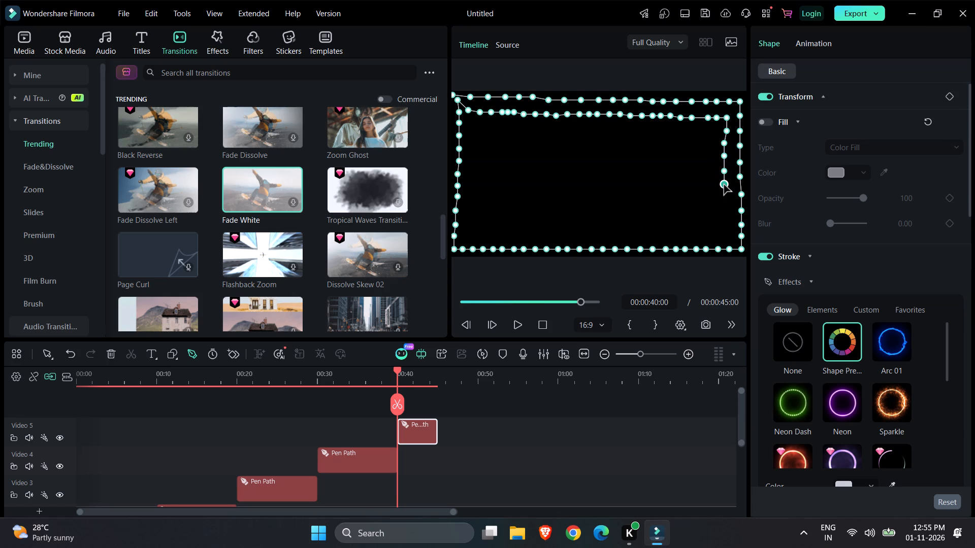
pyautogui.click(724, 197)
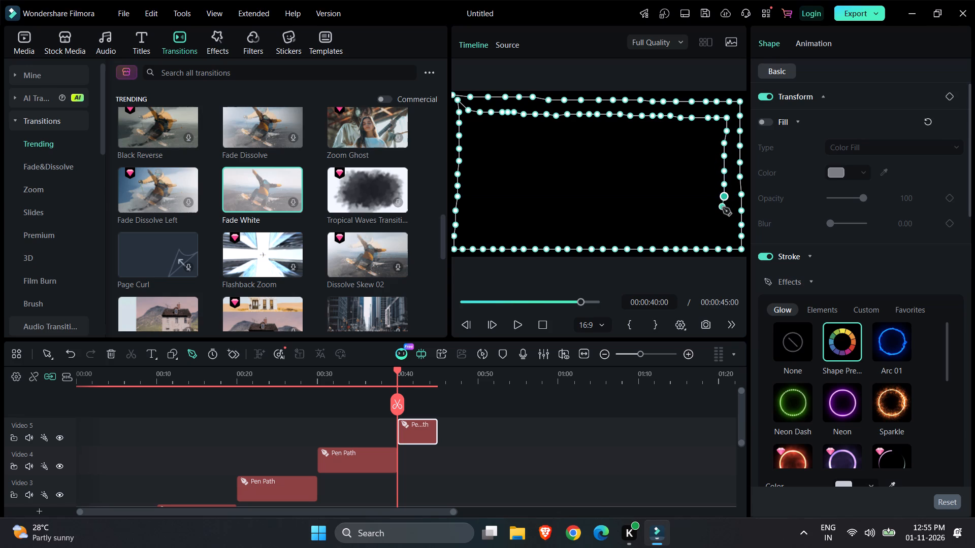
pyautogui.click(724, 210)
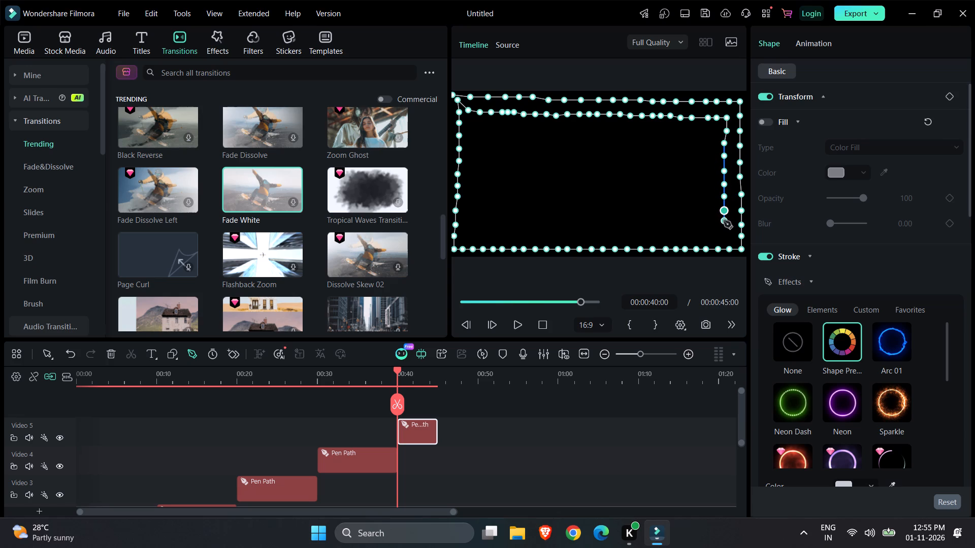
pyautogui.click(724, 221)
pyautogui.click(725, 235)
# Extend the inner loop with closely spaced pen points just above the bottom row, from the bottom-right corner to mid-frame.
pyautogui.click(712, 236)
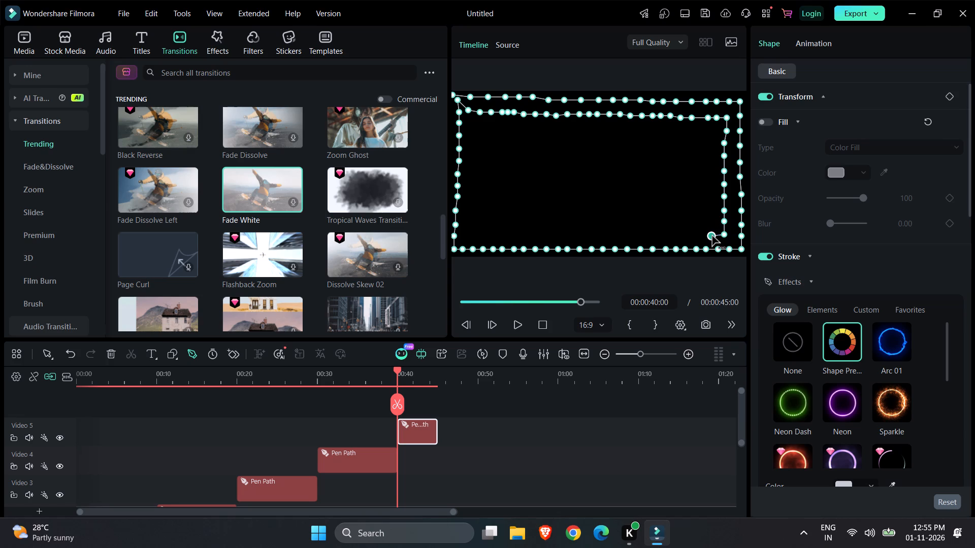
pyautogui.click(701, 236)
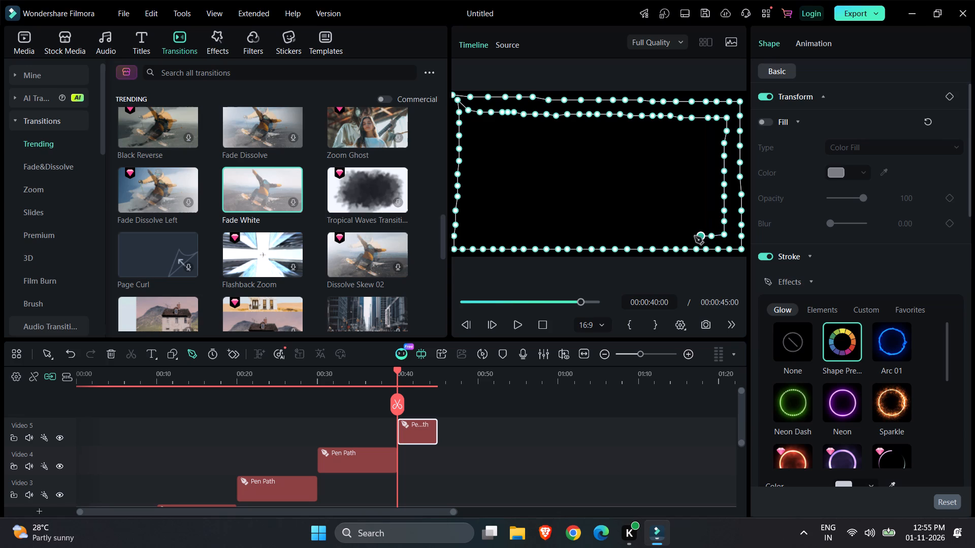
pyautogui.click(688, 237)
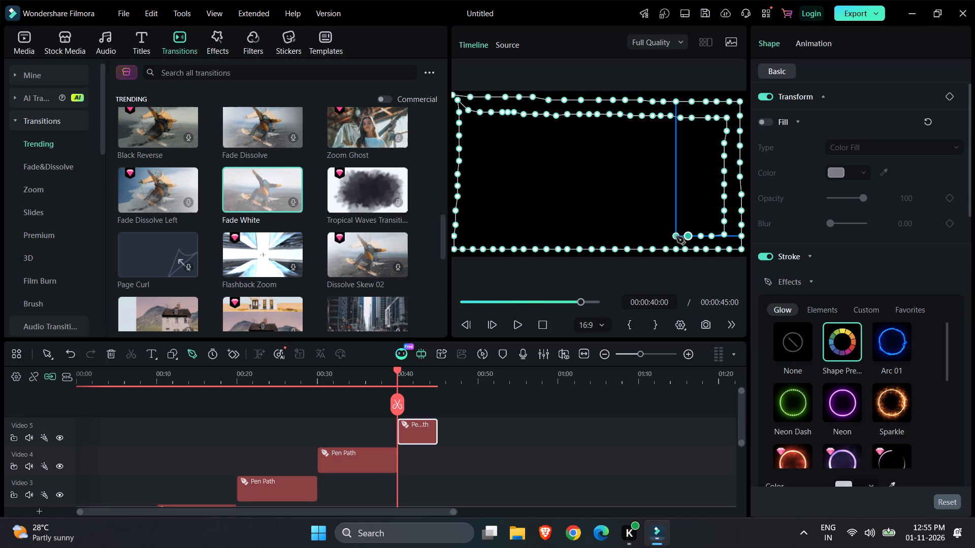
pyautogui.click(676, 236)
pyautogui.click(665, 236)
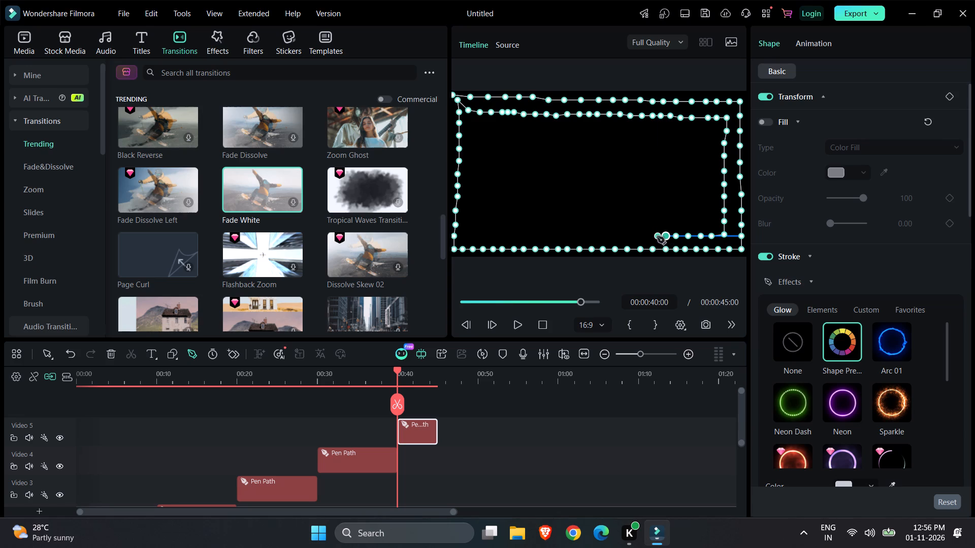
pyautogui.click(656, 236)
pyautogui.click(647, 236)
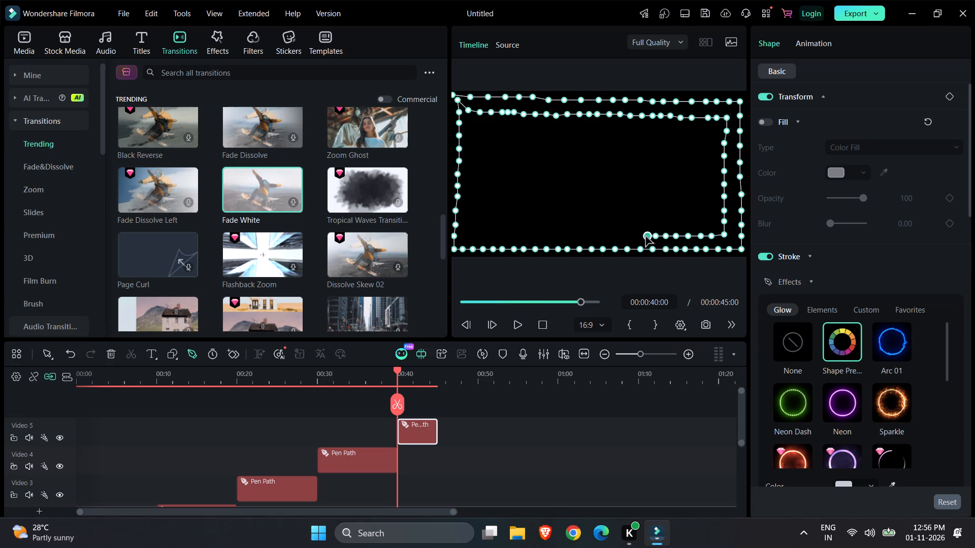
pyautogui.click(637, 236)
pyautogui.click(625, 236)
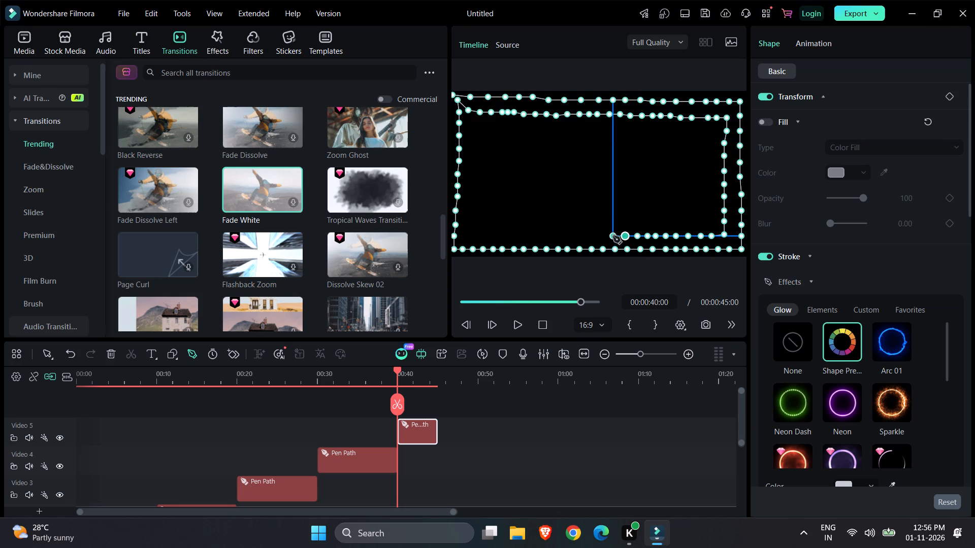
pyautogui.click(613, 236)
pyautogui.click(602, 236)
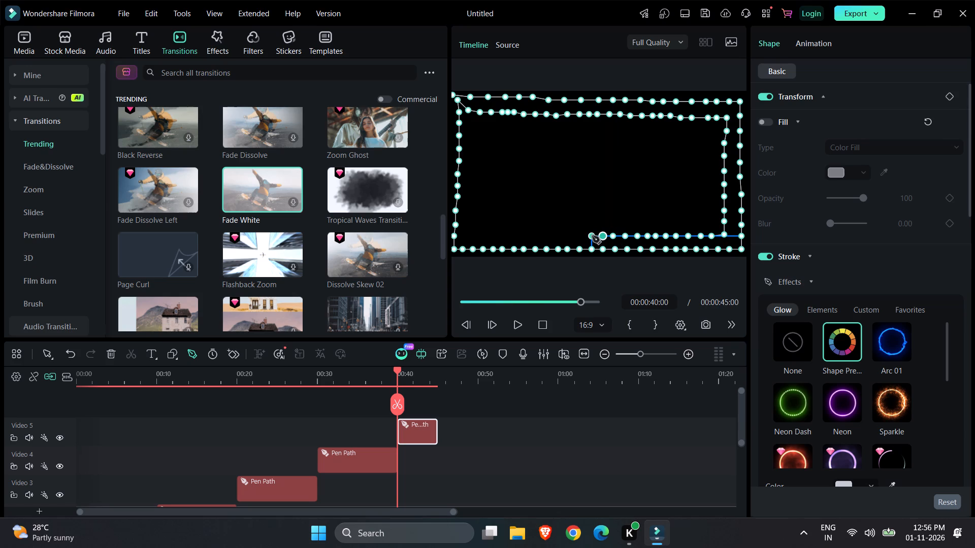
# Continue the inner bottom row of closely spaced pen points from mid-frame to just inside the bottom-left corner.
pyautogui.click(592, 236)
pyautogui.click(581, 236)
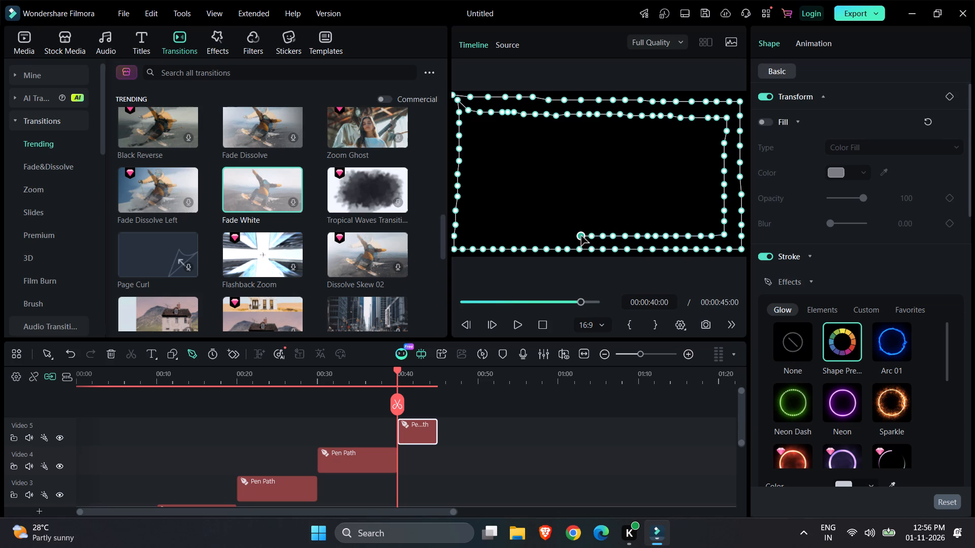
pyautogui.click(572, 236)
pyautogui.click(561, 236)
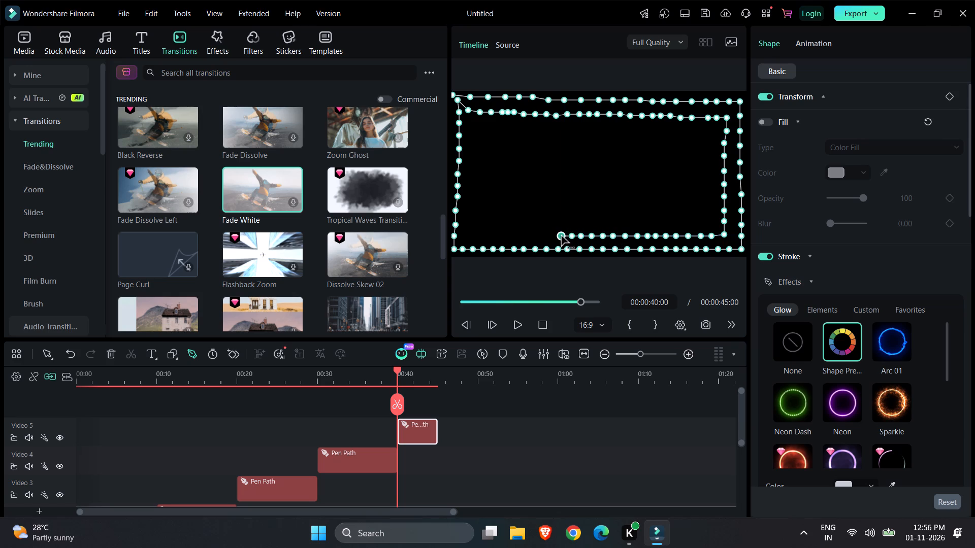
pyautogui.click(550, 236)
pyautogui.click(540, 236)
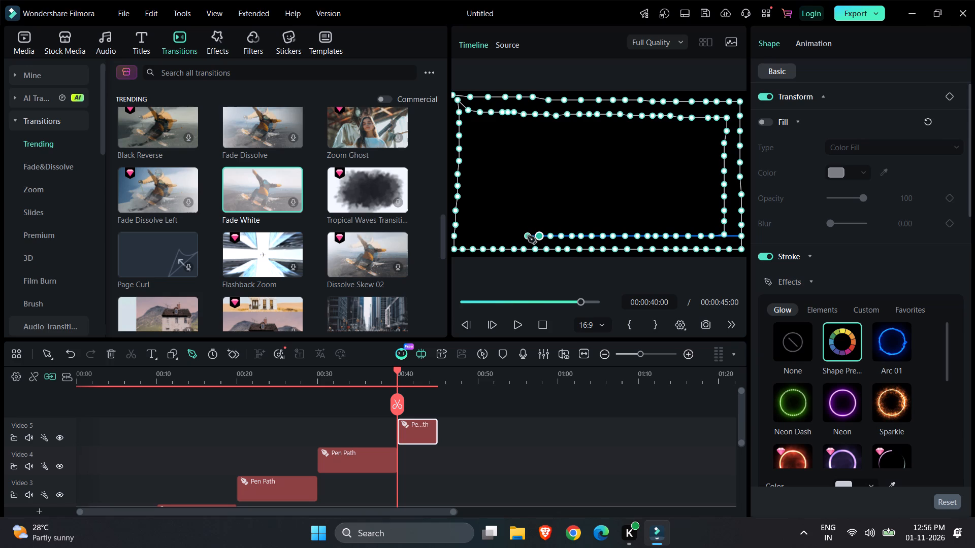
pyautogui.click(528, 236)
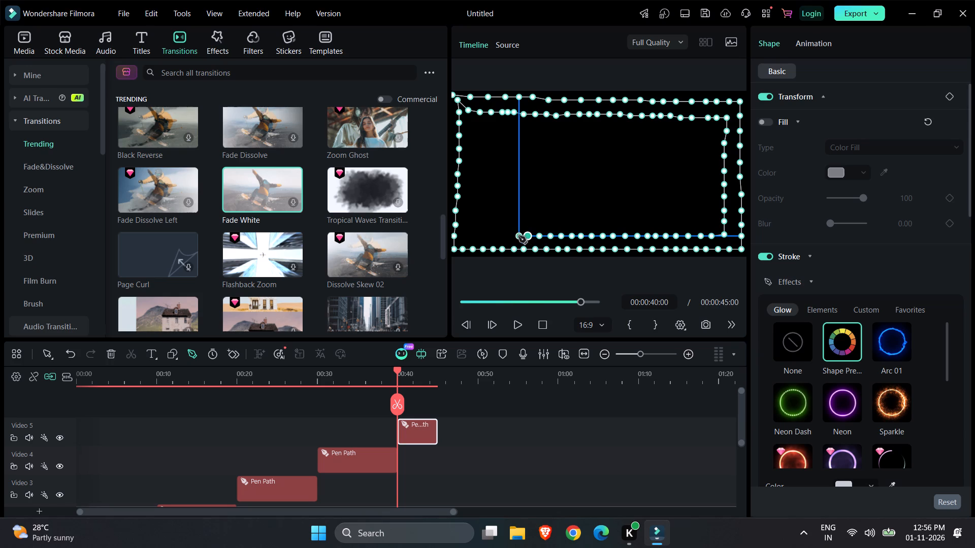
pyautogui.click(516, 236)
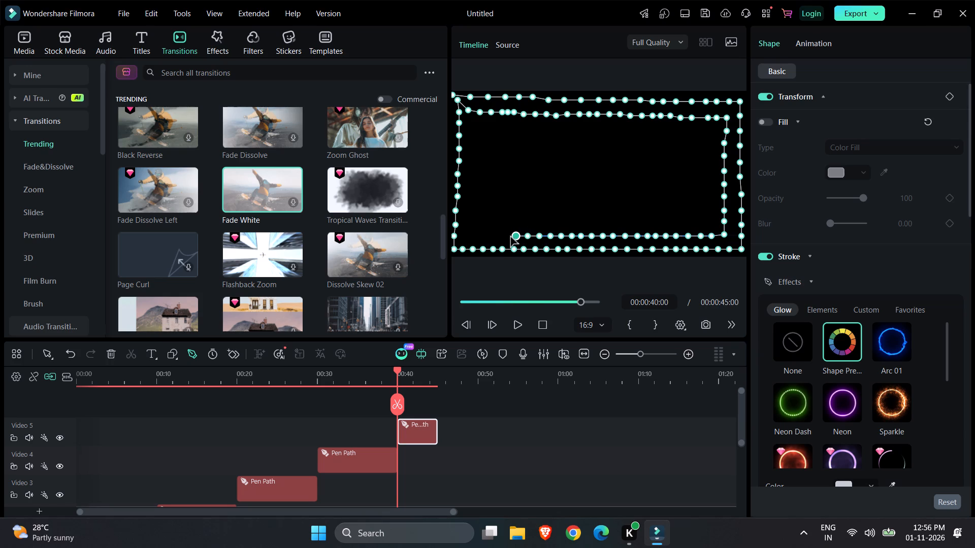
pyautogui.click(507, 237)
pyautogui.click(499, 237)
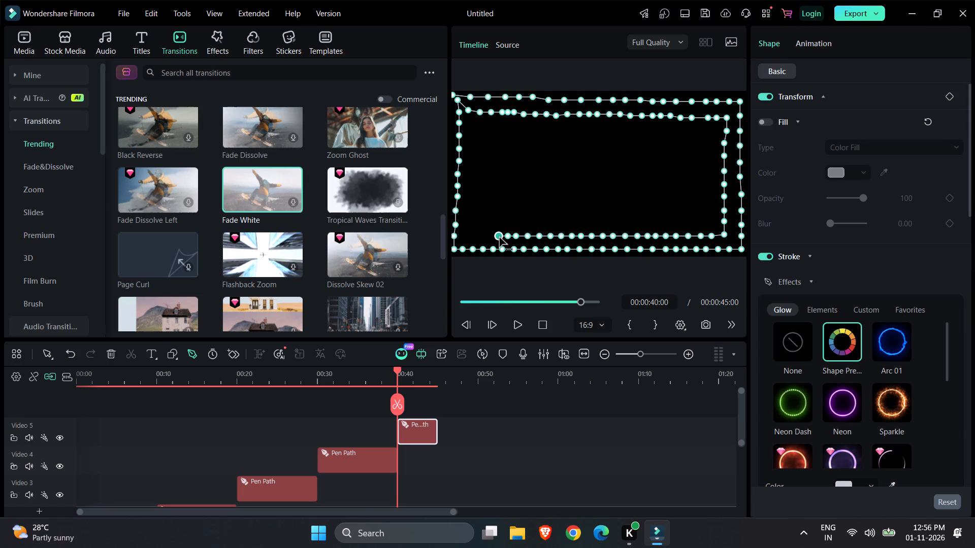
pyautogui.click(490, 237)
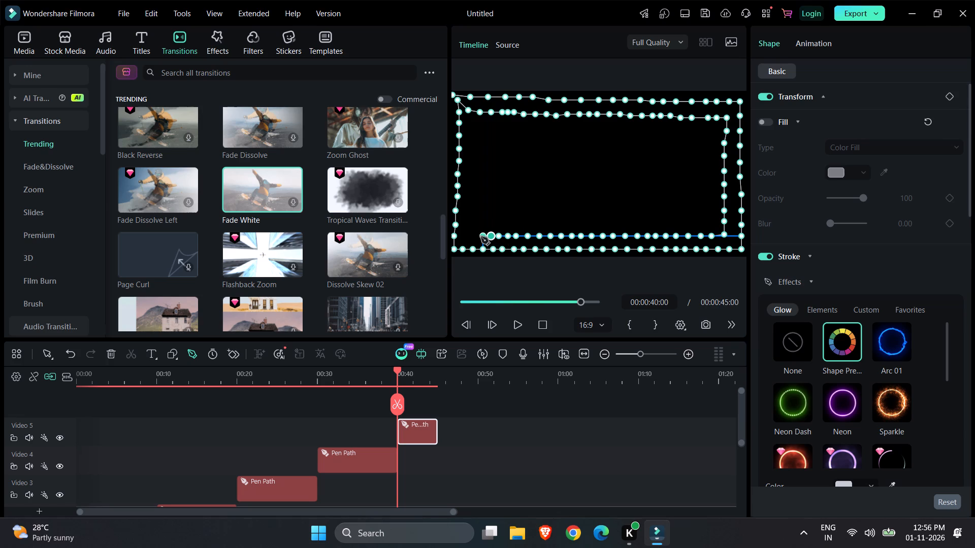
pyautogui.click(481, 237)
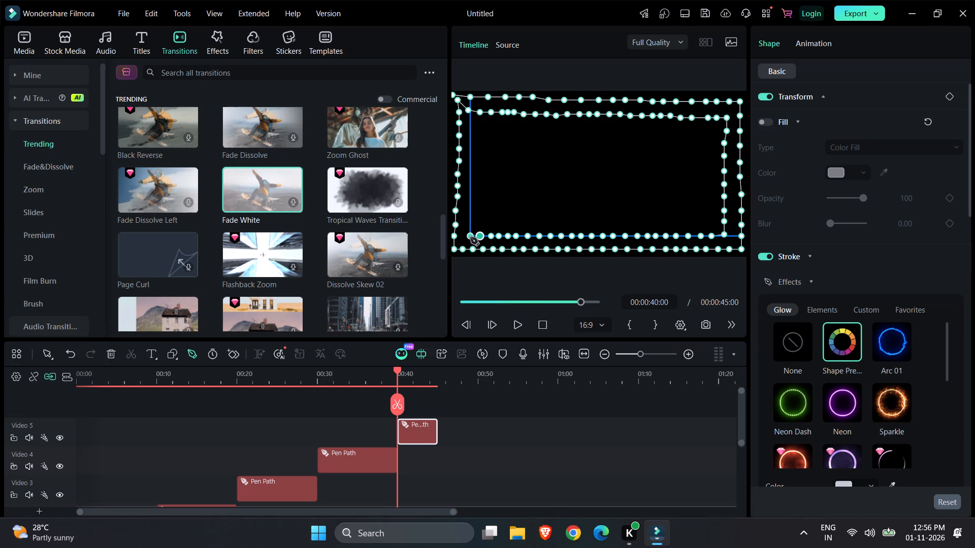
pyautogui.click(469, 236)
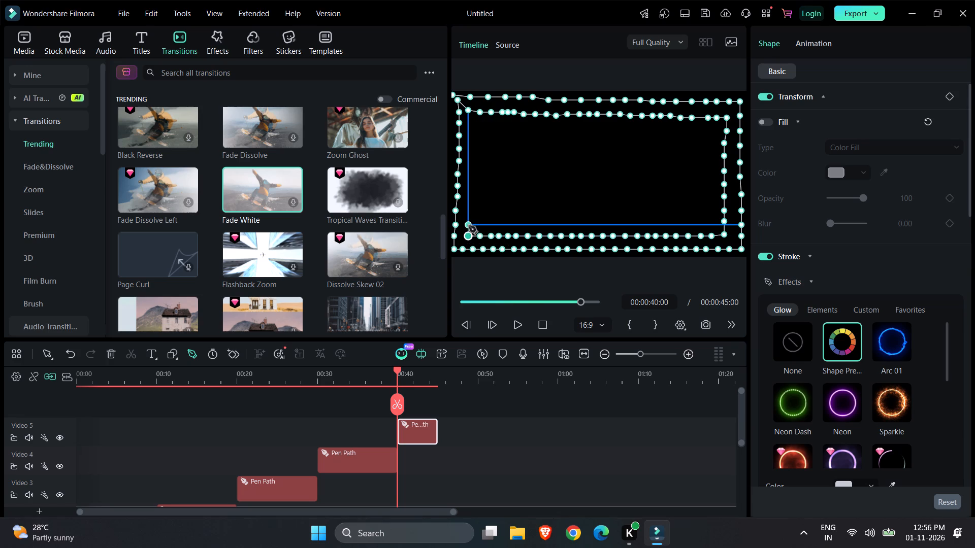
# Extend the inner loop up just inside the left edge with evenly spaced points to just below the second top row.
pyautogui.click(469, 225)
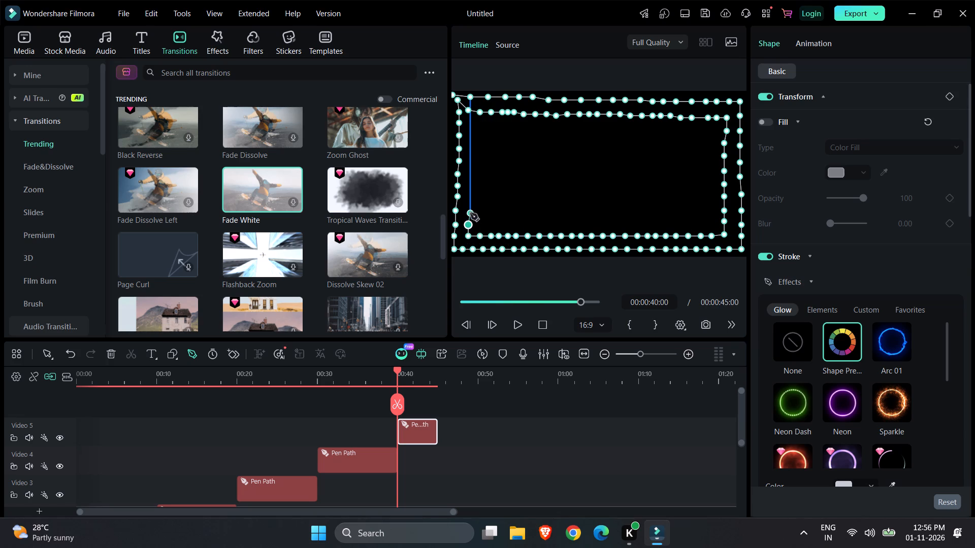
pyautogui.click(469, 213)
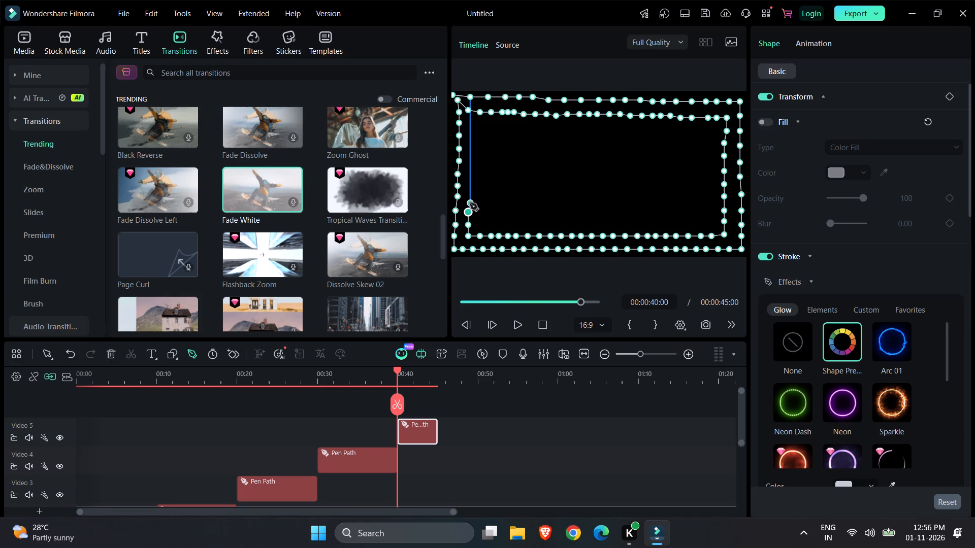
pyautogui.click(468, 201)
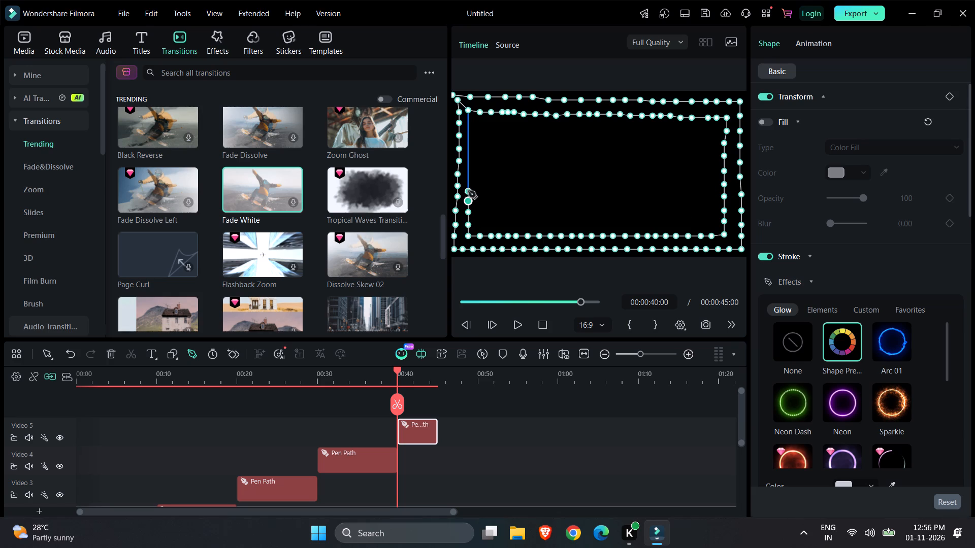
pyautogui.click(469, 191)
pyautogui.click(470, 180)
pyautogui.click(470, 167)
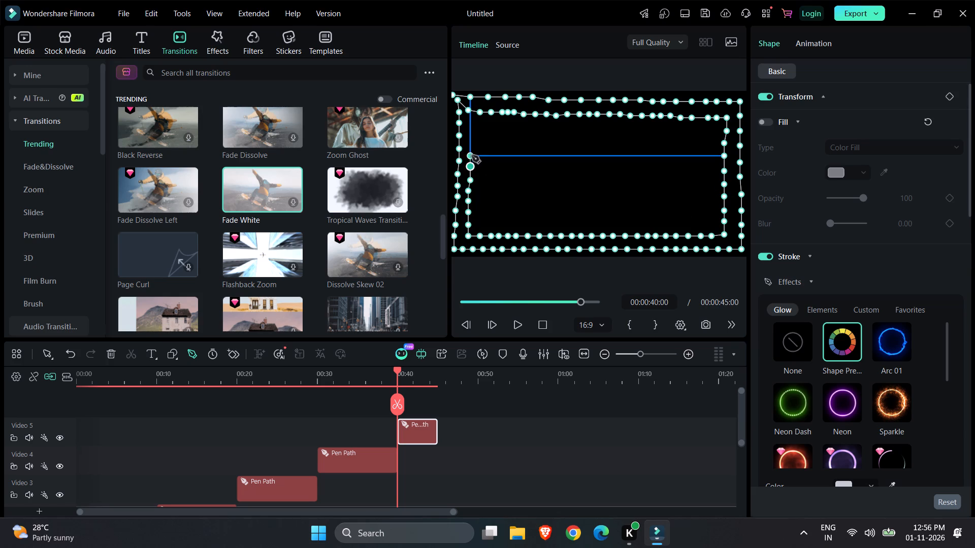
pyautogui.click(472, 154)
pyautogui.click(473, 144)
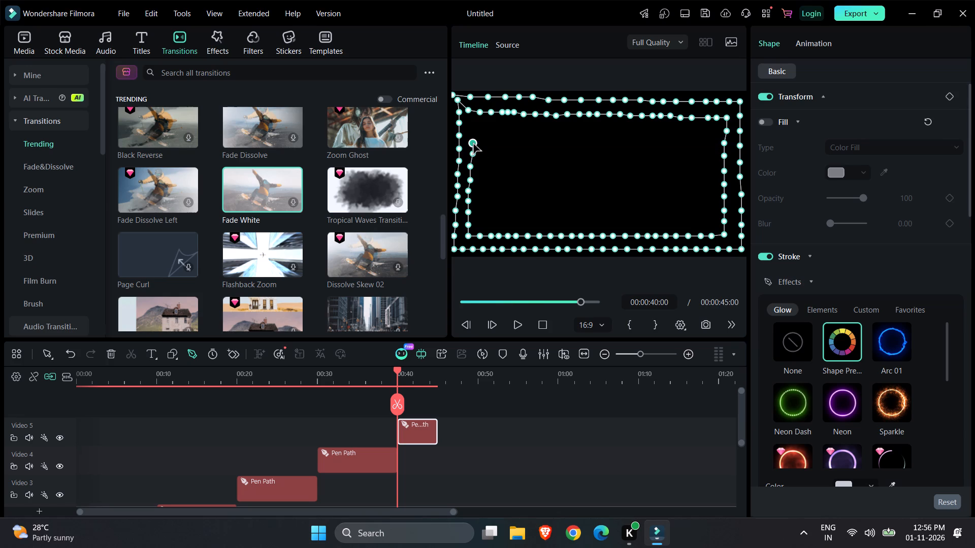
pyautogui.click(473, 131)
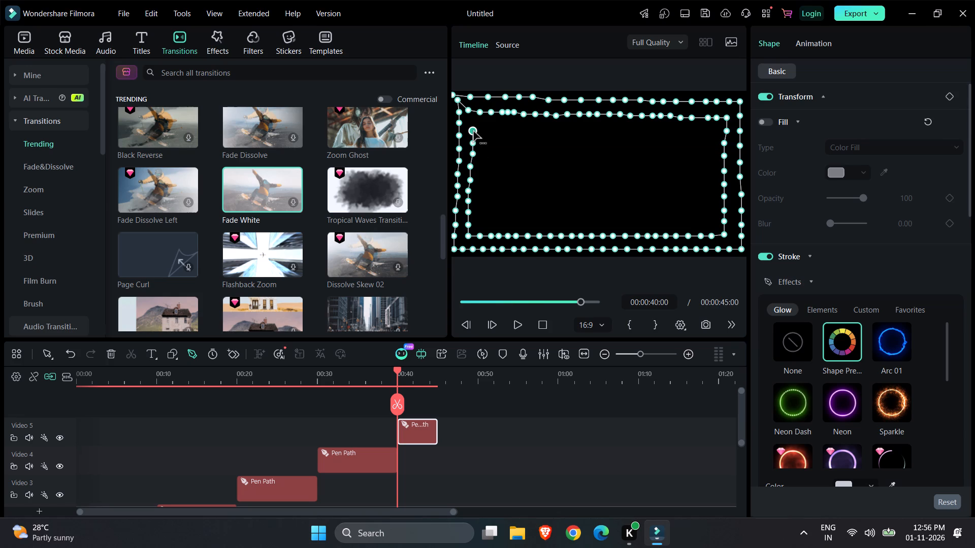
pyautogui.click(473, 121)
# Start the third loop's top row with evenly spaced pen points just below the second top row, from the left side to mid-frame.
pyautogui.click(487, 123)
pyautogui.click(502, 123)
pyautogui.click(516, 123)
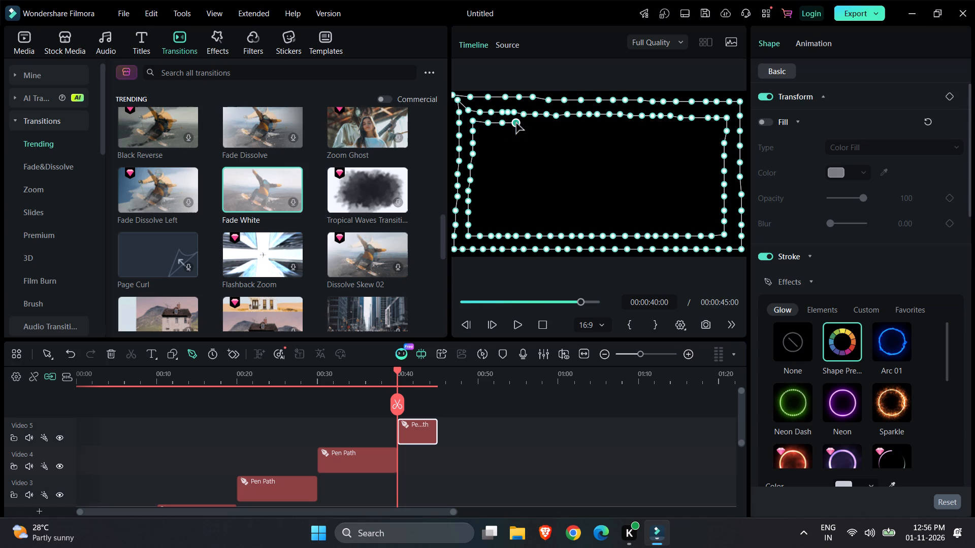
pyautogui.click(528, 125)
pyautogui.click(542, 125)
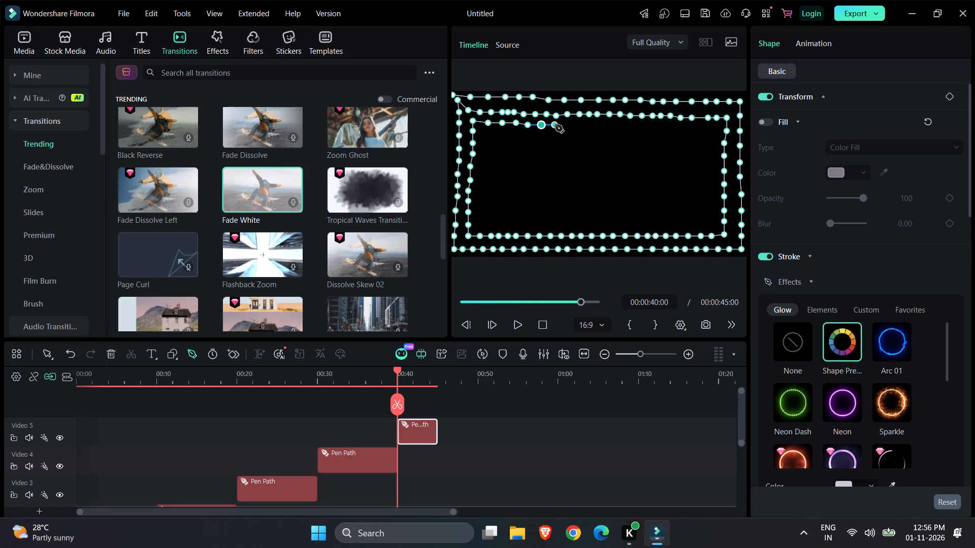
pyautogui.click(555, 125)
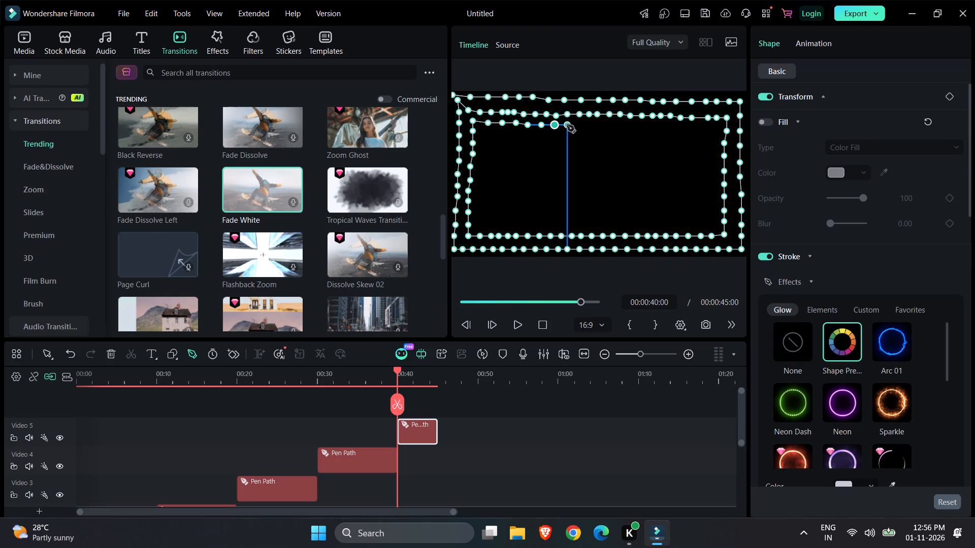
pyautogui.click(567, 125)
pyautogui.click(578, 125)
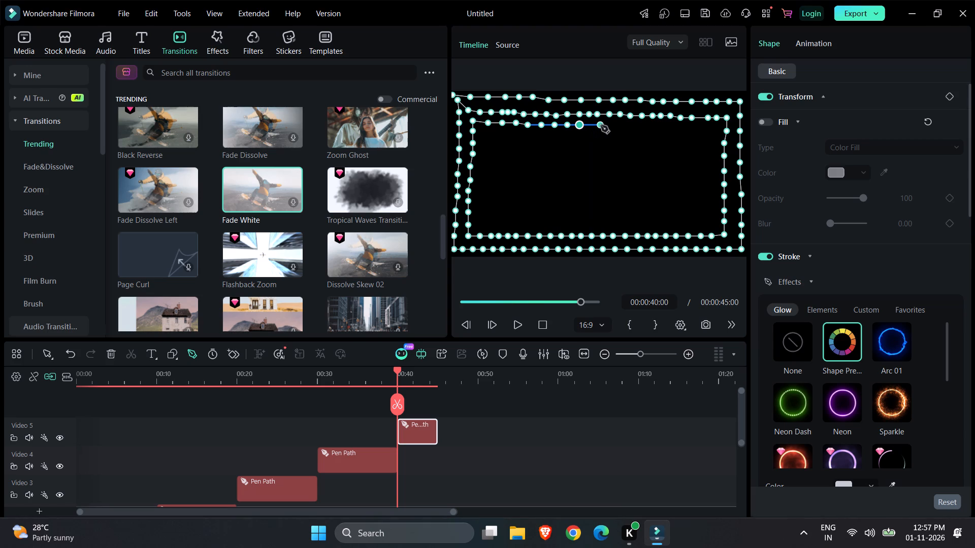
pyautogui.click(593, 125)
pyautogui.click(603, 126)
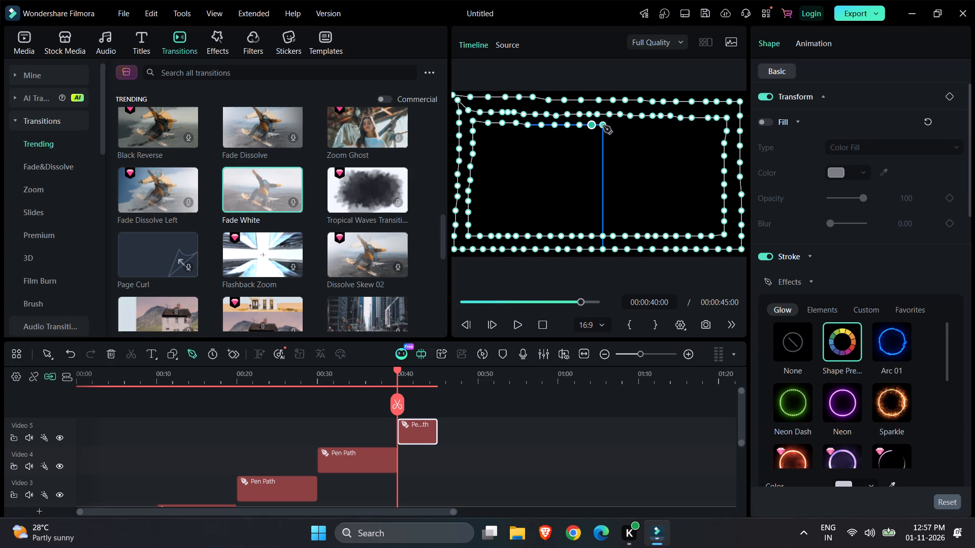
# Continue the third top row of evenly spaced pen points from mid-frame to just inside the second loop's top-right corner.
pyautogui.click(617, 126)
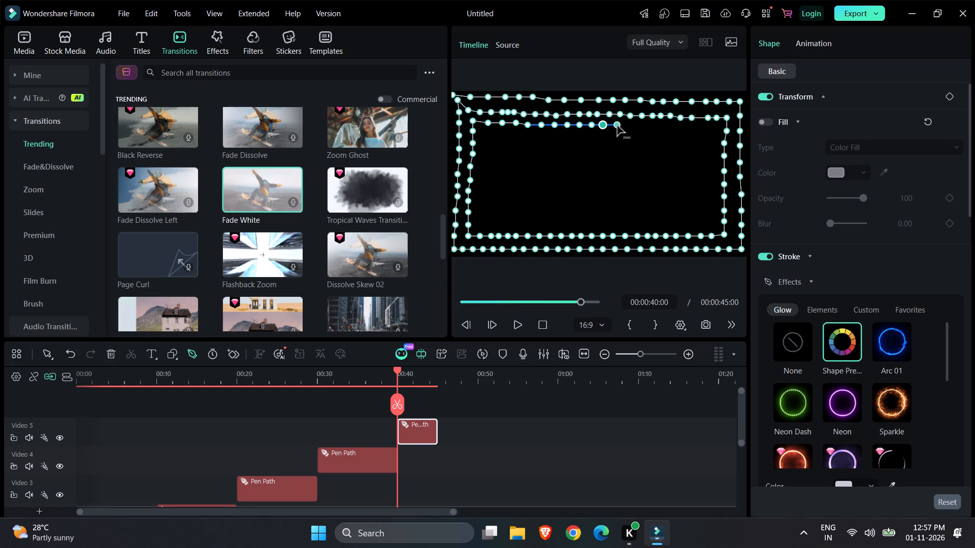
pyautogui.click(629, 125)
pyautogui.click(642, 124)
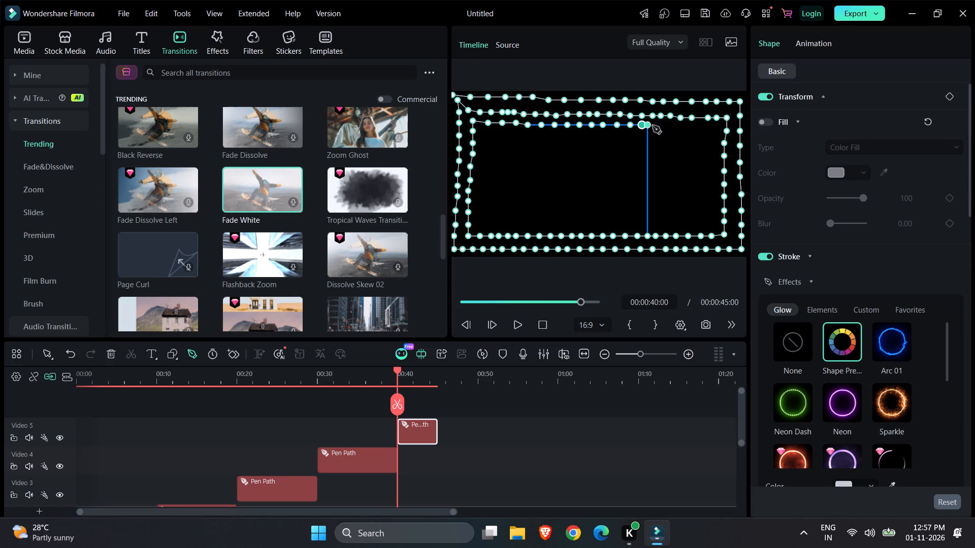
pyautogui.click(656, 126)
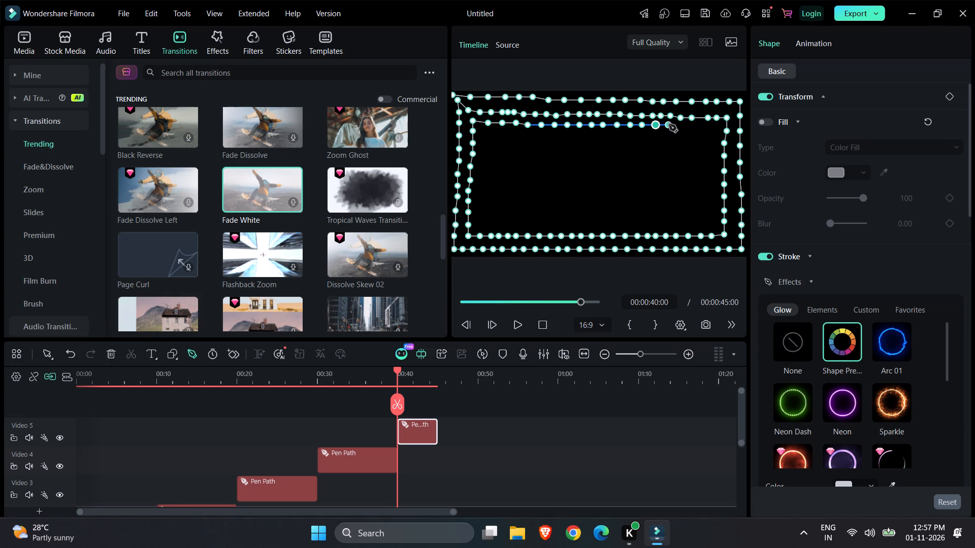
pyautogui.click(669, 124)
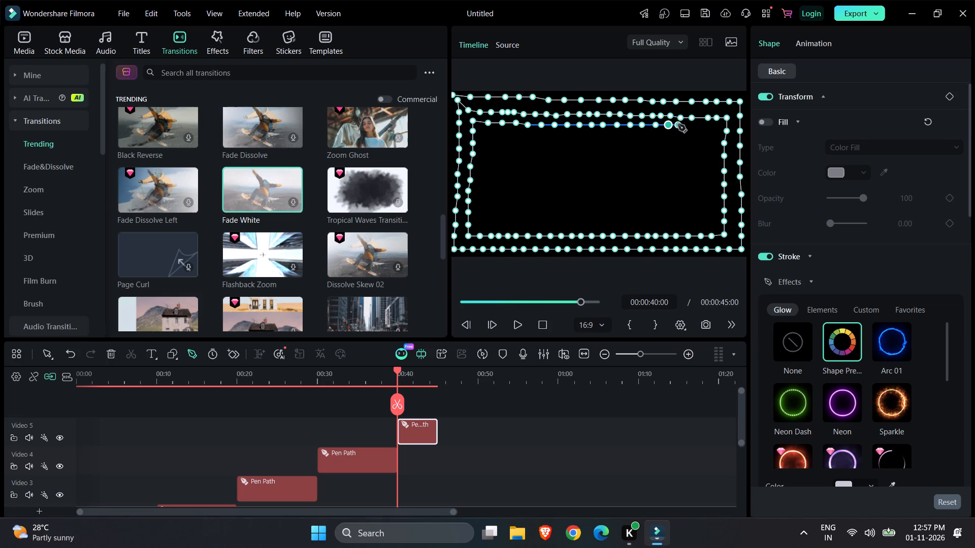
pyautogui.click(684, 128)
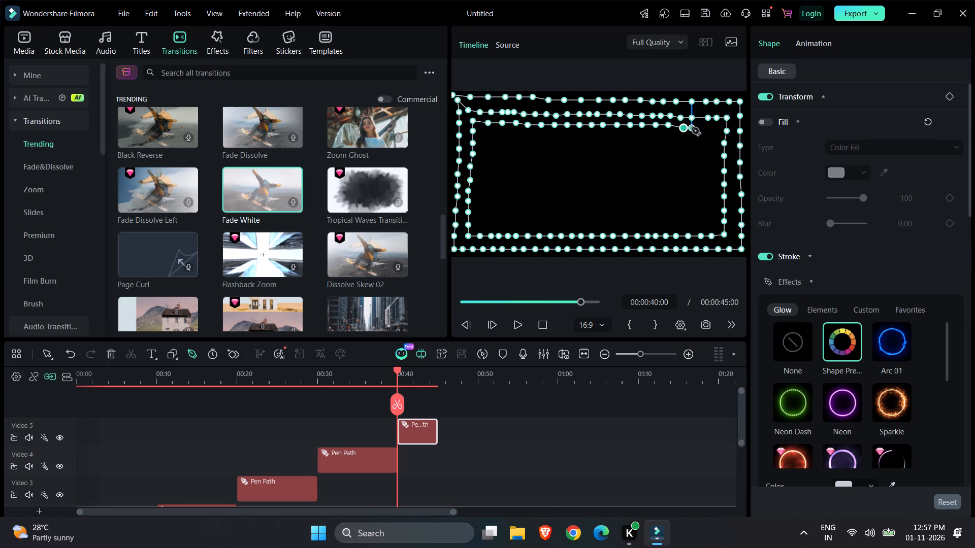
pyautogui.click(692, 127)
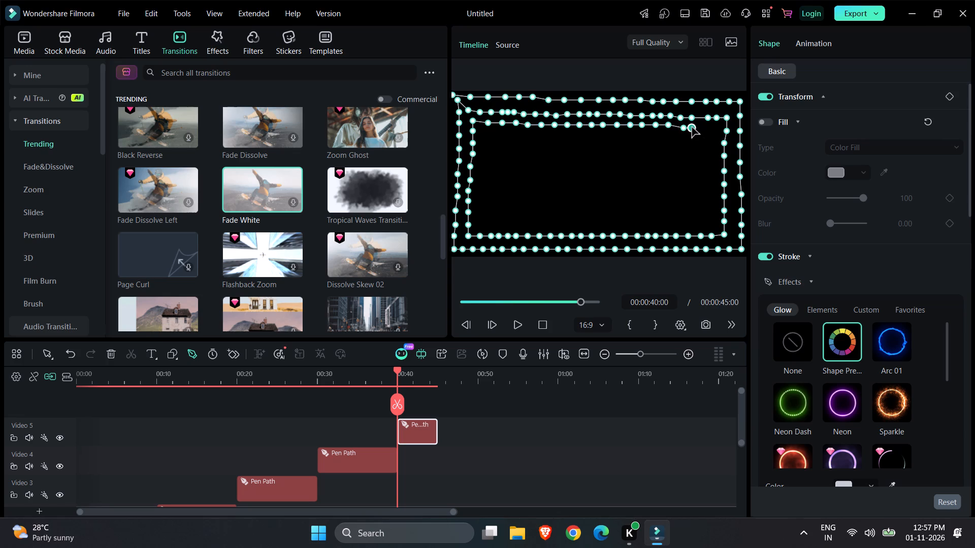
pyautogui.click(704, 129)
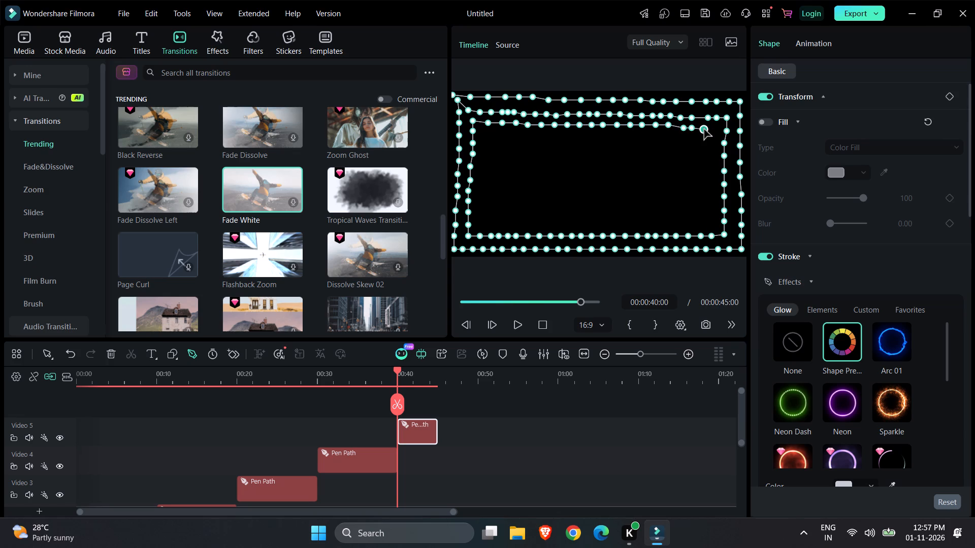
pyautogui.click(712, 128)
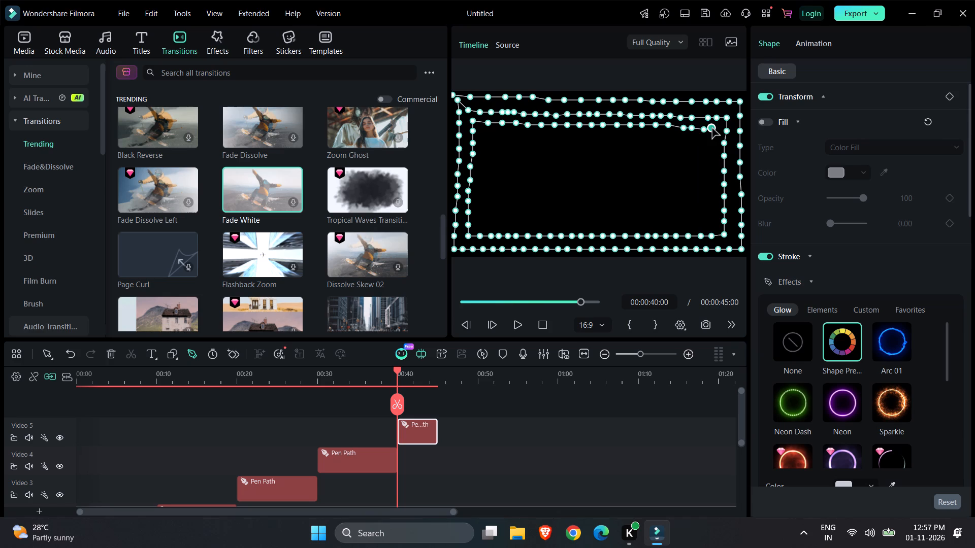
# Extend the third loop down just inside the second loop's right side with closely spaced points to just above its bottom row.
pyautogui.click(713, 141)
pyautogui.click(712, 153)
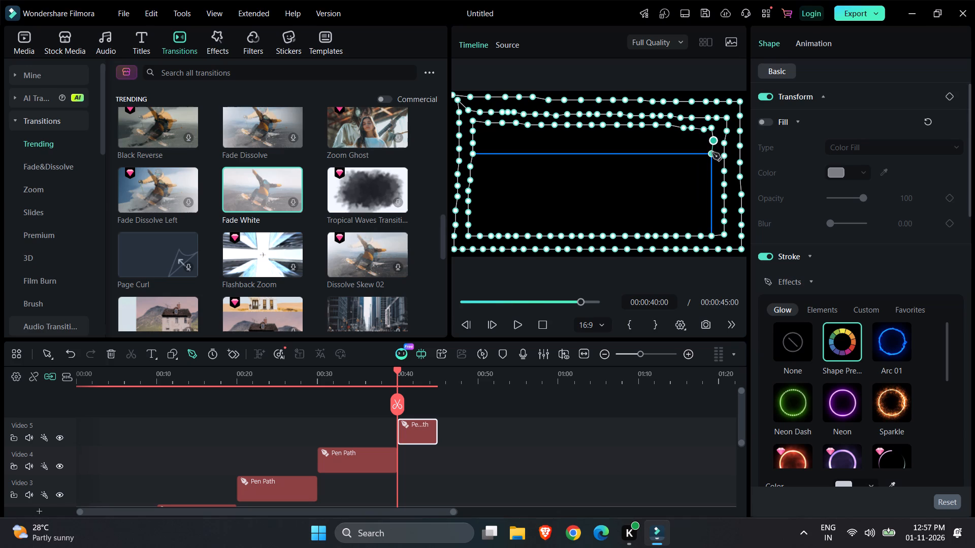
pyautogui.click(712, 165)
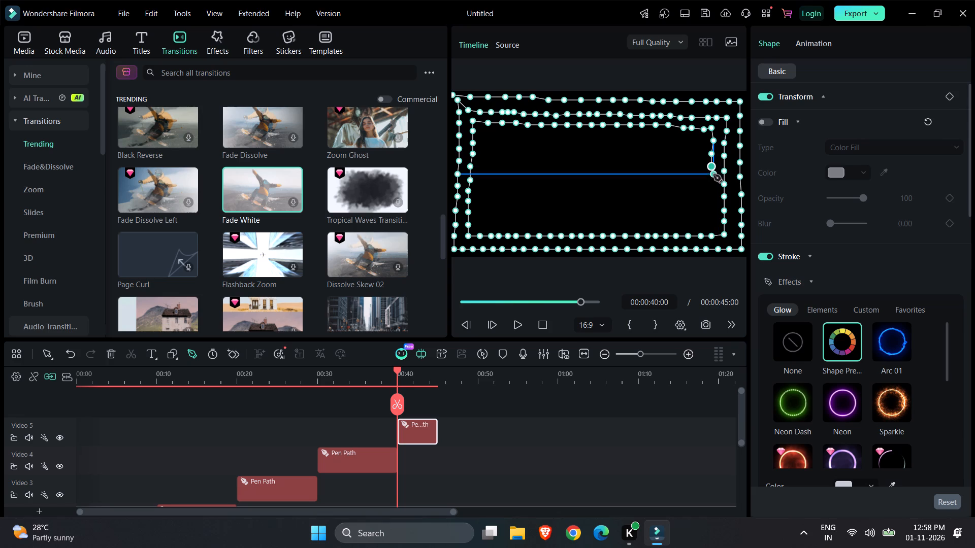
pyautogui.click(712, 180)
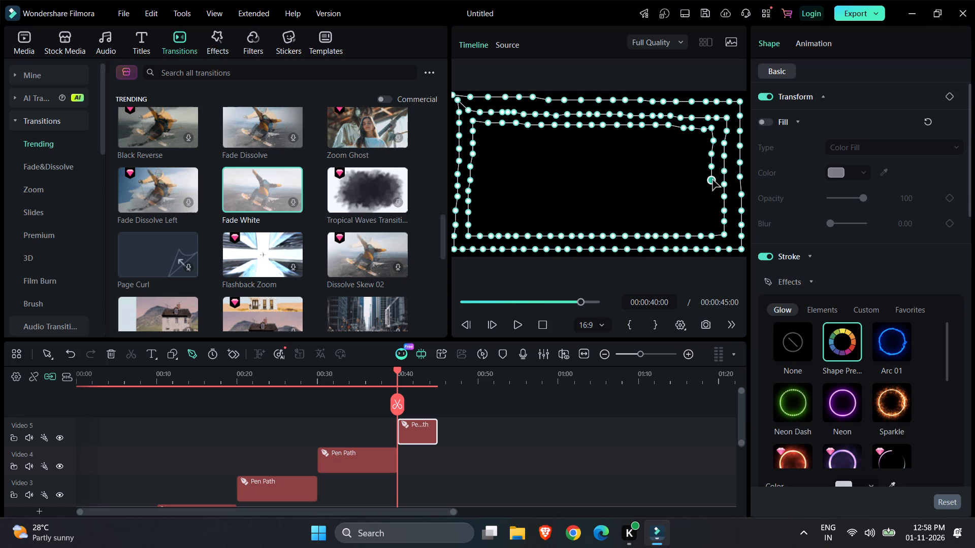
pyautogui.click(711, 191)
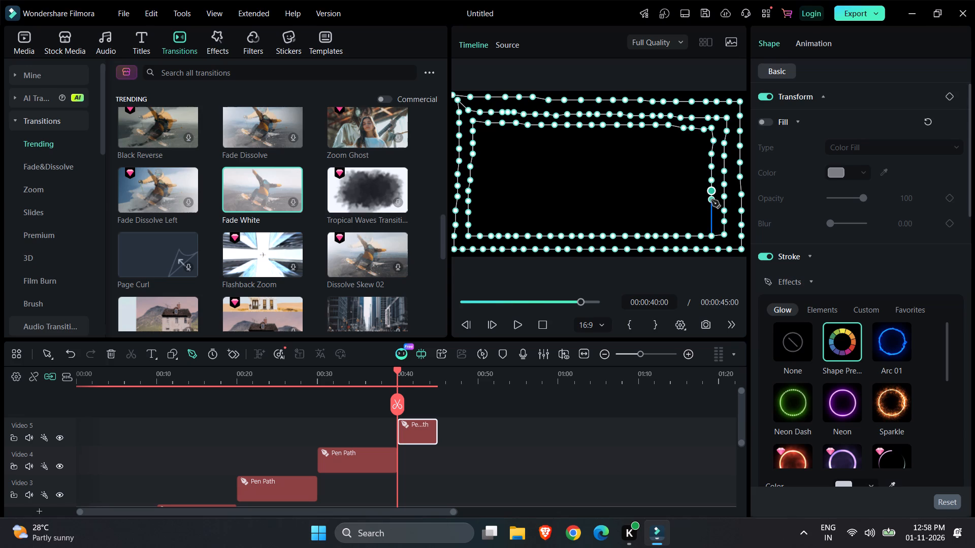
pyautogui.click(711, 200)
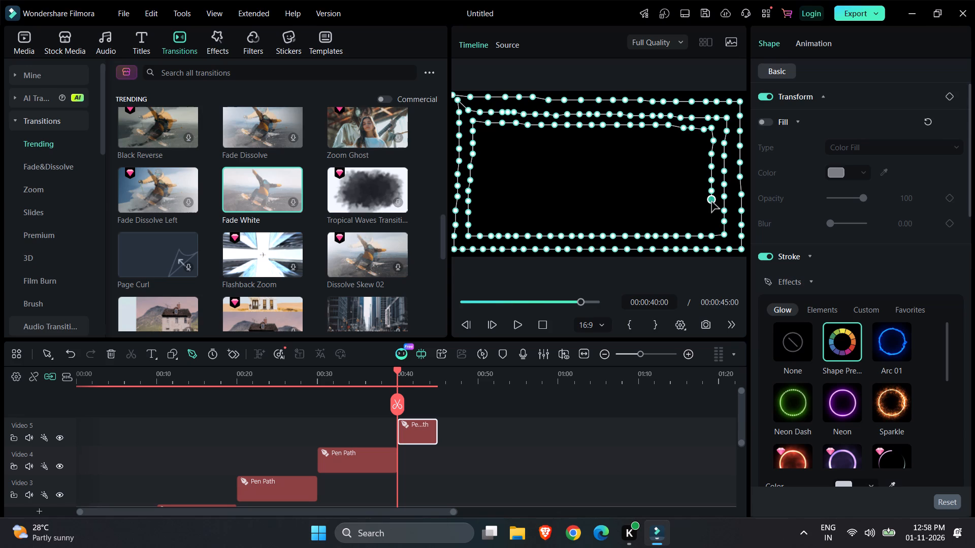
pyautogui.click(710, 210)
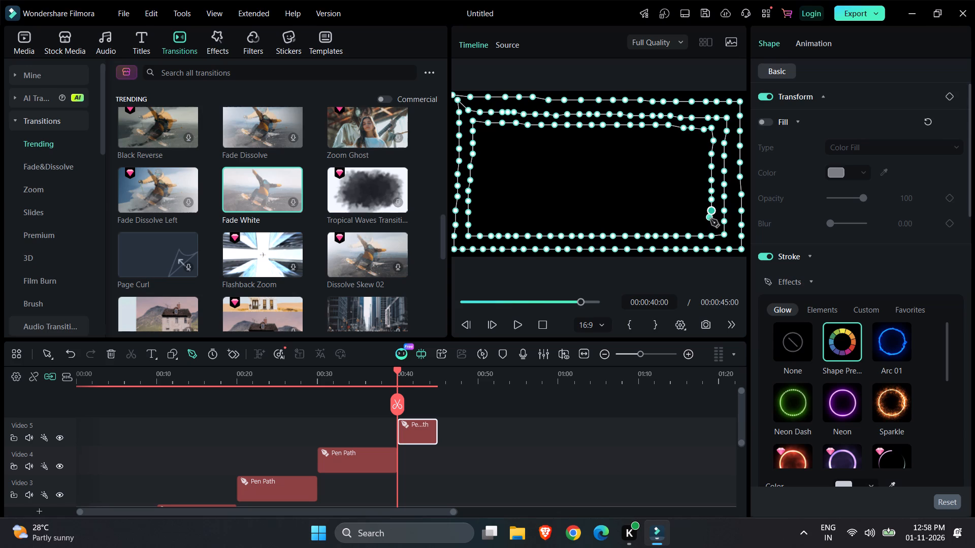
pyautogui.click(711, 221)
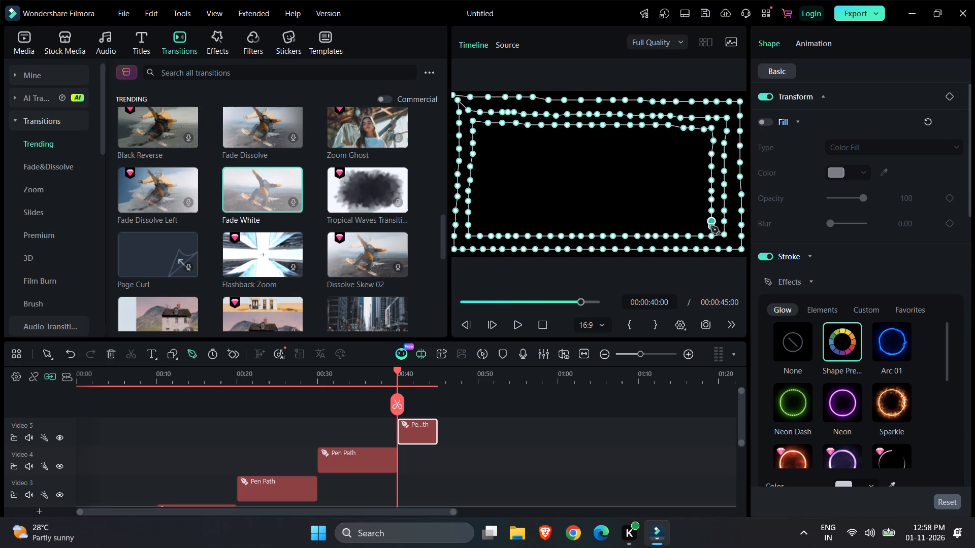
pyautogui.click(711, 229)
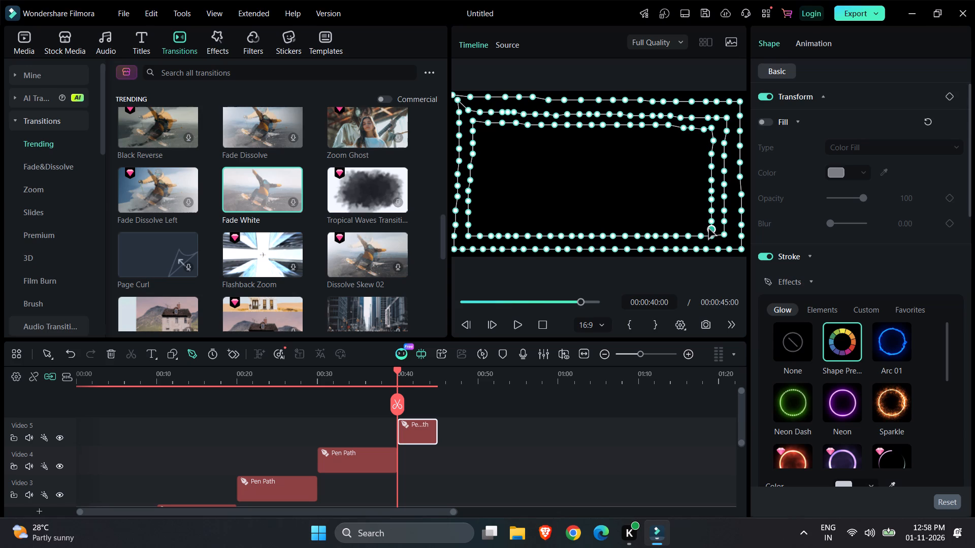
# Extend the third loop with closely spaced pen points just above the second bottom row, from its bottom-right corner to mid-frame.
pyautogui.click(702, 226)
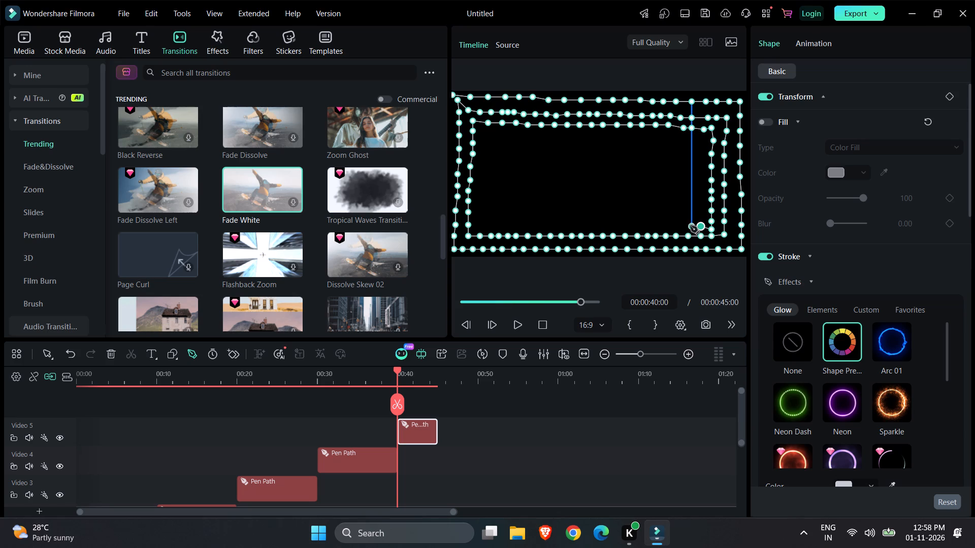
pyautogui.click(690, 226)
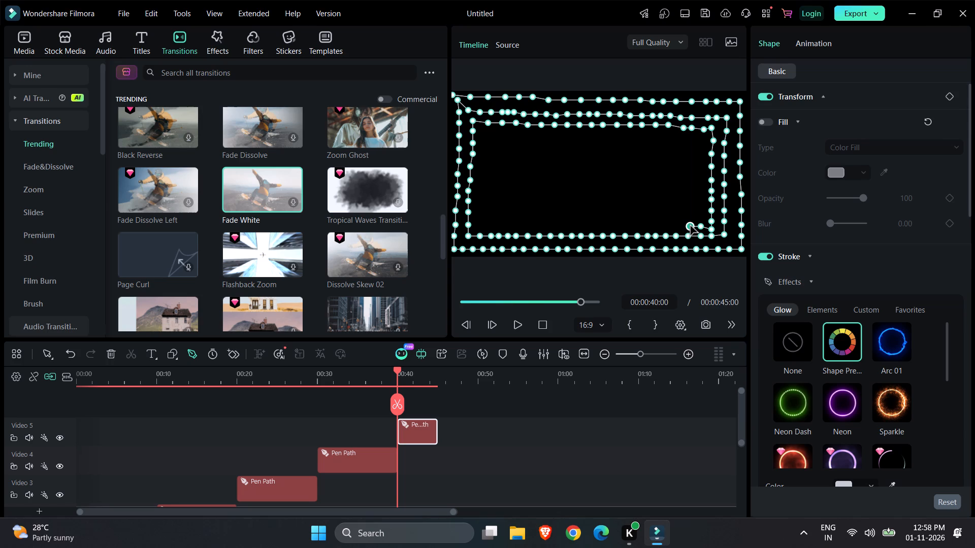
pyautogui.click(678, 224)
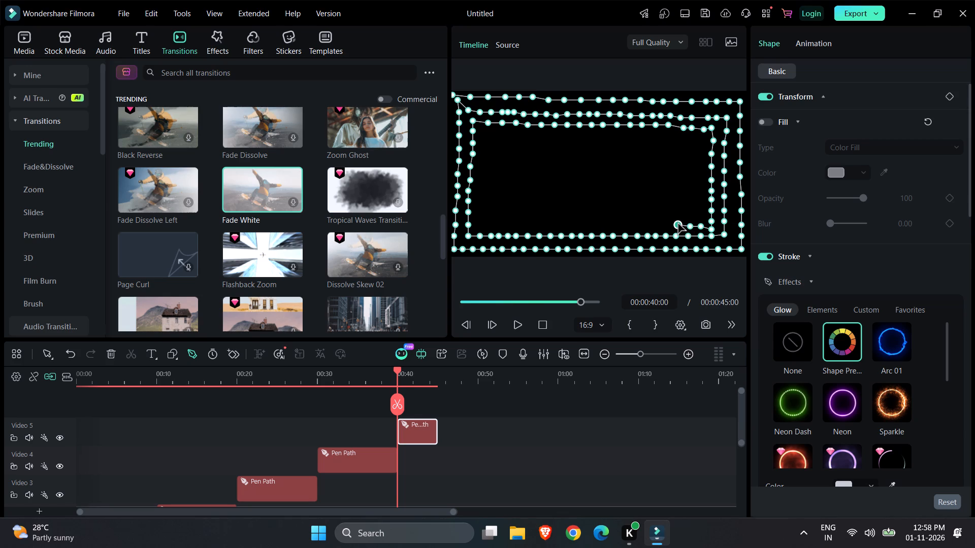
pyautogui.click(666, 224)
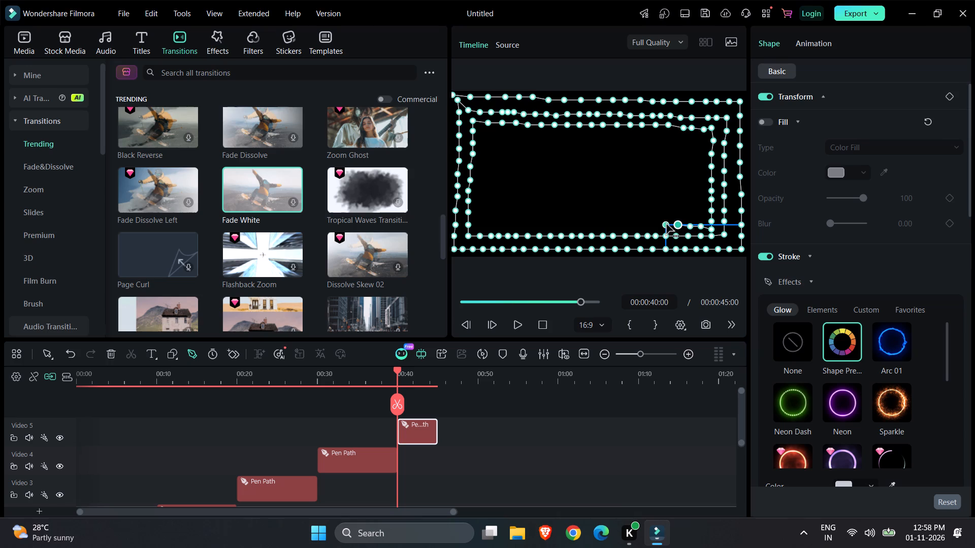
pyautogui.click(656, 225)
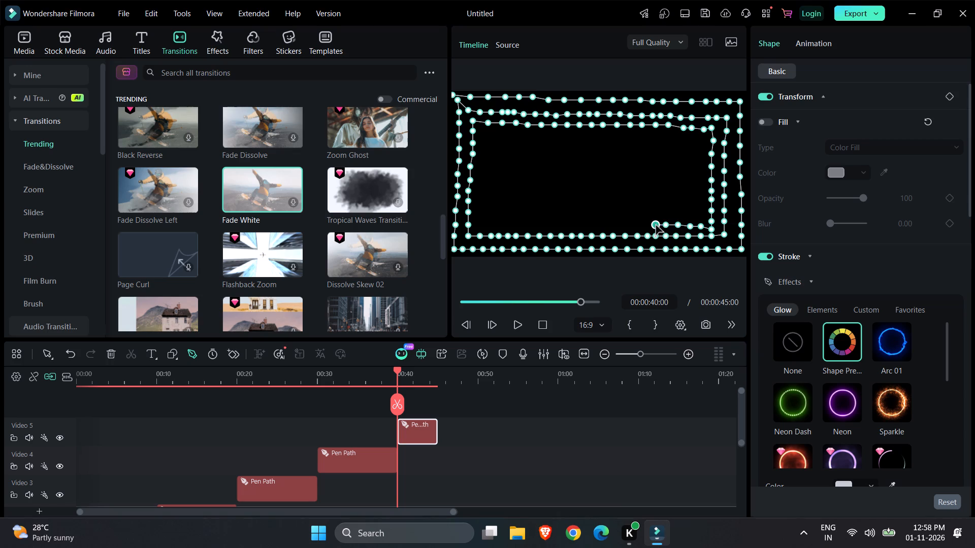
pyautogui.click(645, 226)
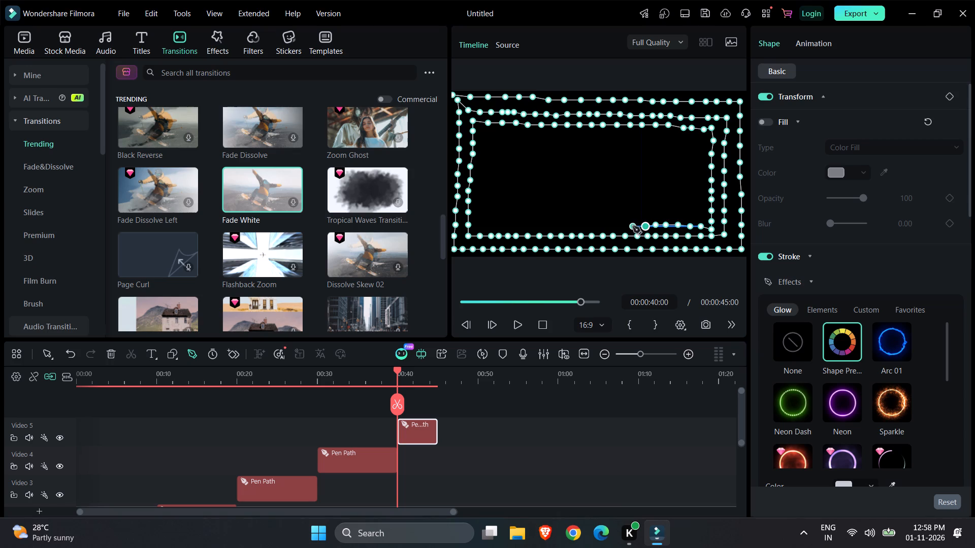
pyautogui.click(632, 226)
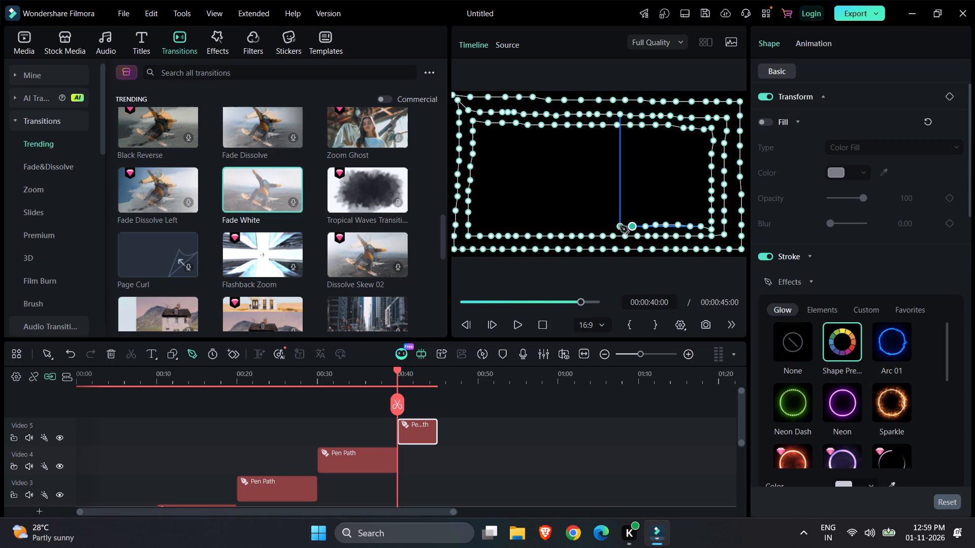
pyautogui.click(620, 226)
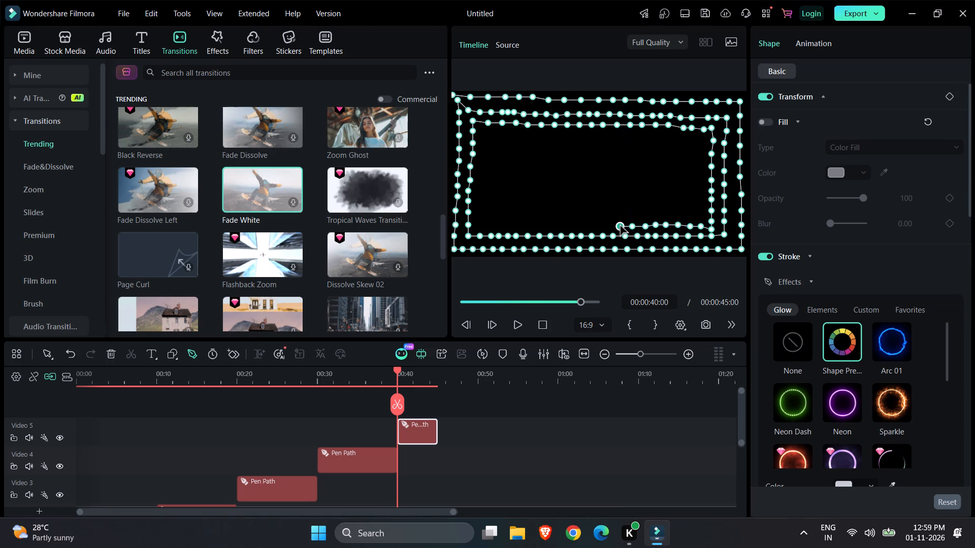
pyautogui.click(609, 225)
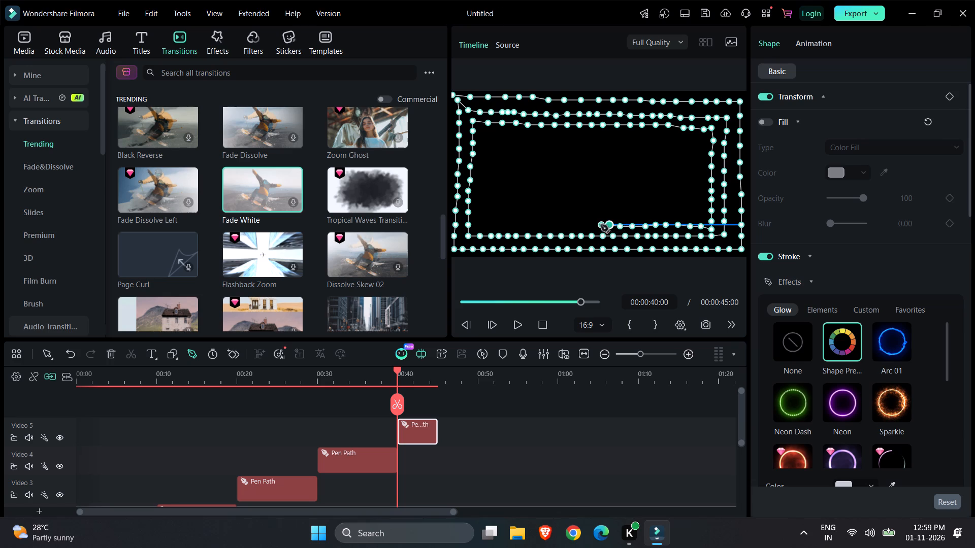
pyautogui.click(600, 225)
pyautogui.click(589, 226)
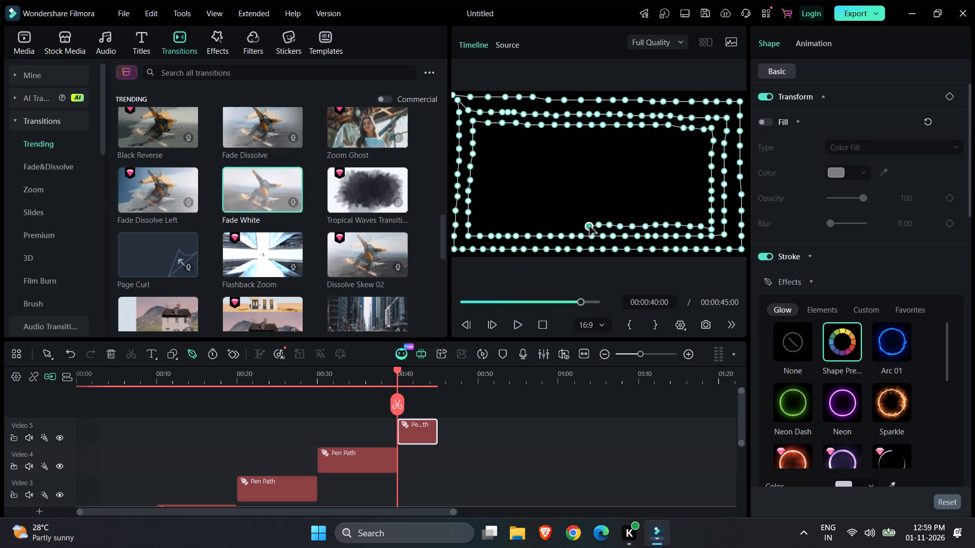
# Continue the third bottom row of closely spaced pen points from mid-frame to just inside the second loop's bottom-left corner.
pyautogui.click(577, 226)
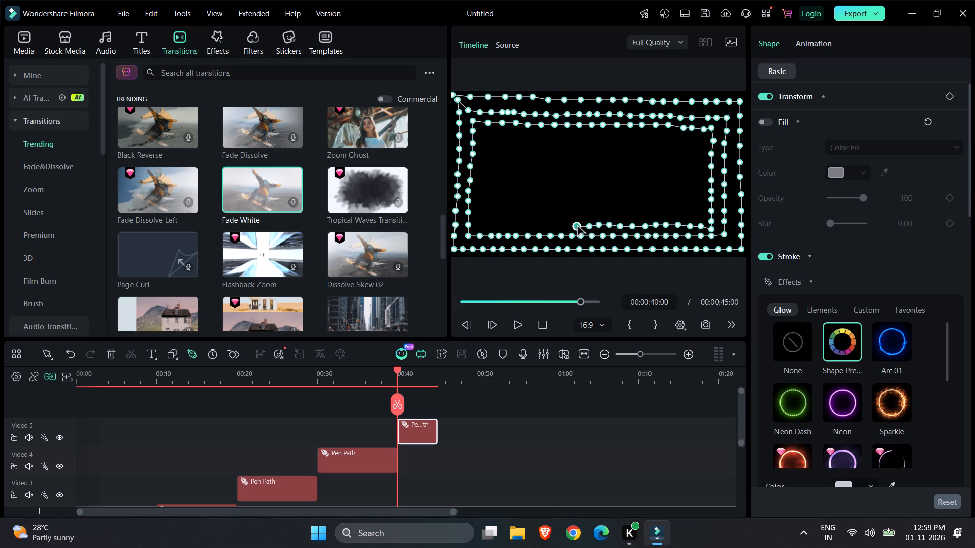
pyautogui.click(566, 226)
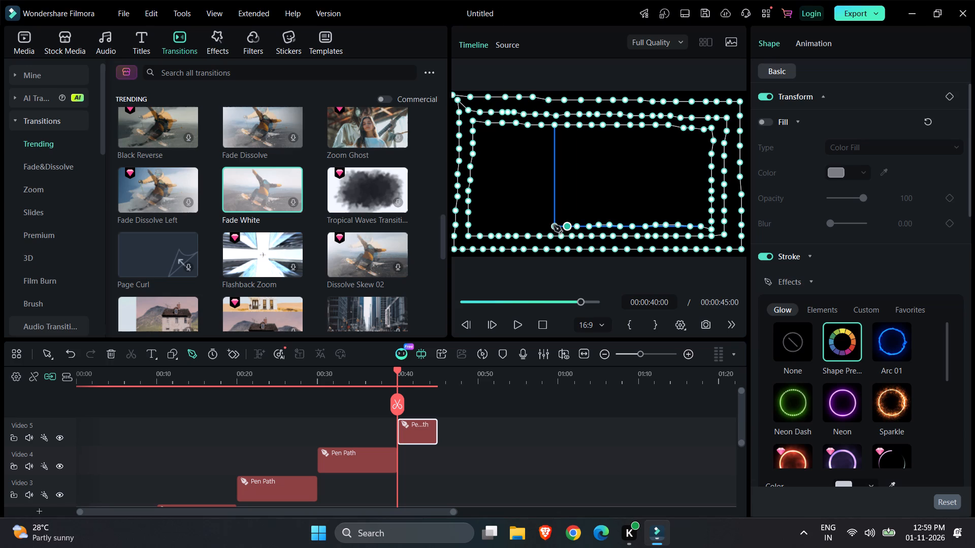
pyautogui.click(554, 225)
pyautogui.click(544, 225)
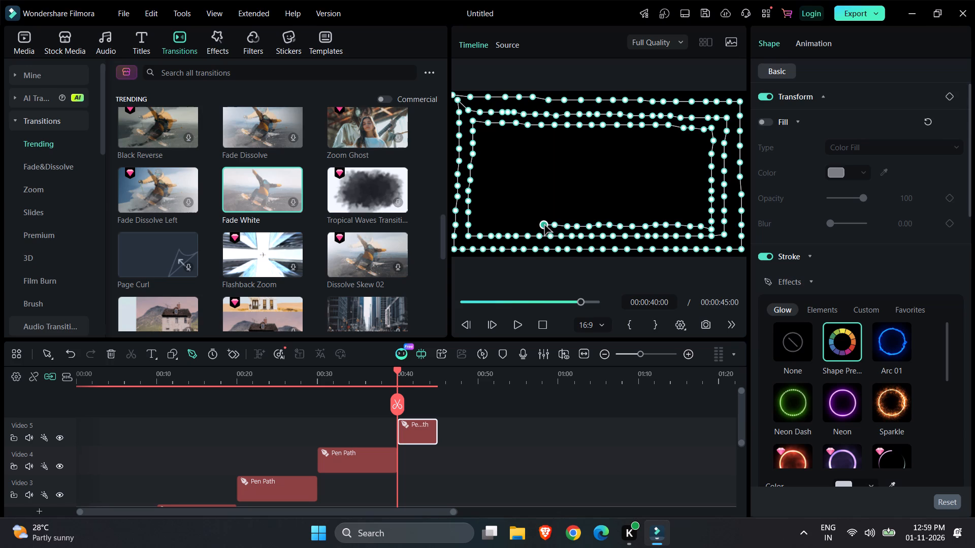
pyautogui.click(533, 225)
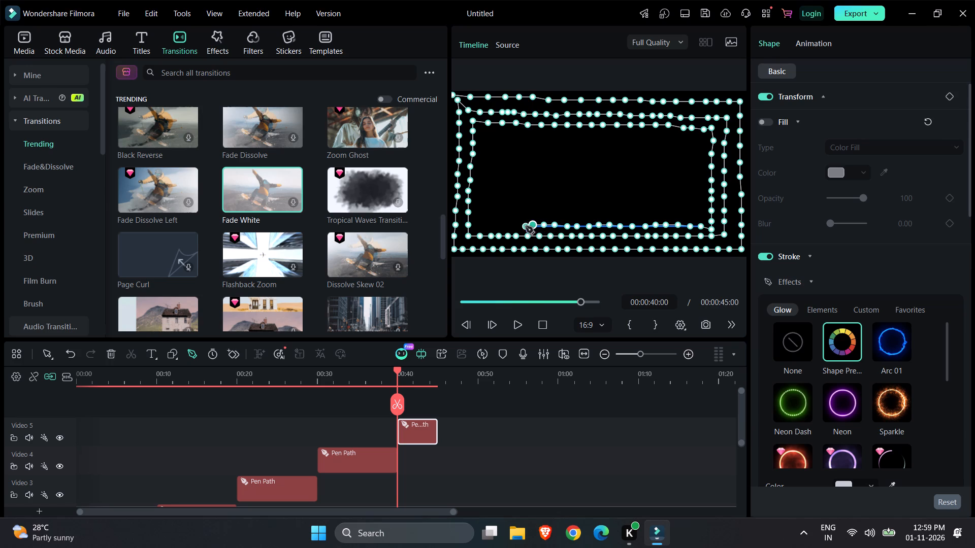
pyautogui.click(522, 225)
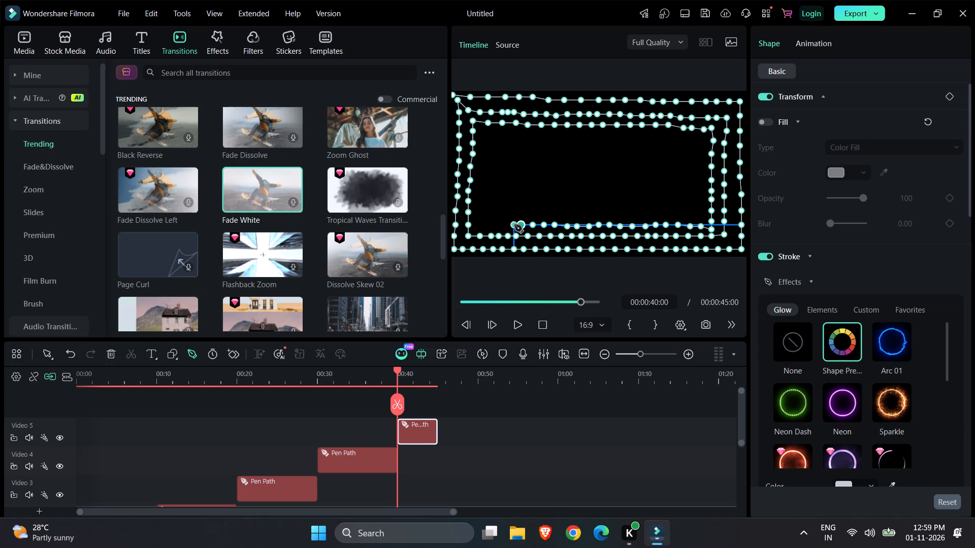
pyautogui.click(512, 225)
pyautogui.click(501, 225)
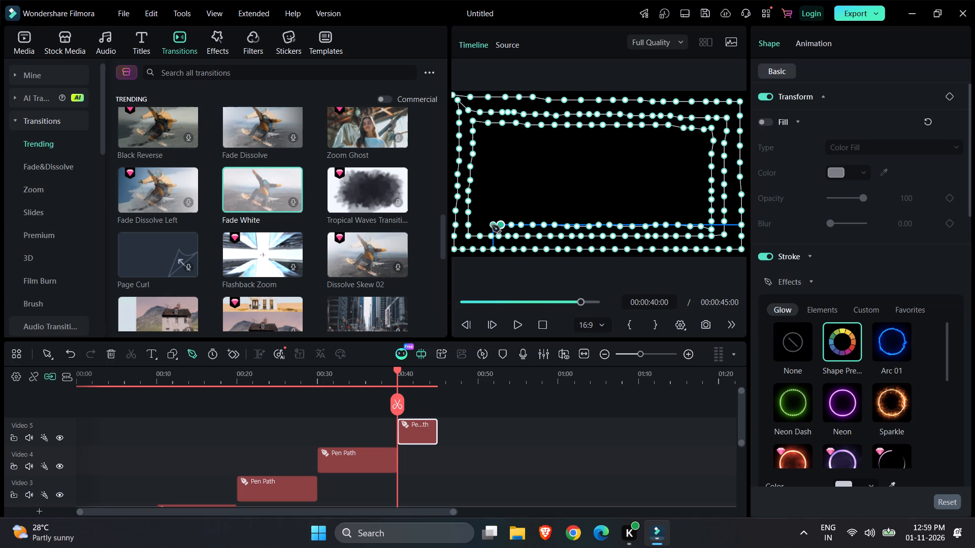
pyautogui.click(492, 225)
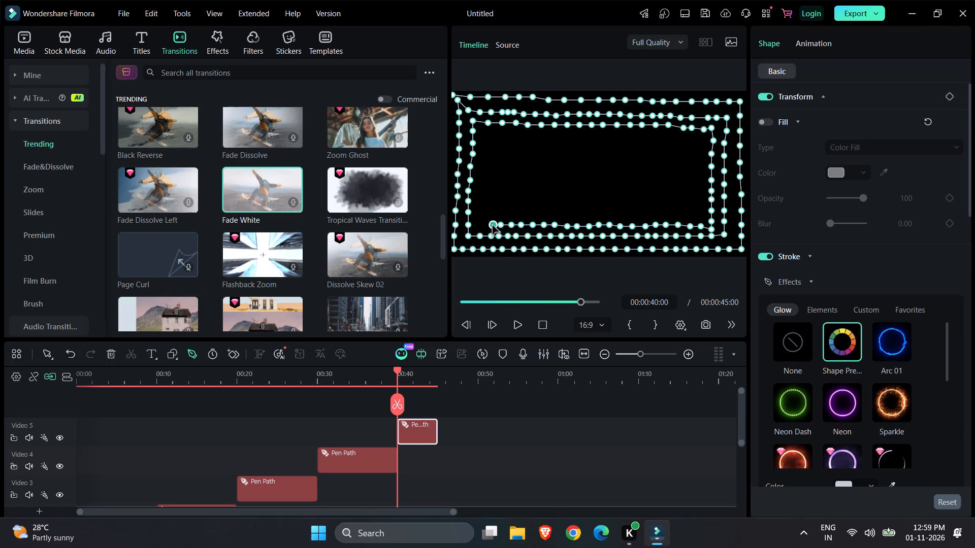
pyautogui.click(481, 225)
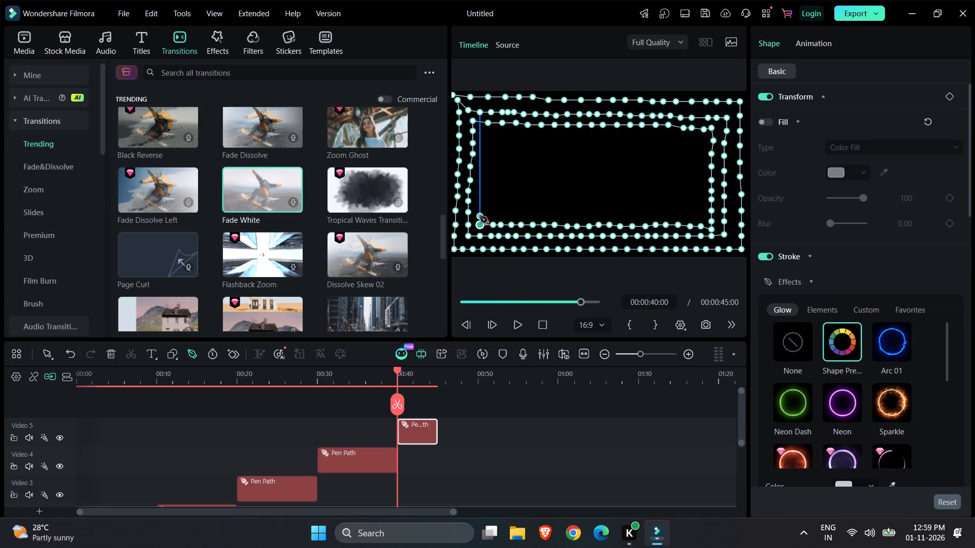
# Extend the third loop up just inside the second loop's left side with closely spaced points to just below the third top row.
pyautogui.click(479, 215)
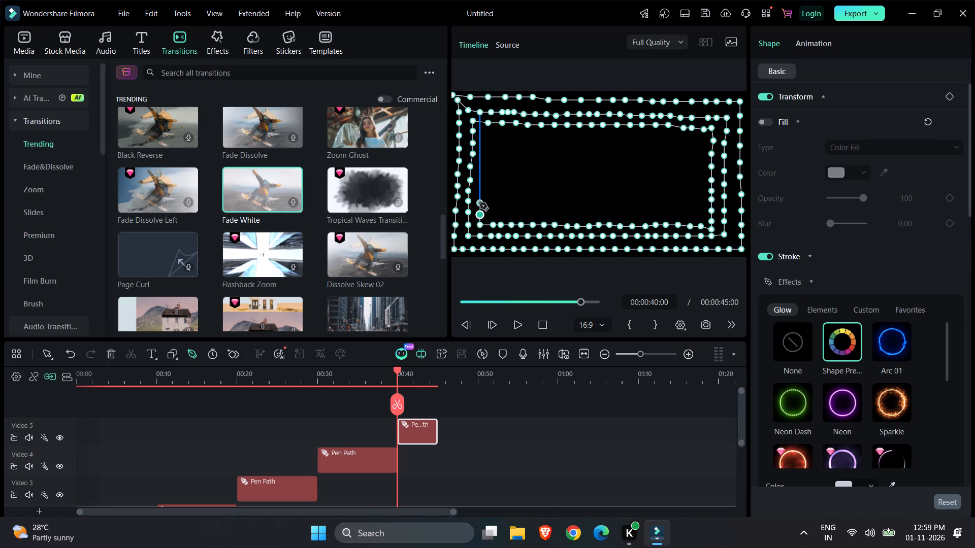
pyautogui.click(479, 202)
pyautogui.click(481, 191)
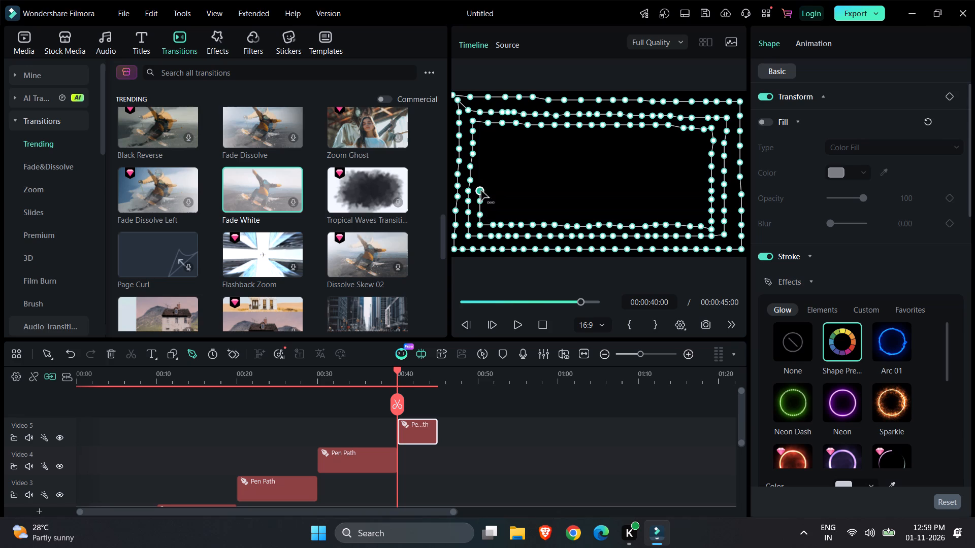
pyautogui.click(481, 180)
pyautogui.moveTo(481, 164); pyautogui.dragTo(481, 154)
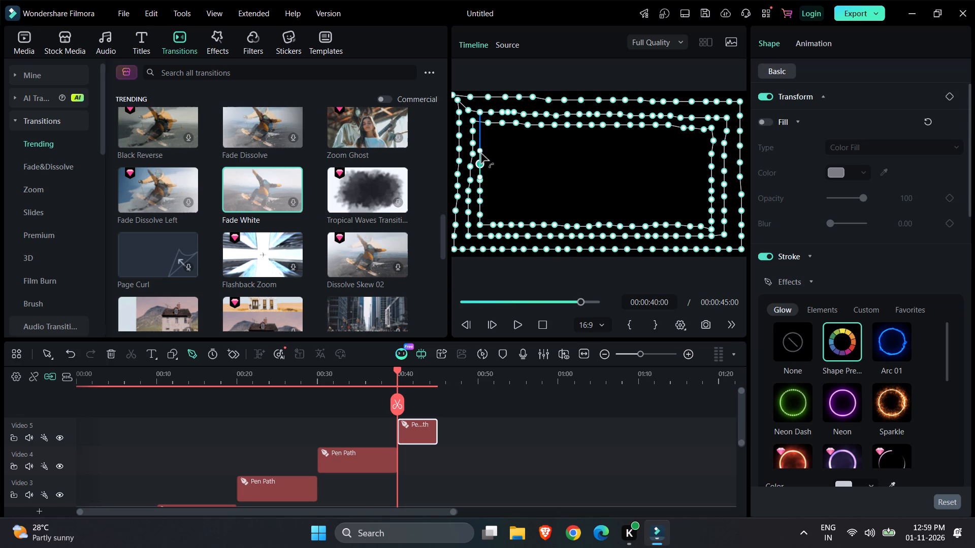
pyautogui.moveTo(481, 154); pyautogui.dragTo(481, 159)
pyautogui.click(481, 159)
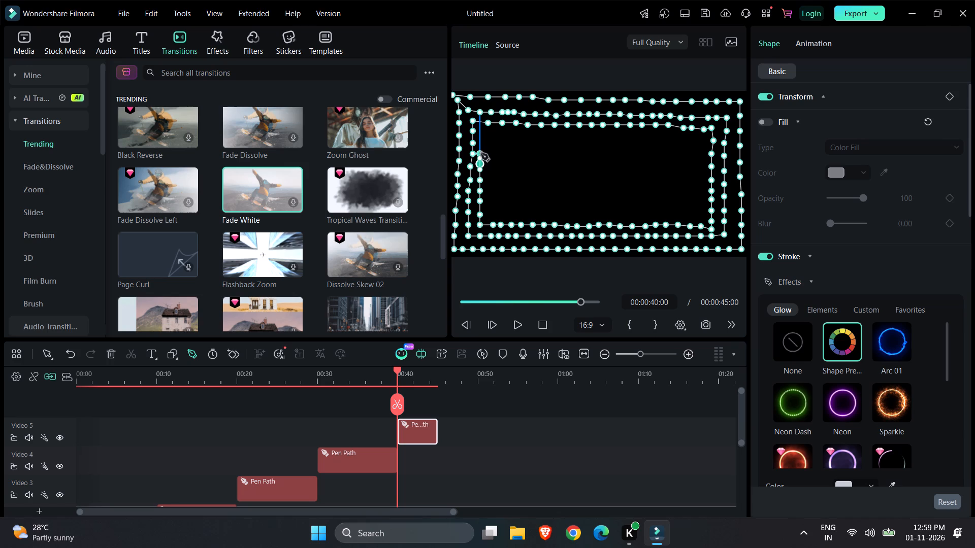
pyautogui.click(481, 151)
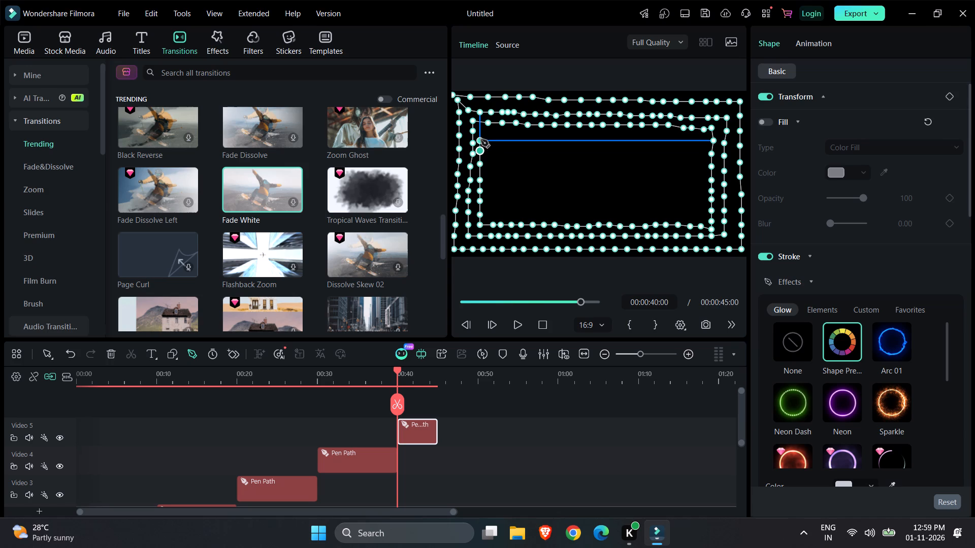
pyautogui.click(481, 135)
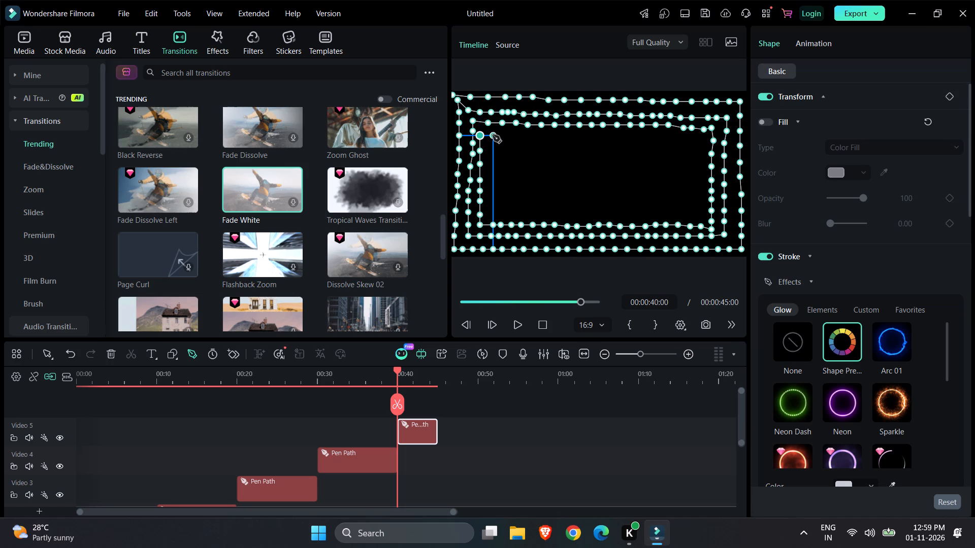
# Start the fourth loop's top row with evenly spaced pen points just below the third top row, from its left end.
pyautogui.click(493, 135)
pyautogui.click(506, 138)
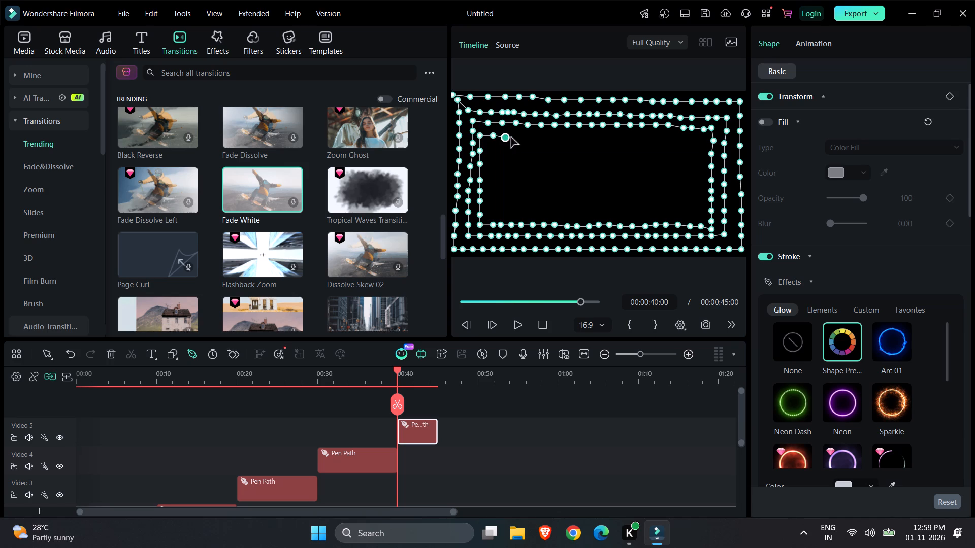
pyautogui.click(517, 139)
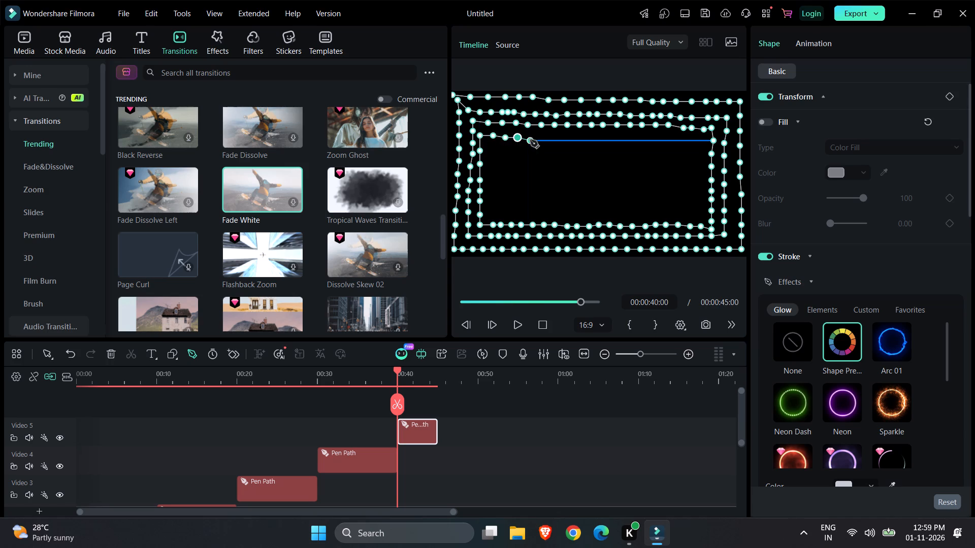
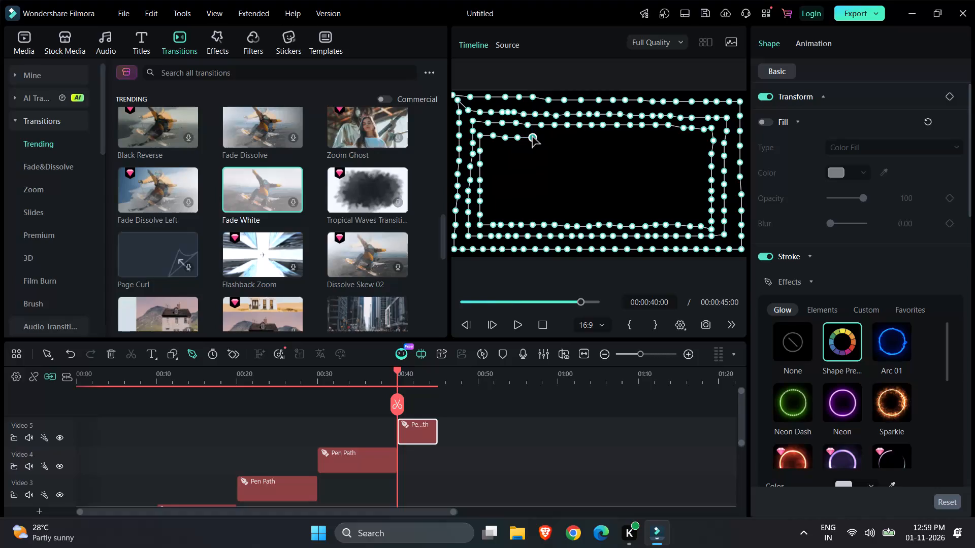
# Continue the fourth loop's top row with closely spaced pen points to just inside the third loop's top-right corner.
pyautogui.click(545, 139)
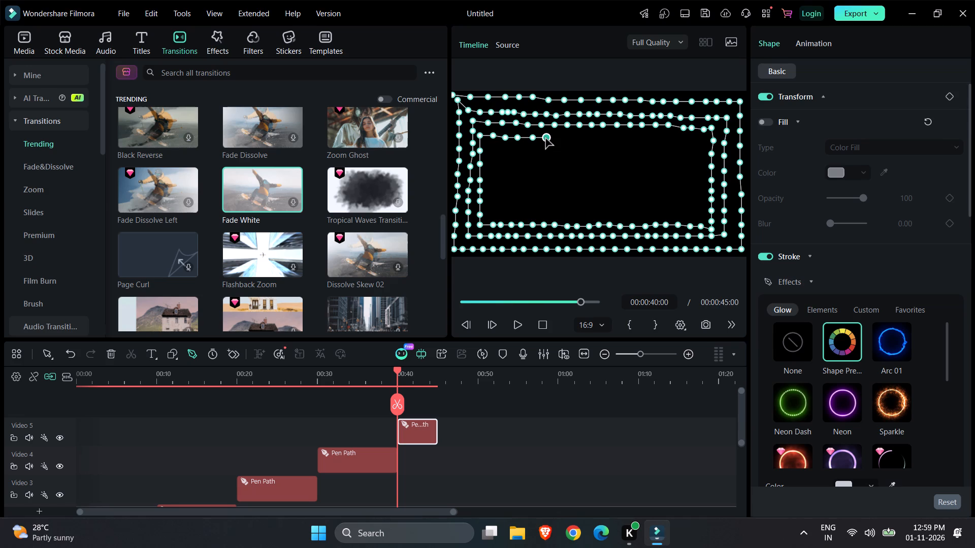
pyautogui.click(559, 139)
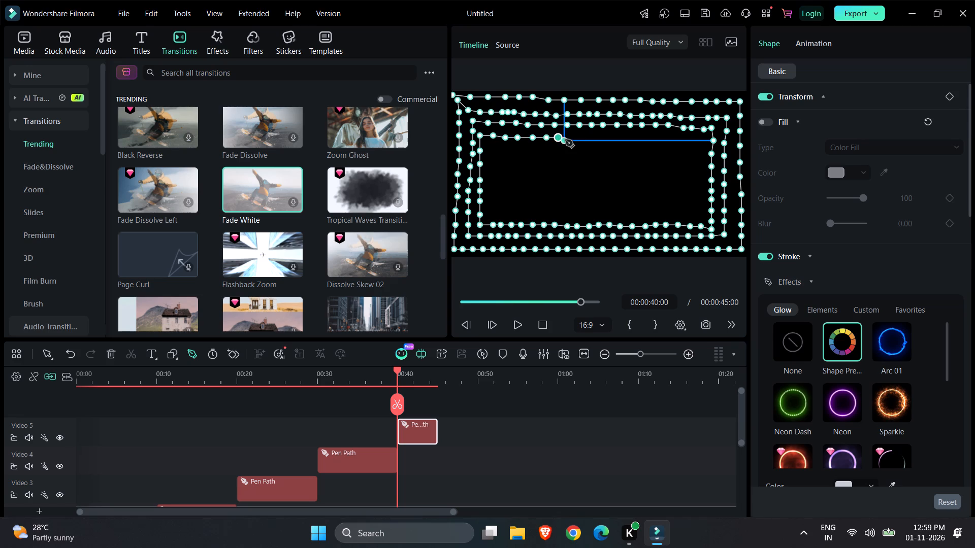
pyautogui.click(571, 139)
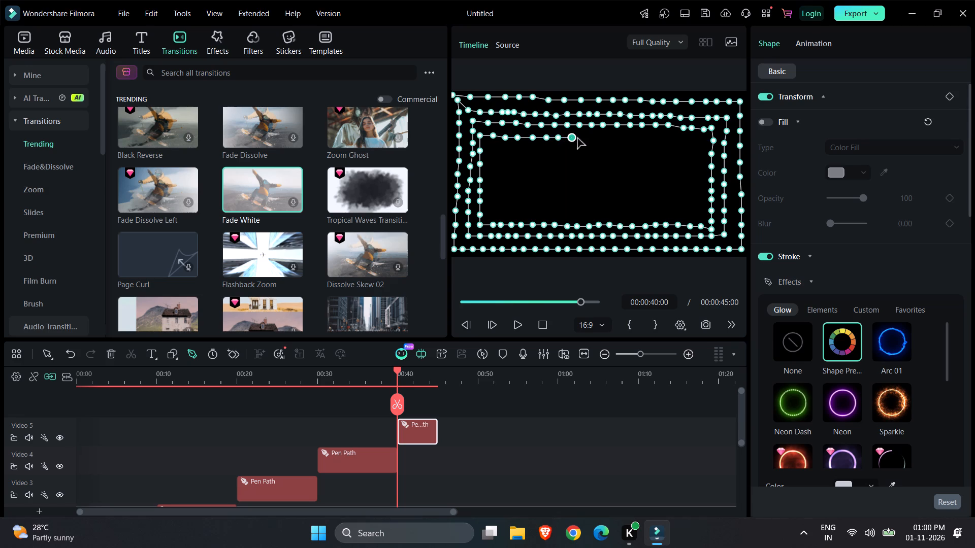
pyautogui.click(582, 139)
pyautogui.click(593, 138)
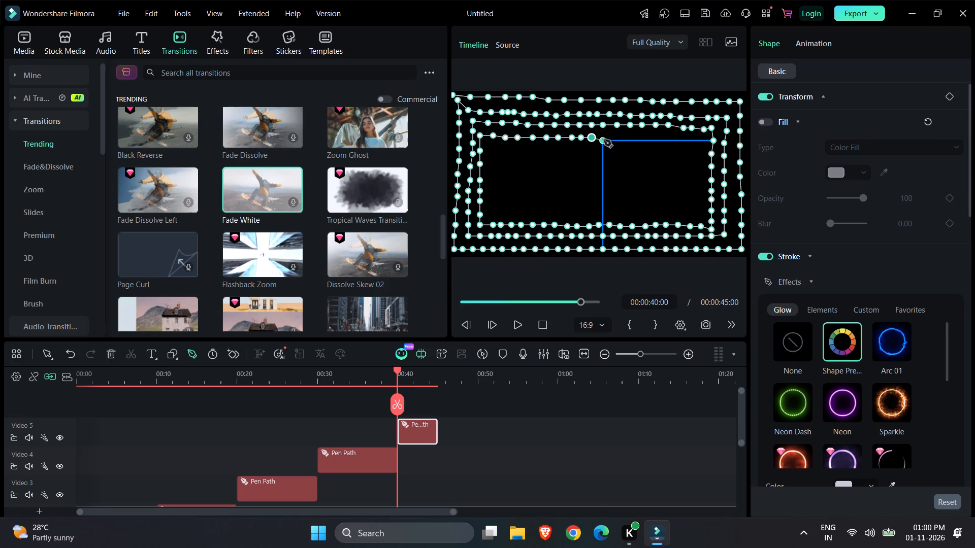
pyautogui.click(604, 140)
pyautogui.click(614, 140)
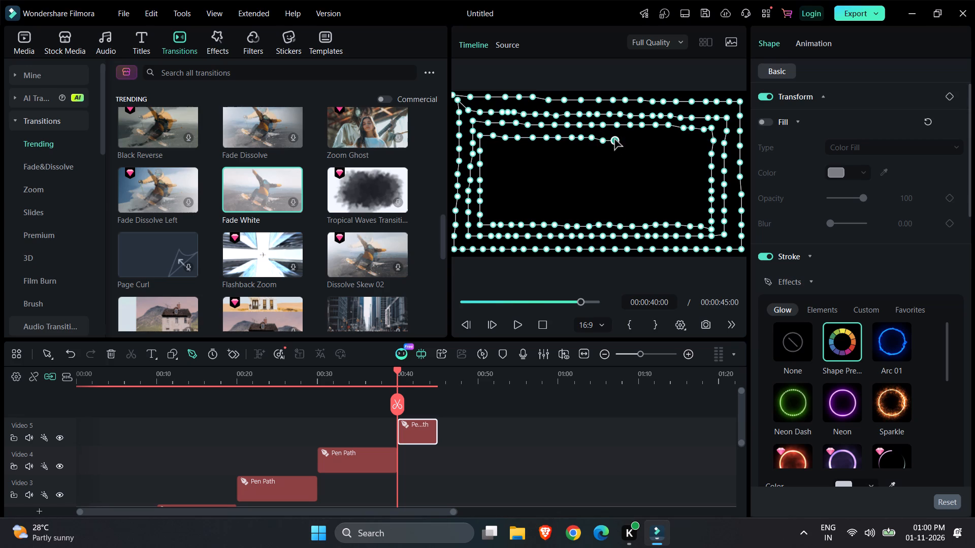
pyautogui.click(625, 140)
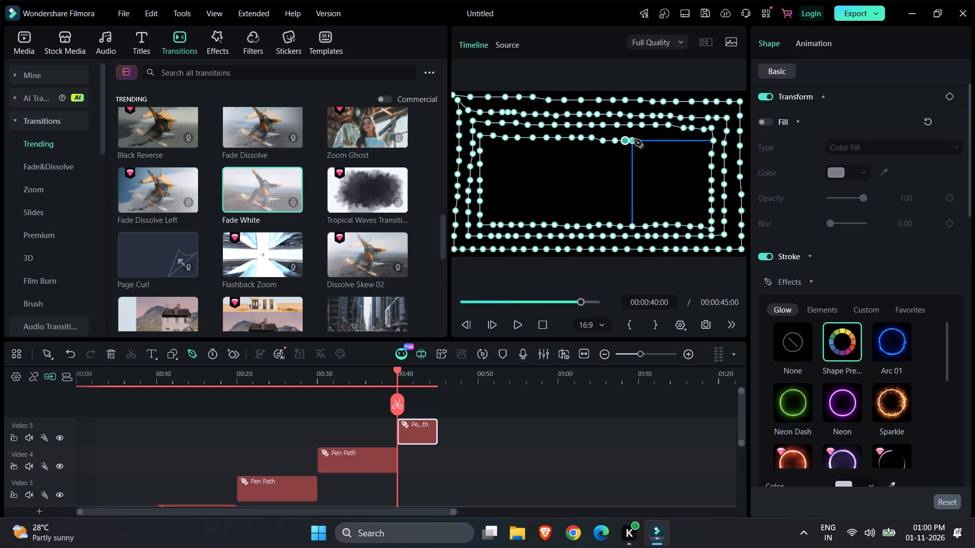
pyautogui.click(634, 140)
pyautogui.click(643, 140)
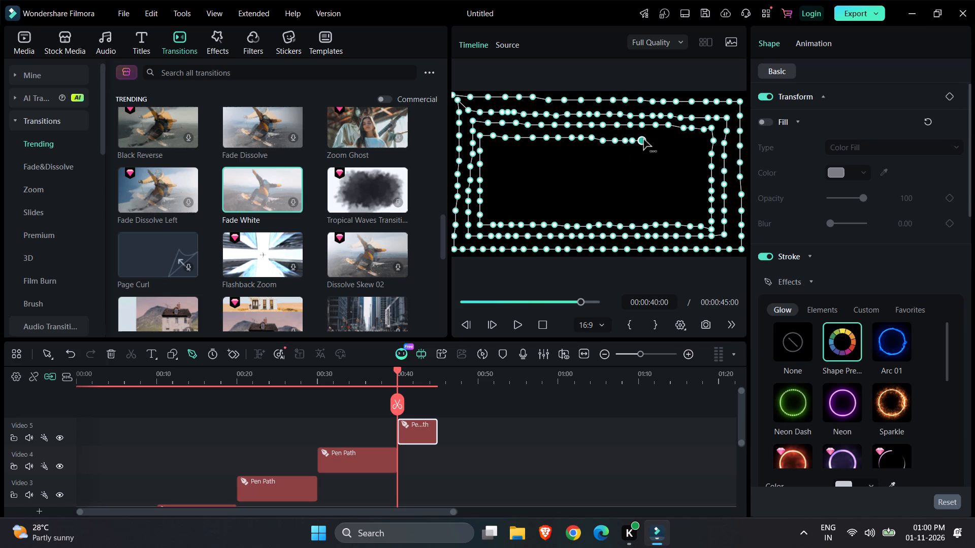
pyautogui.click(656, 140)
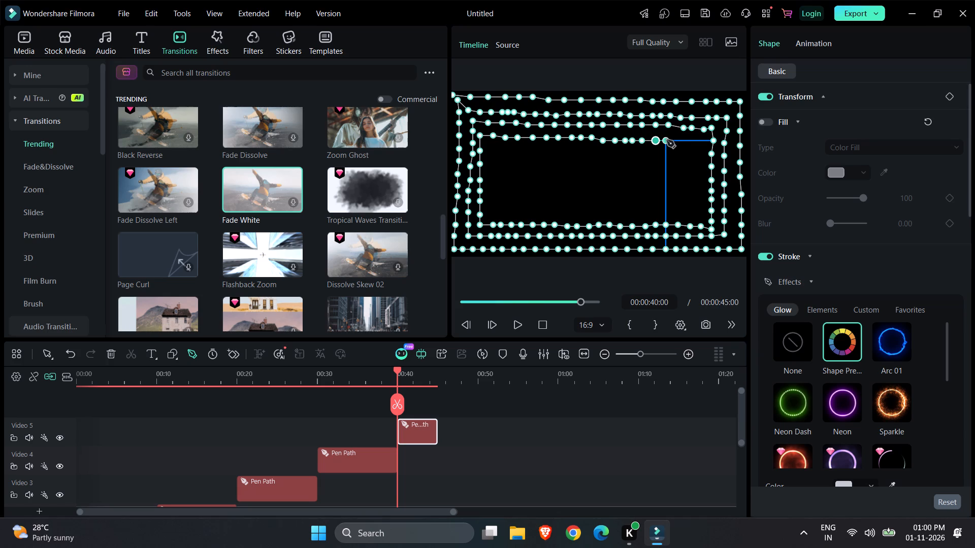
pyautogui.click(667, 140)
pyautogui.click(676, 140)
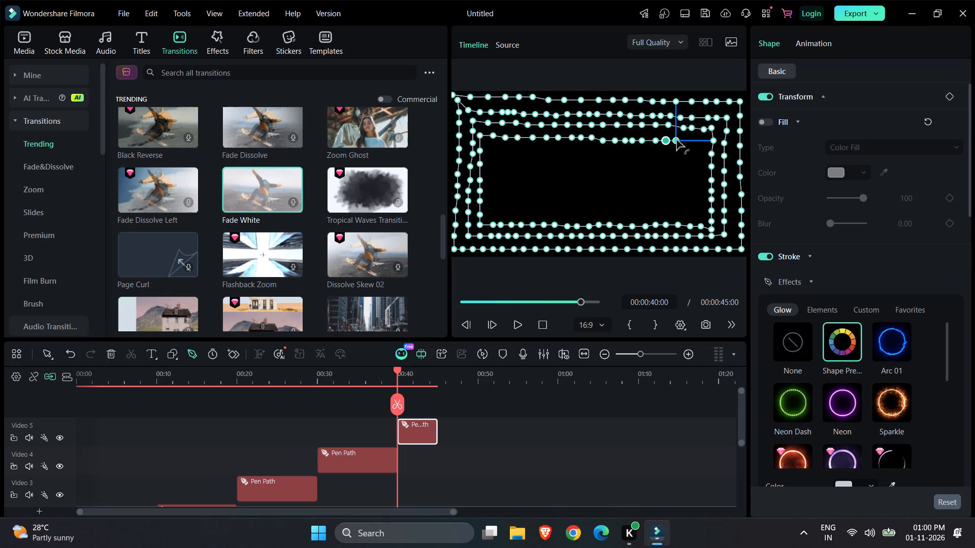
pyautogui.click(687, 140)
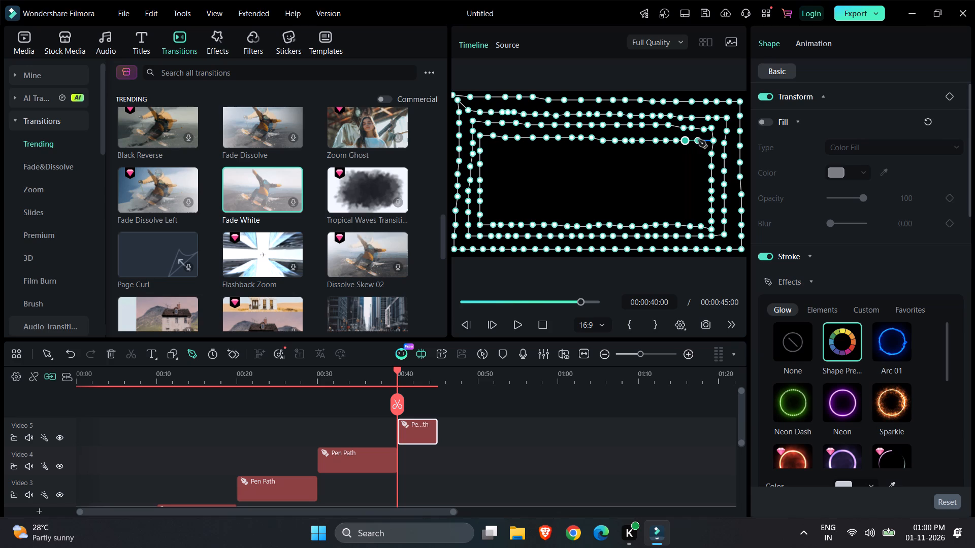
pyautogui.click(698, 140)
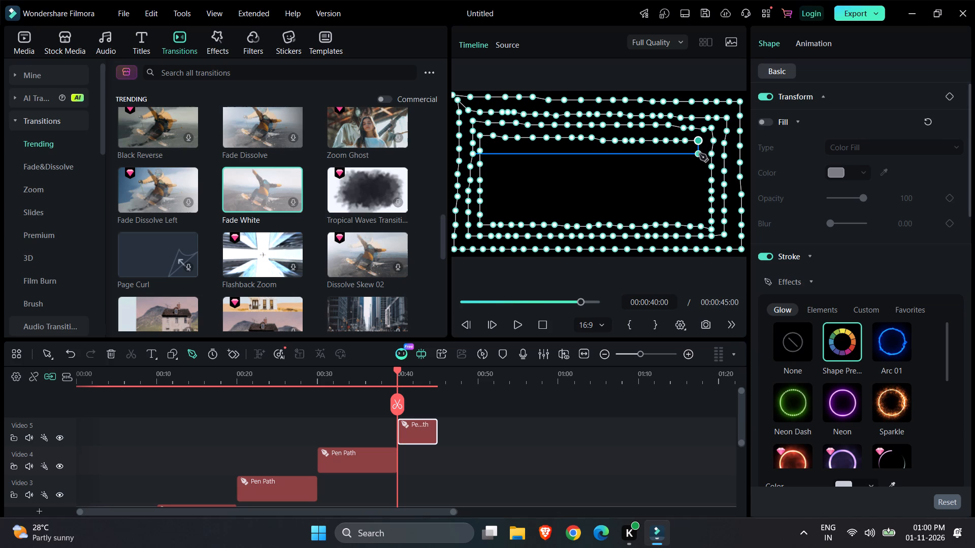
# Extend the fourth loop down just inside the third loop's right side with evenly spaced points to just above the third bottom row.
pyautogui.click(699, 154)
pyautogui.click(700, 165)
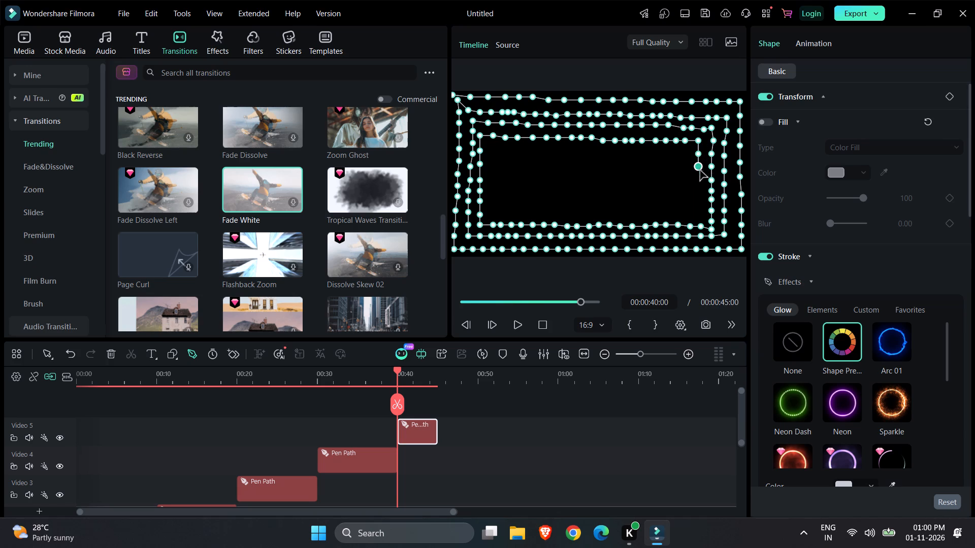
pyautogui.click(700, 179)
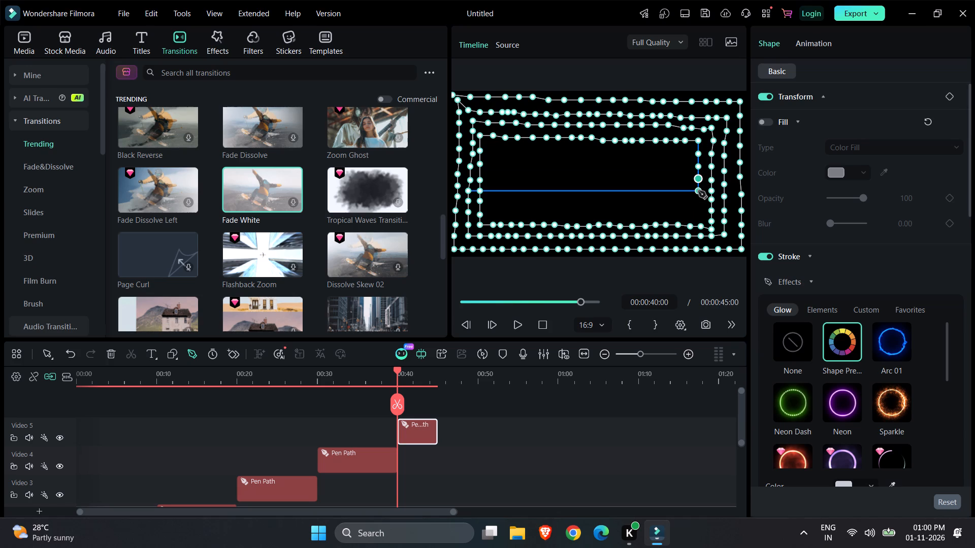
pyautogui.click(698, 191)
pyautogui.click(698, 202)
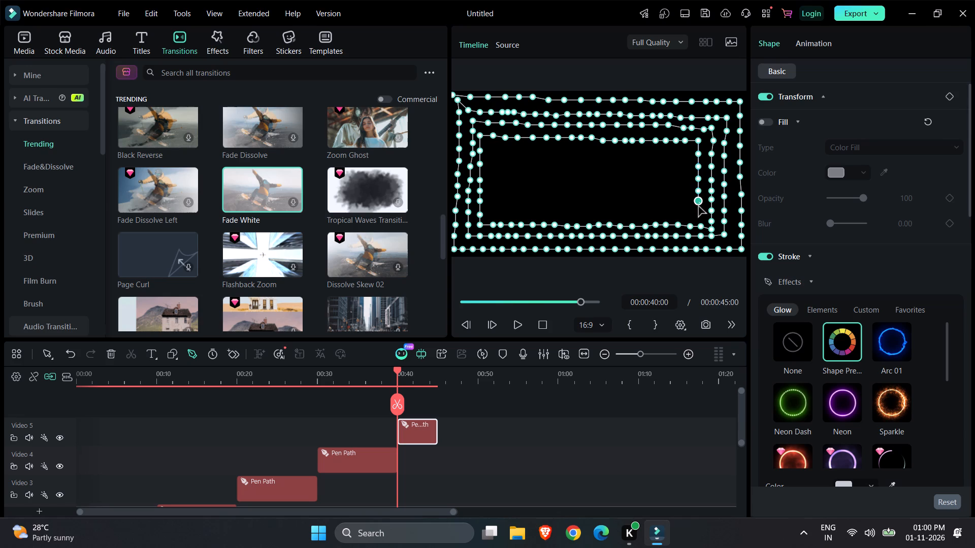
pyautogui.click(698, 215)
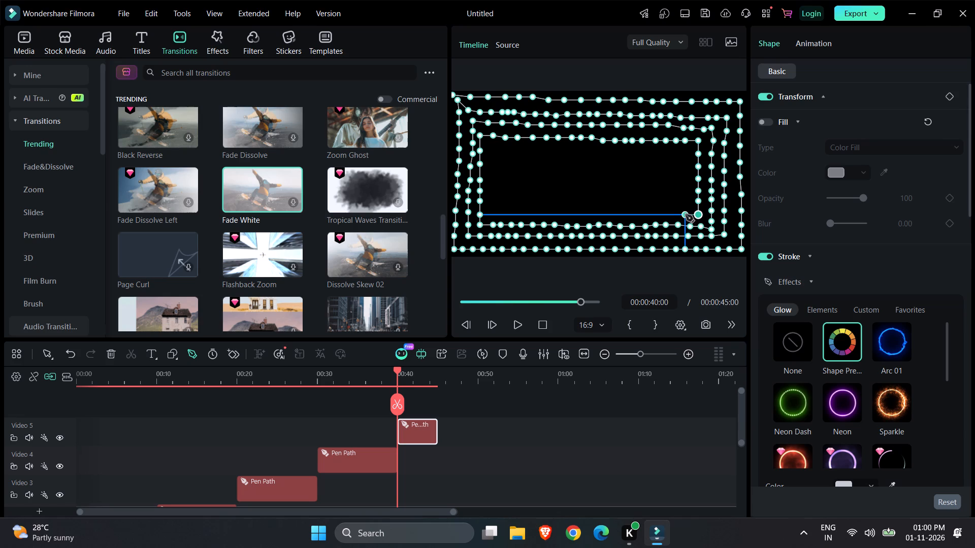
# Extend the fourth loop with closely spaced pen points just above the third bottom row, from its bottom-right corner to mid-frame.
pyautogui.click(686, 215)
pyautogui.click(673, 215)
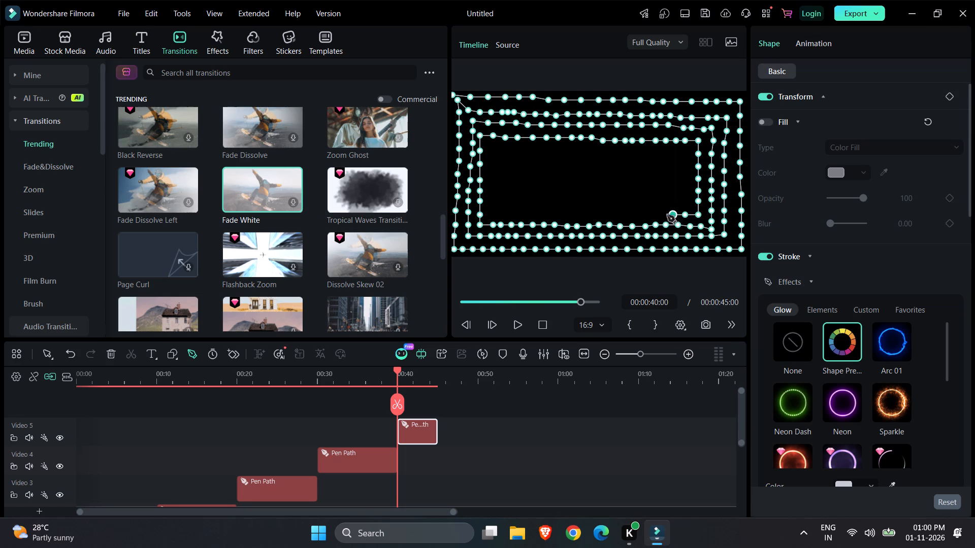
pyautogui.click(661, 215)
pyautogui.click(652, 215)
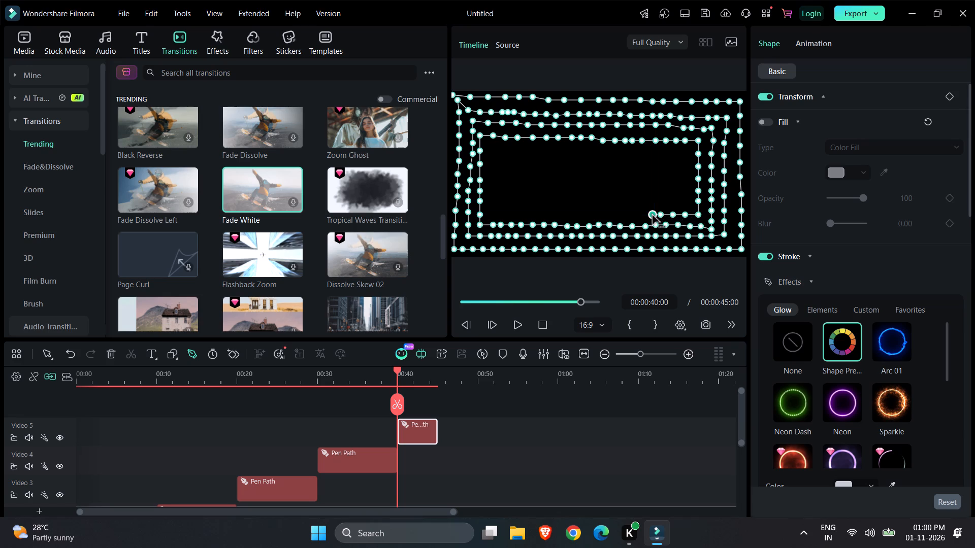
pyautogui.click(641, 215)
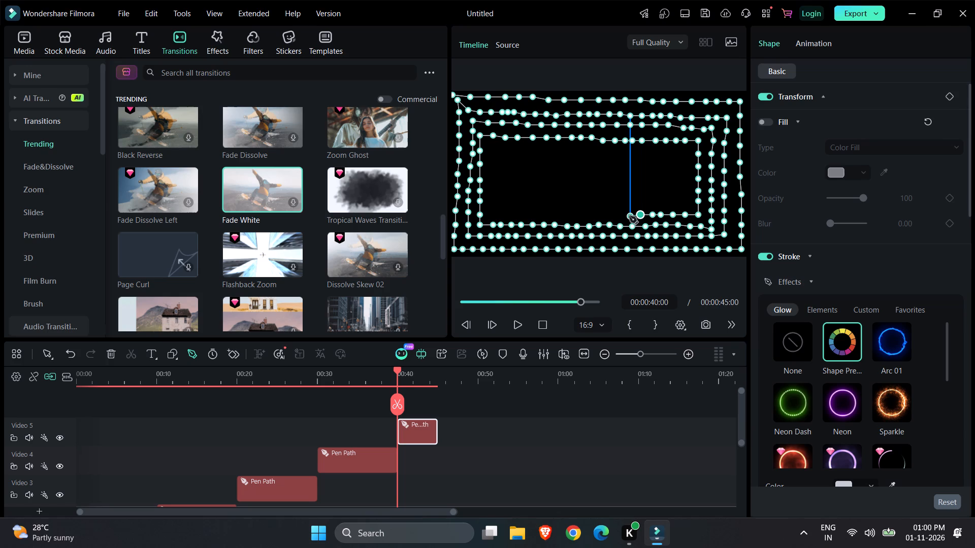
pyautogui.click(629, 216)
pyautogui.click(621, 216)
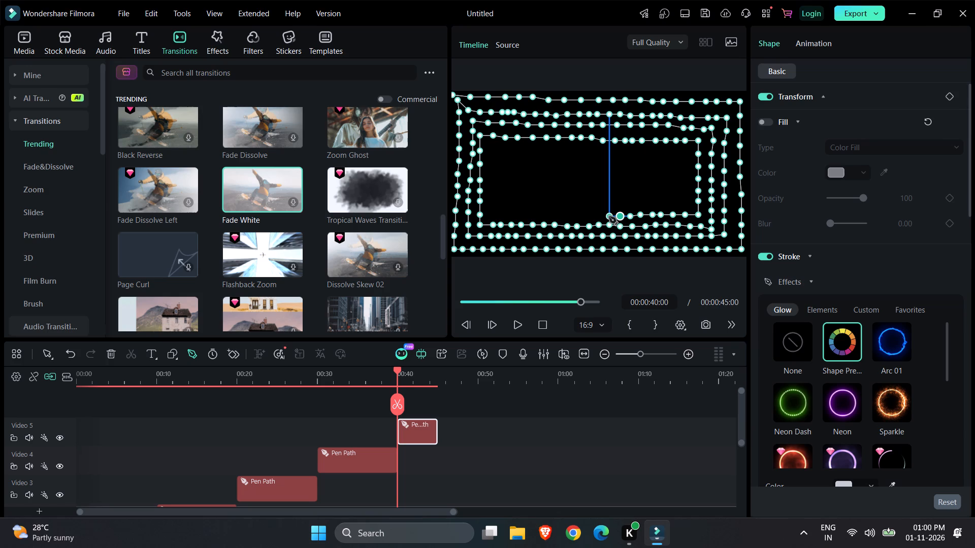
pyautogui.click(608, 217)
pyautogui.click(599, 217)
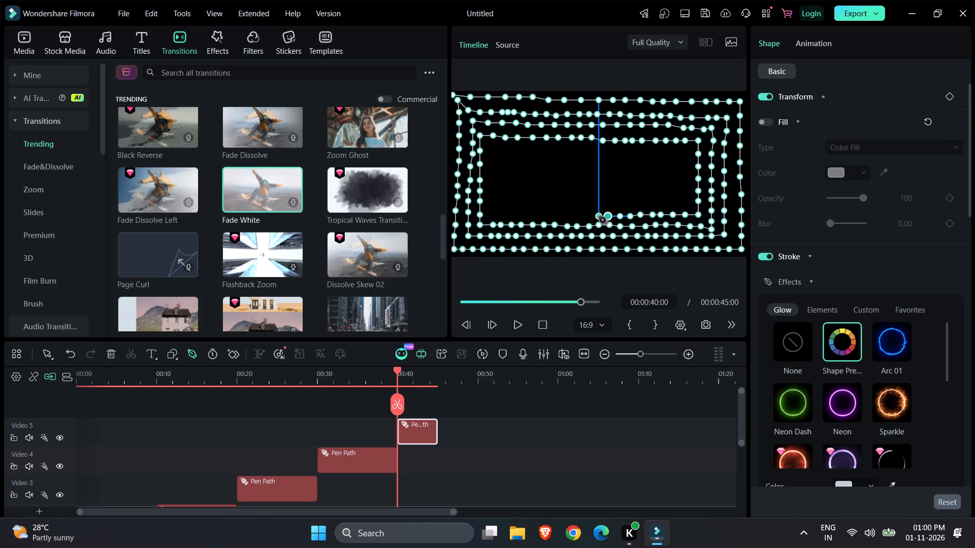
# Continue the fourth bottom row of closely spaced pen points from mid-frame to just inside the third loop's bottom-left corner.
pyautogui.click(588, 217)
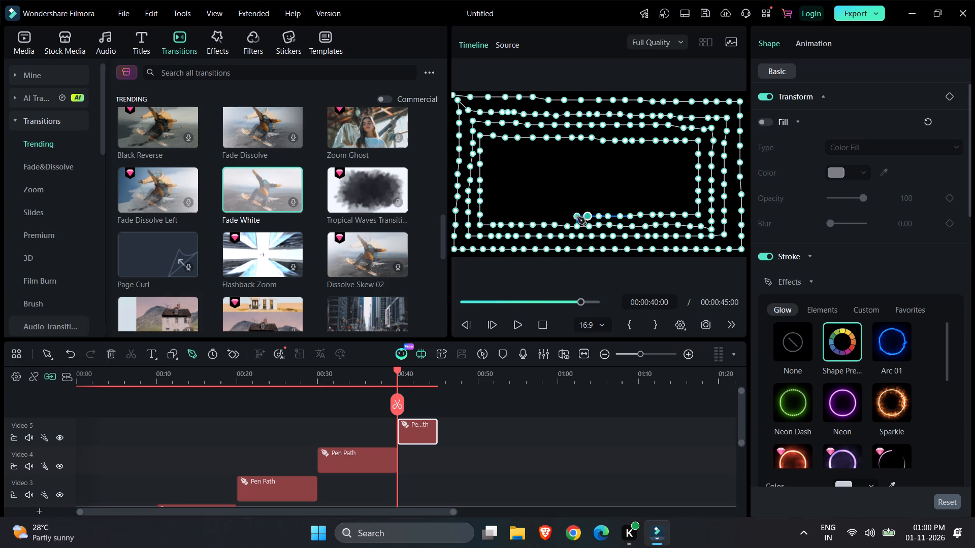
pyautogui.click(577, 217)
pyautogui.click(564, 217)
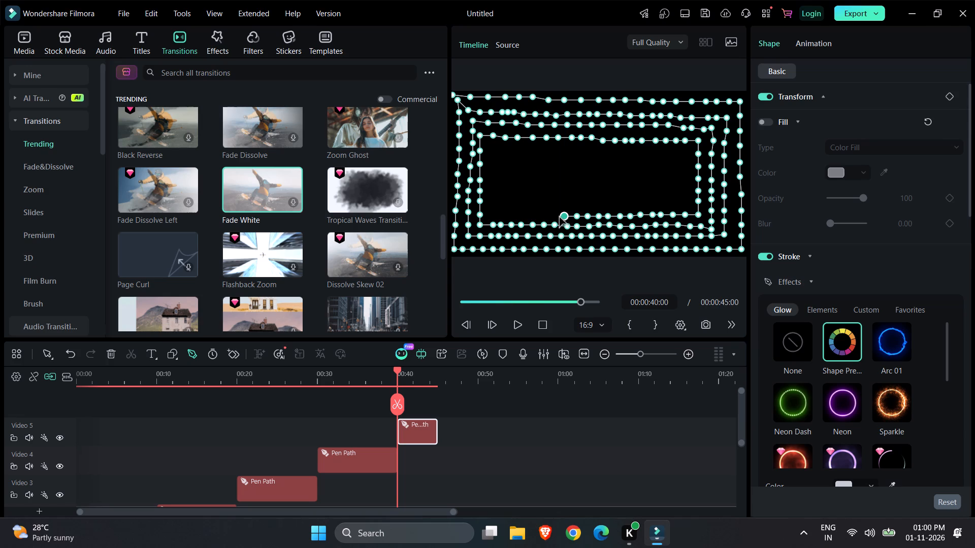
pyautogui.click(552, 216)
pyautogui.click(540, 216)
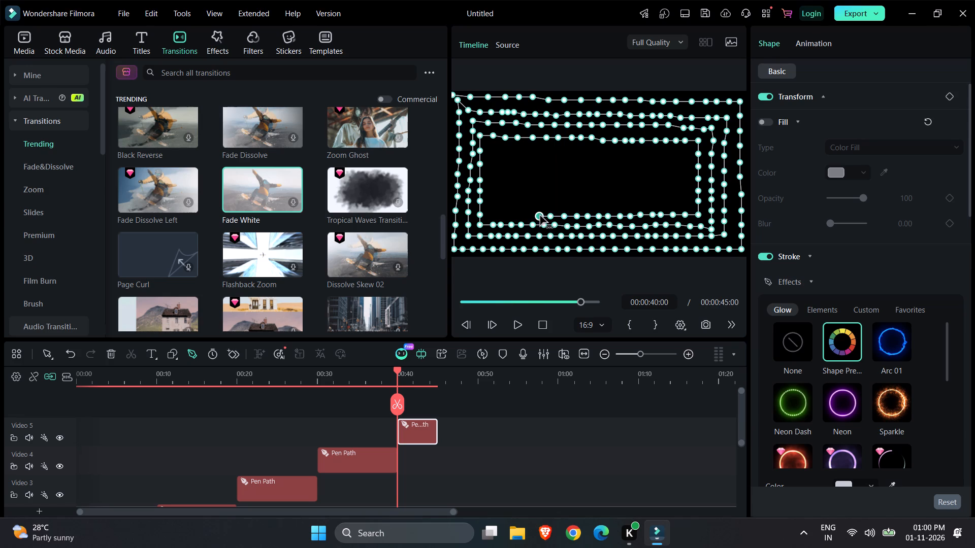
pyautogui.click(528, 216)
pyautogui.click(518, 216)
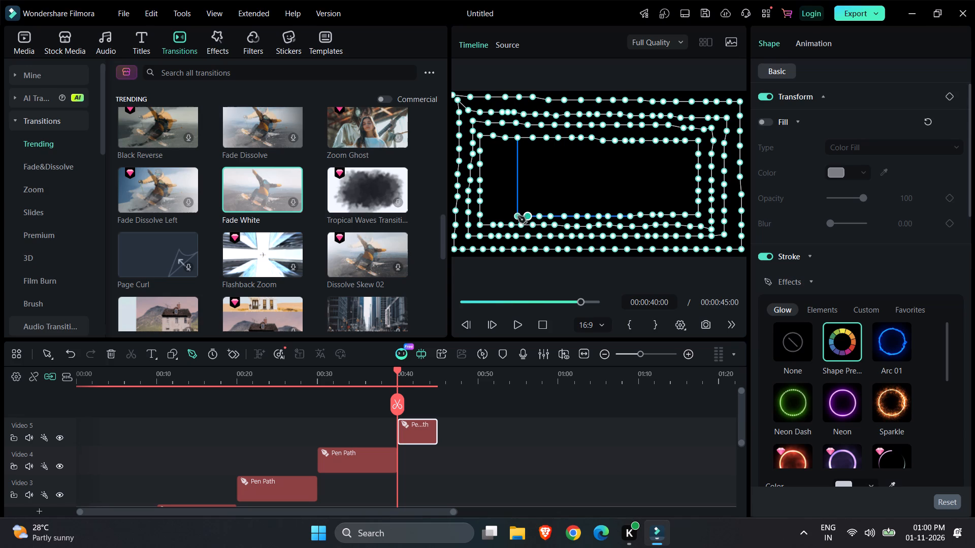
pyautogui.click(508, 216)
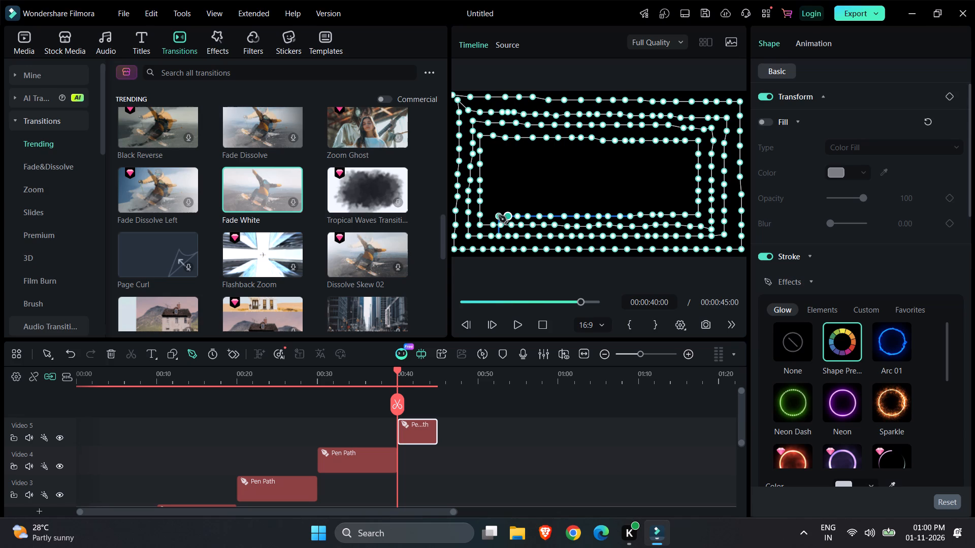
pyautogui.click(498, 216)
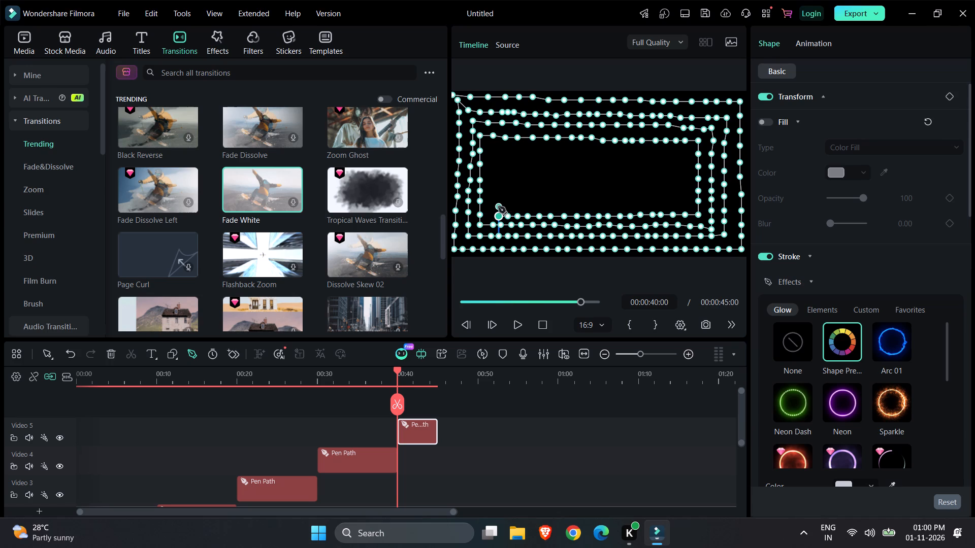
# Extend the fourth loop up just inside the third loop's left side with closely spaced points, ending on the fourth top row.
pyautogui.click(498, 207)
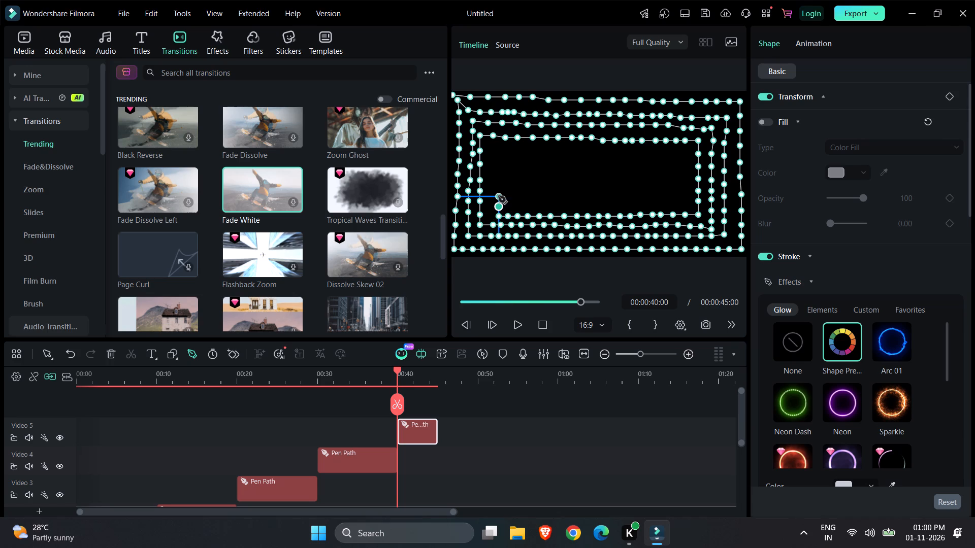
pyautogui.click(498, 196)
pyautogui.click(498, 187)
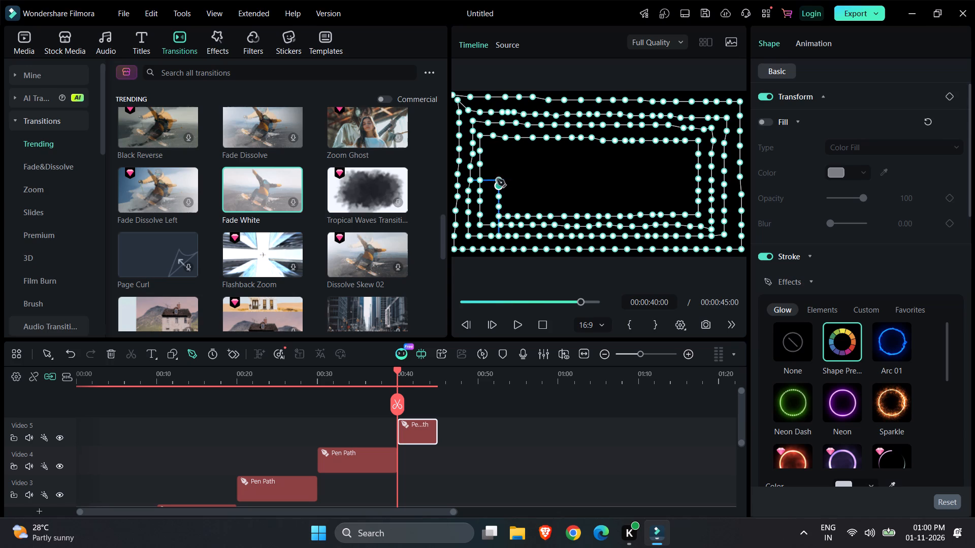
pyautogui.click(497, 178)
pyautogui.click(497, 168)
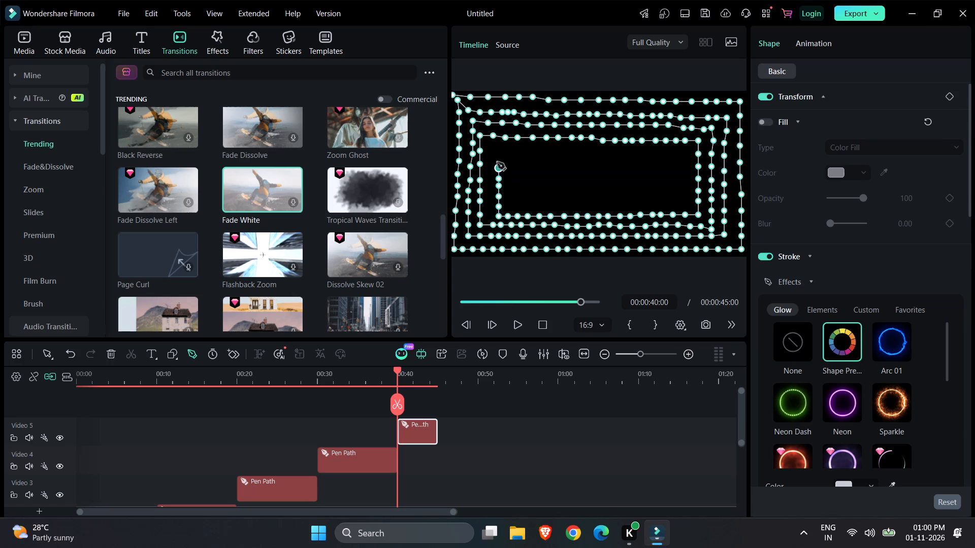
pyautogui.click(497, 159)
pyautogui.click(497, 145)
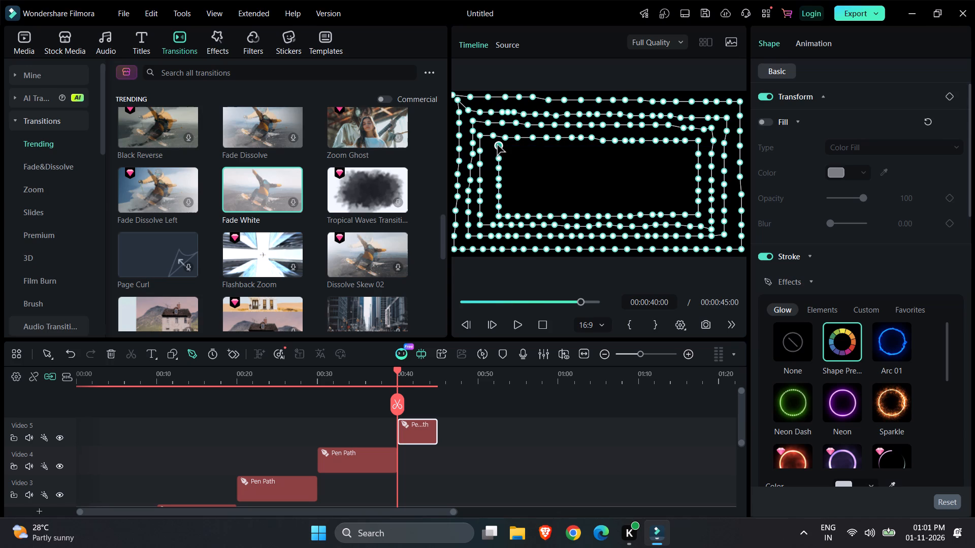
pyautogui.click(498, 138)
# Lengthen the Pen Path clip on Video 5 to about 10 seconds, ending at about 00:00:50 on the timeline.
pyautogui.click(427, 425)
pyautogui.moveTo(435, 428); pyautogui.dragTo(474, 429)
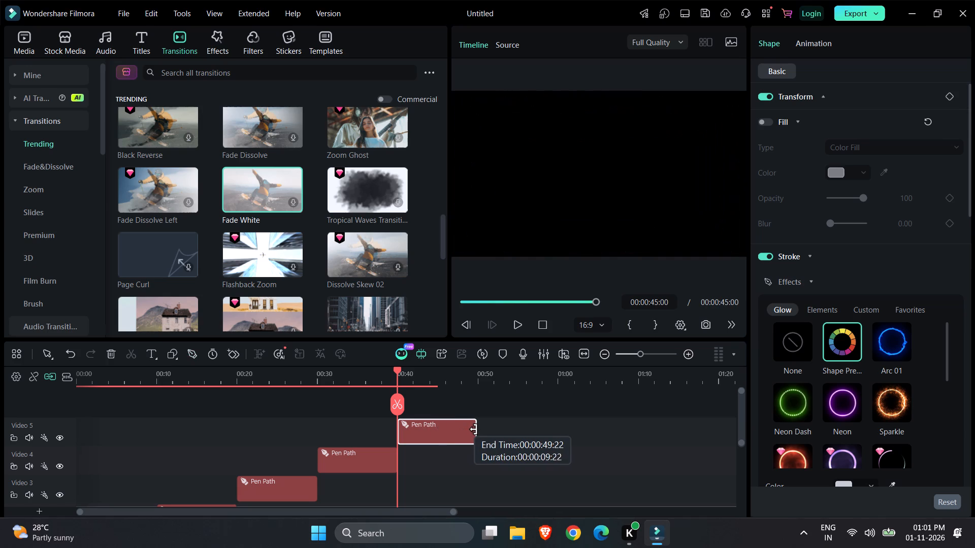
pyautogui.moveTo(474, 429); pyautogui.dragTo(476, 430)
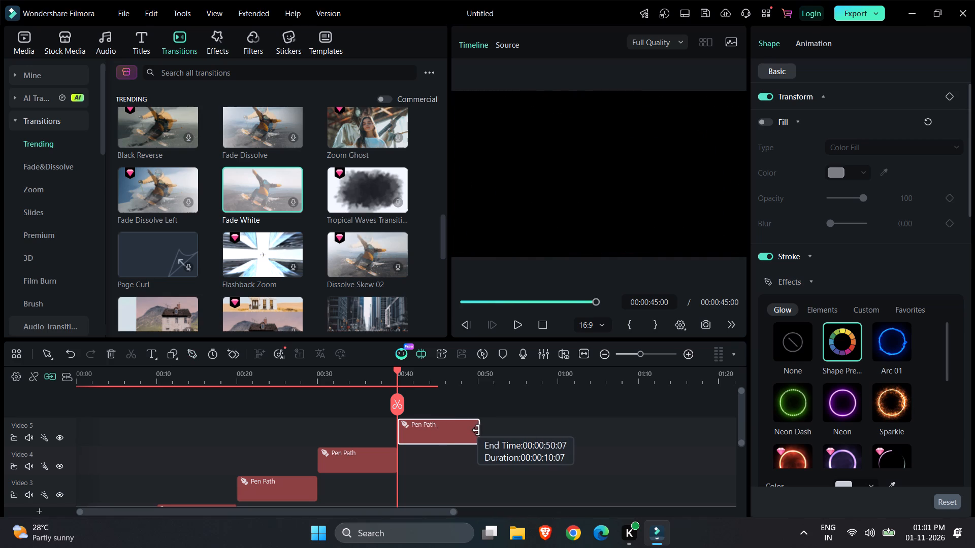
pyautogui.moveTo(476, 430); pyautogui.dragTo(475, 431)
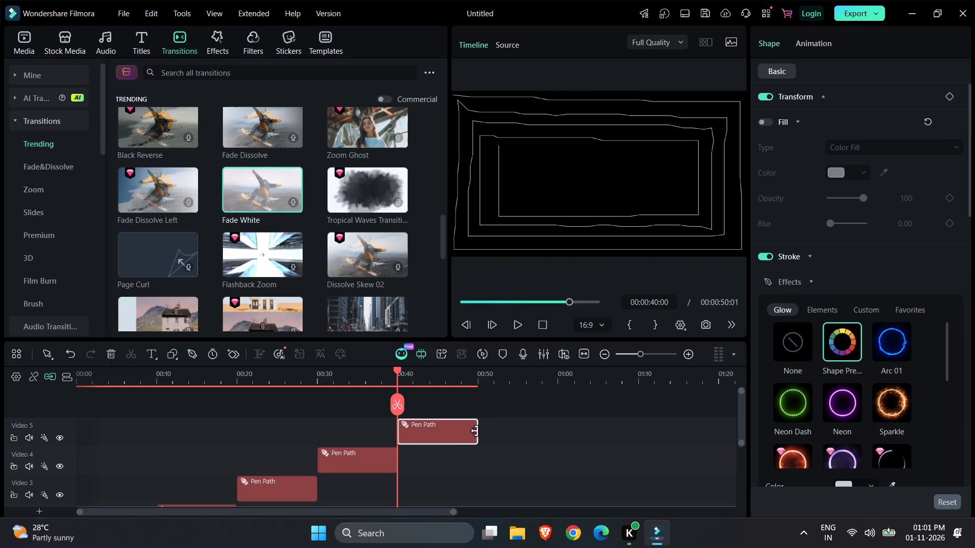
# Try the Sparkle, Neon and Neon Dash glows on the Video 5 pen path, settling on the Arc 01 glow.
pyautogui.click(892, 338)
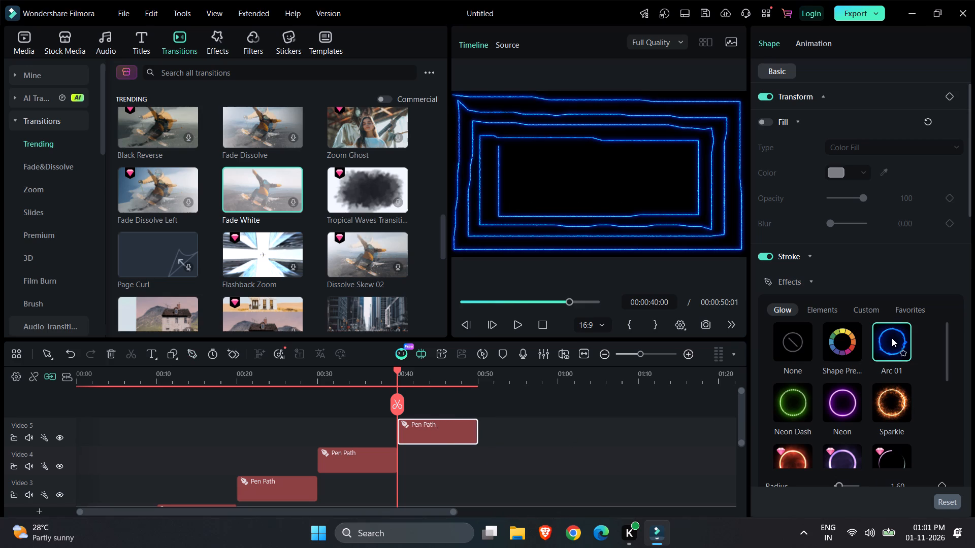
pyautogui.scroll(-1, 839, 401)
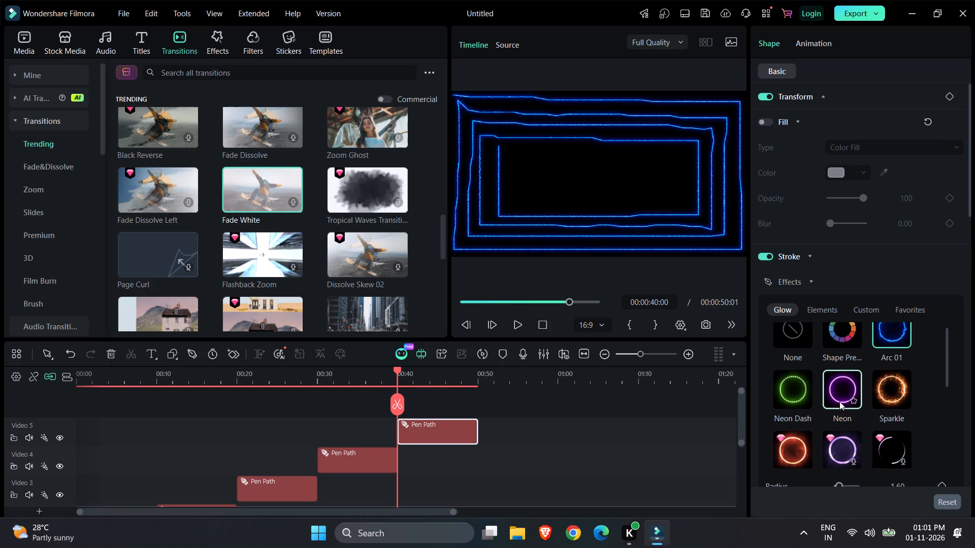
pyautogui.click(884, 386)
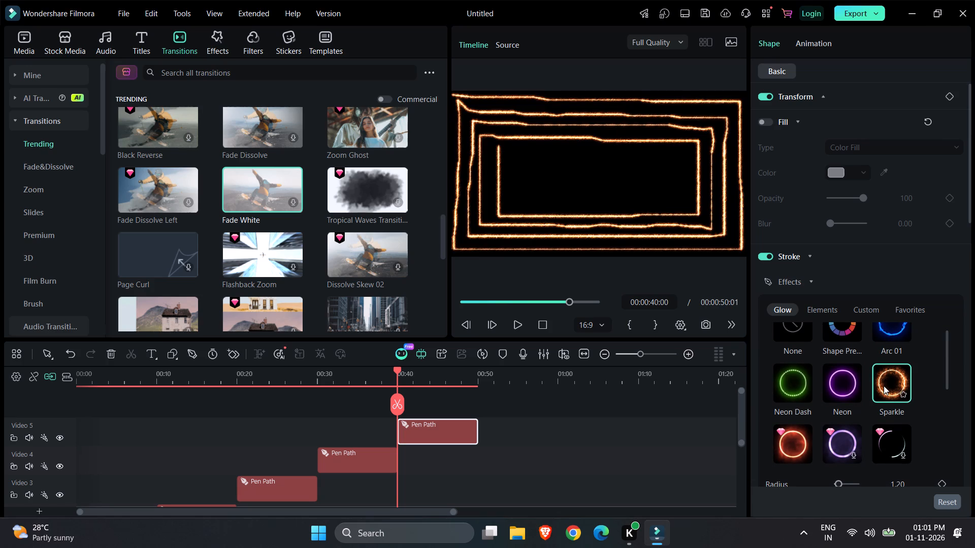
pyautogui.click(849, 385)
pyautogui.click(791, 377)
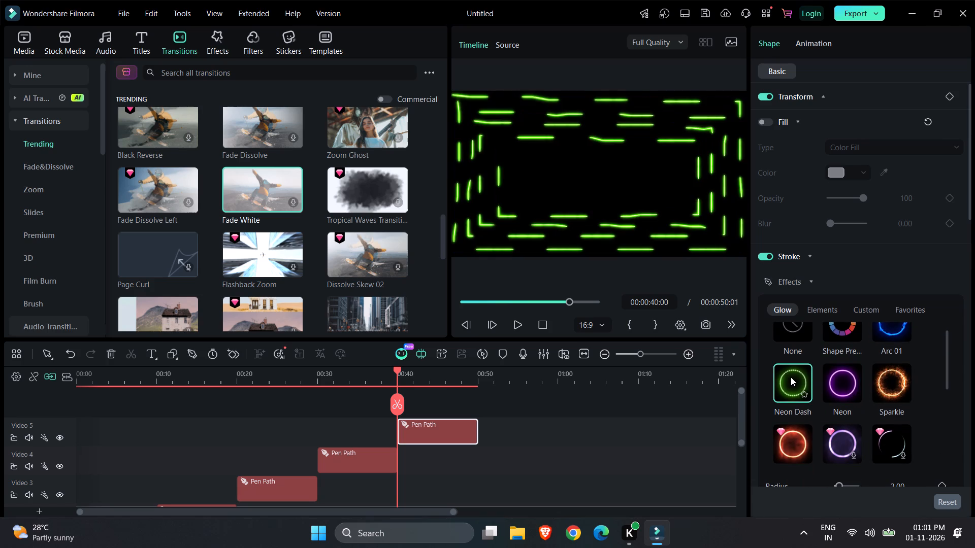
pyautogui.click(884, 329)
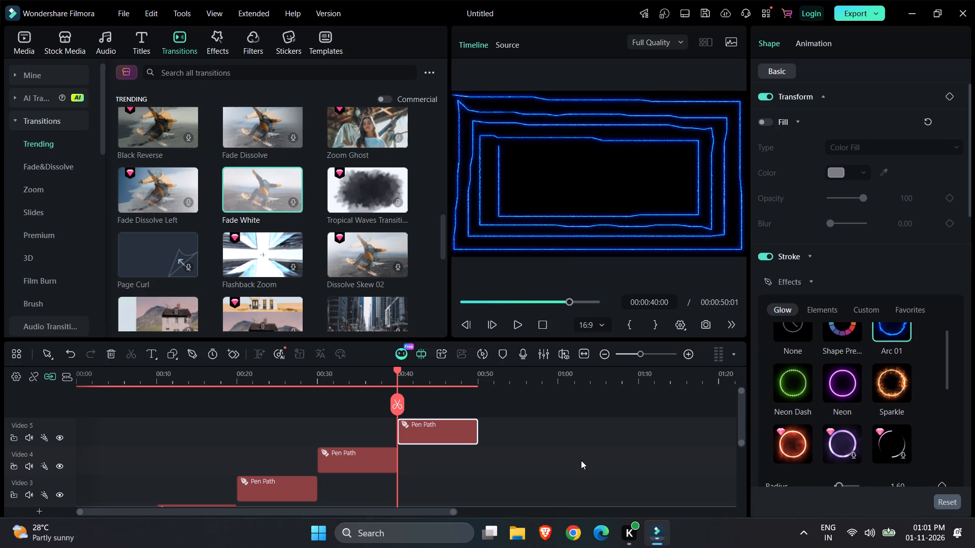
pyautogui.click(579, 459)
# Move the playhead to the end of the Video 5 clip at 00:00:50:01.
pyautogui.moveTo(395, 406); pyautogui.dragTo(457, 405)
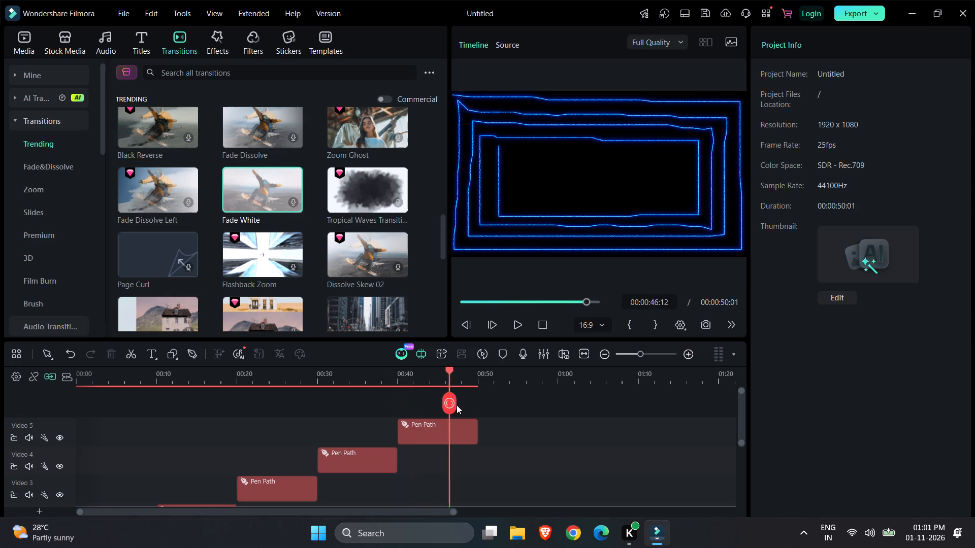
pyautogui.moveTo(457, 405); pyautogui.dragTo(484, 403)
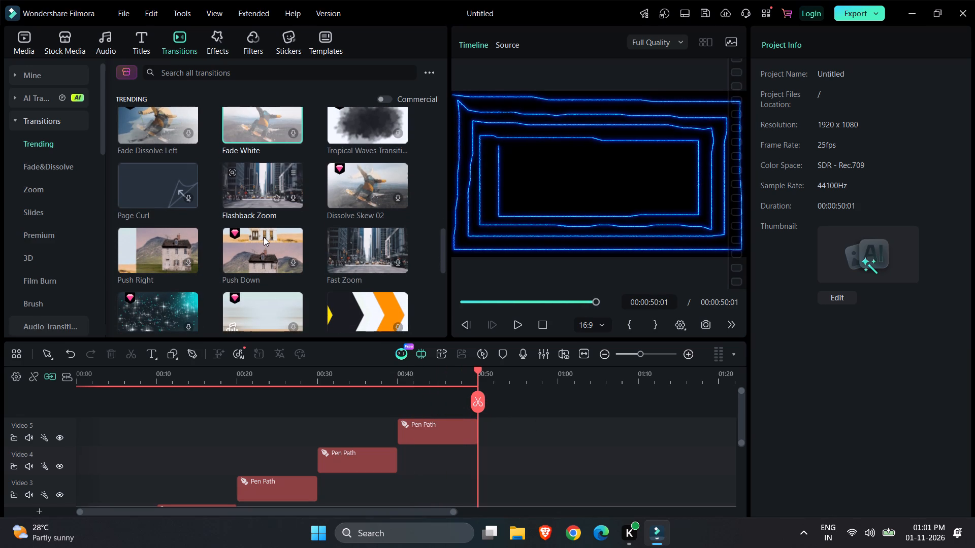
# Browse the transitions, effects, filters, stickers and titles libraries for usable items.
pyautogui.scroll(2, 264, 237)
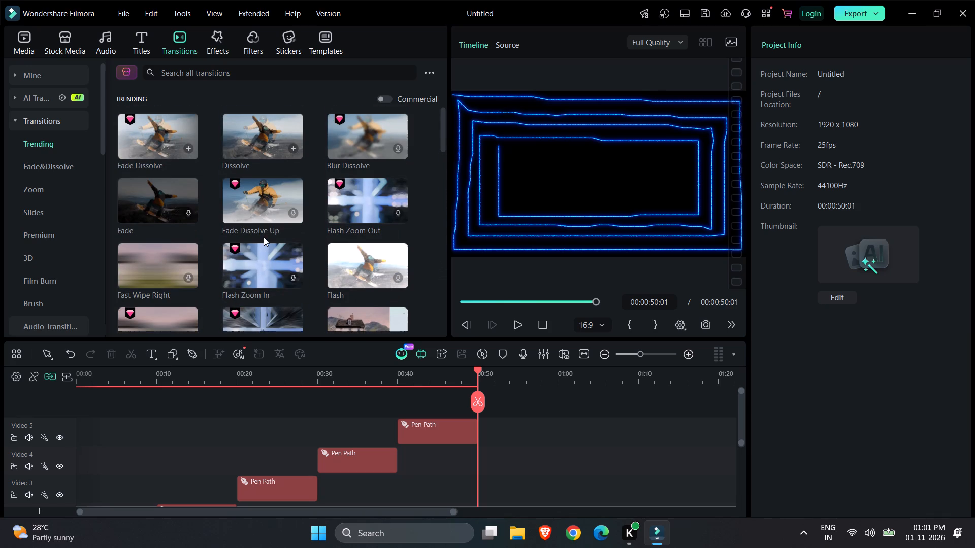
pyautogui.scroll(4, 264, 237)
pyautogui.click(226, 39)
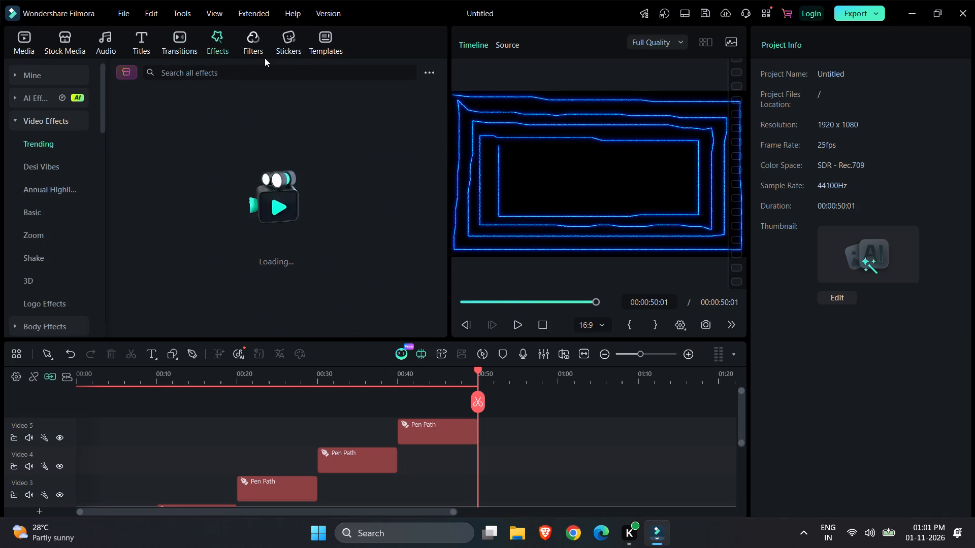
pyautogui.scroll(-1, 289, 232)
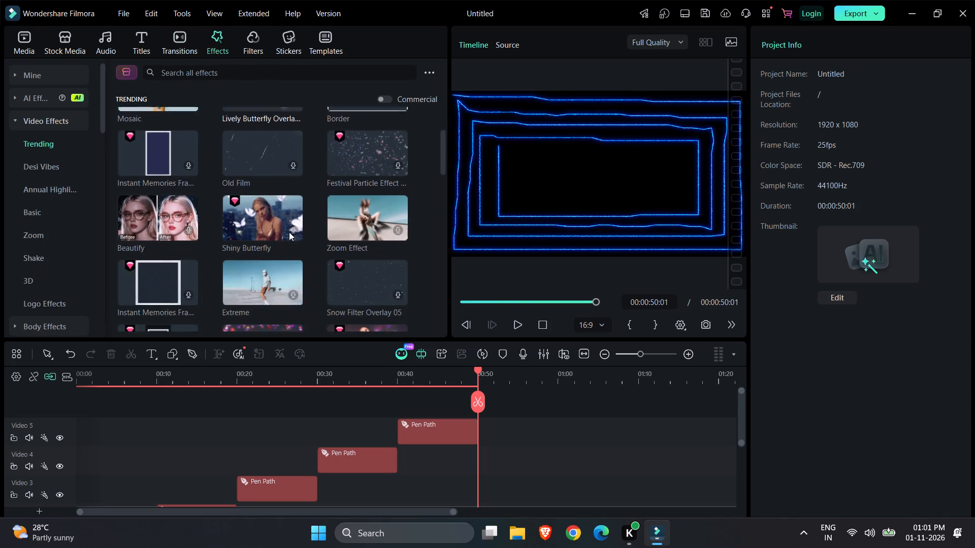
pyautogui.scroll(-1, 289, 232)
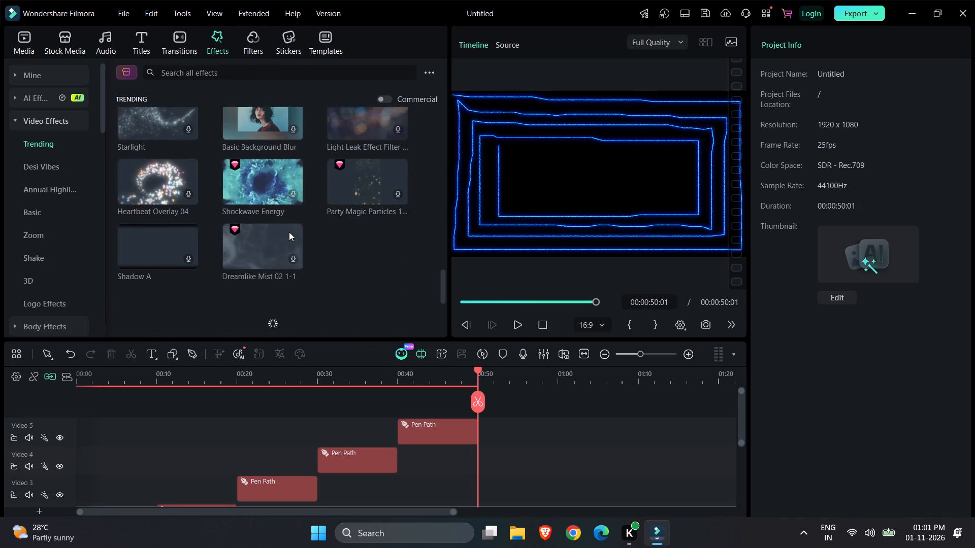
pyautogui.scroll(20, 289, 232)
pyautogui.scroll(2, 289, 232)
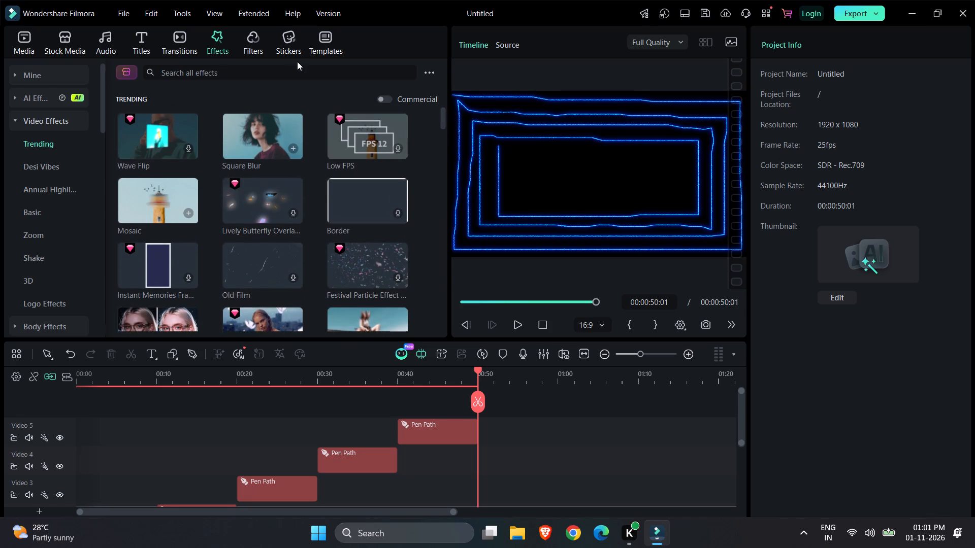
pyautogui.click(261, 31)
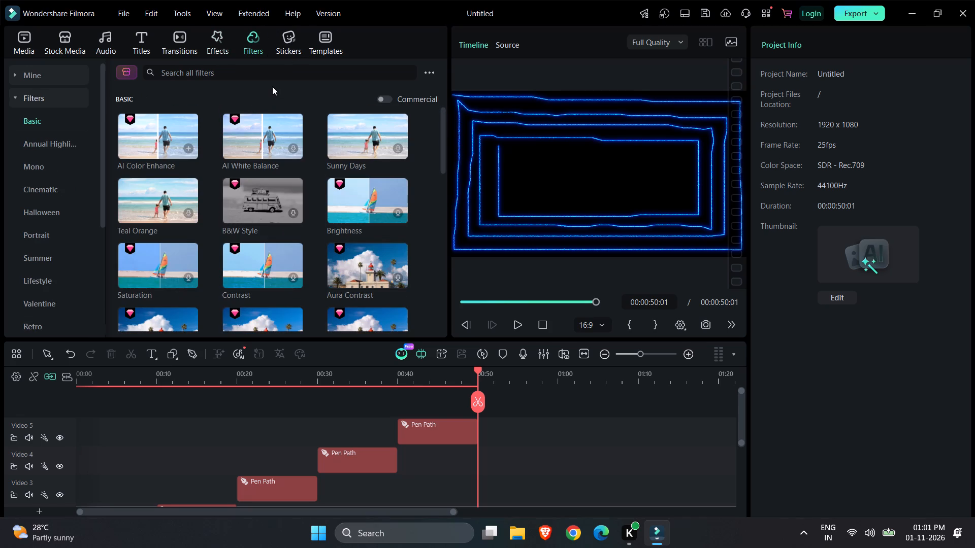
pyautogui.click(284, 44)
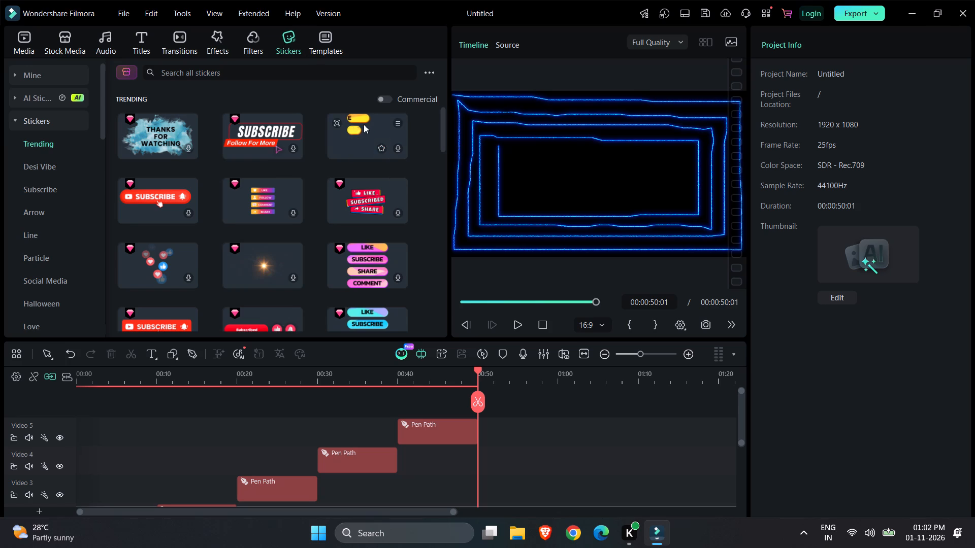
pyautogui.click(253, 47)
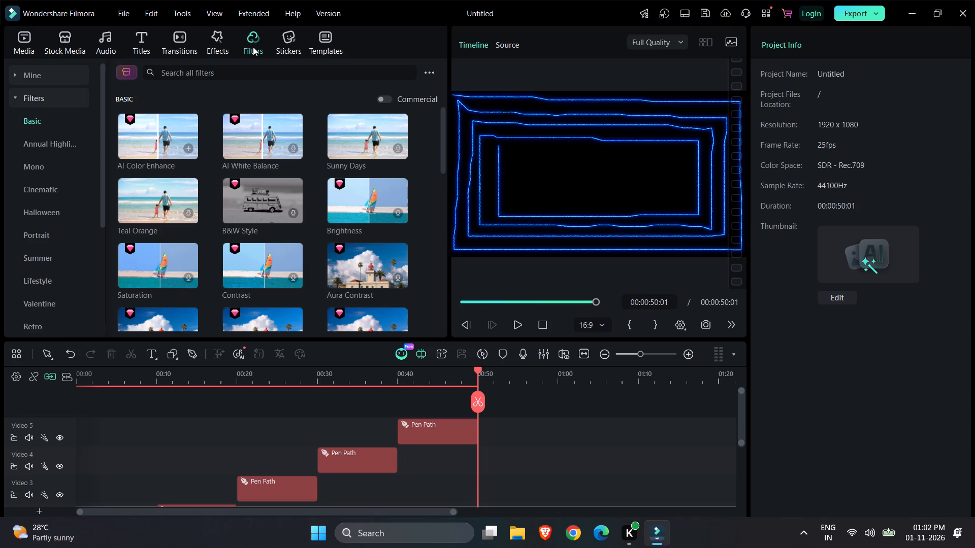
pyautogui.scroll(-1, 148, 121)
pyautogui.scroll(-1, 154, 45)
pyautogui.click(135, 45)
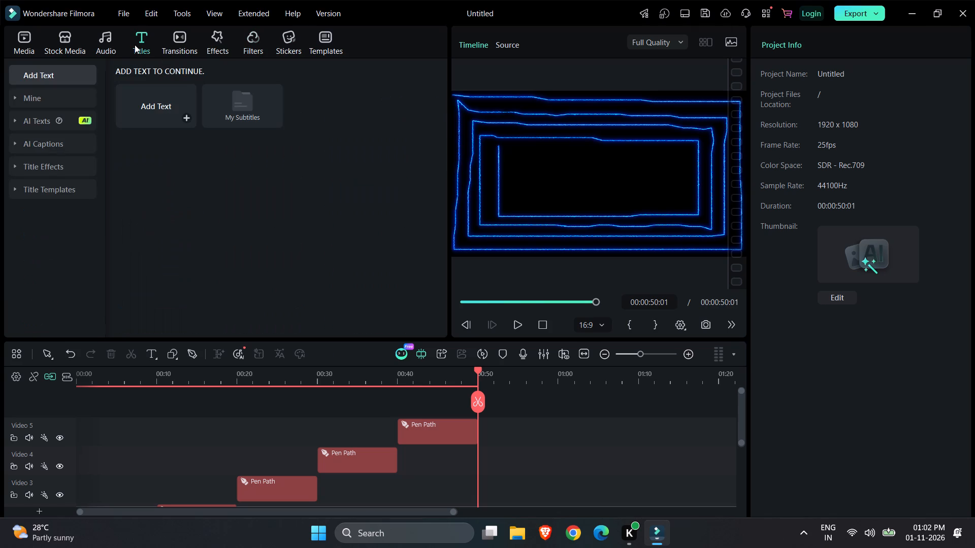
pyautogui.click(251, 43)
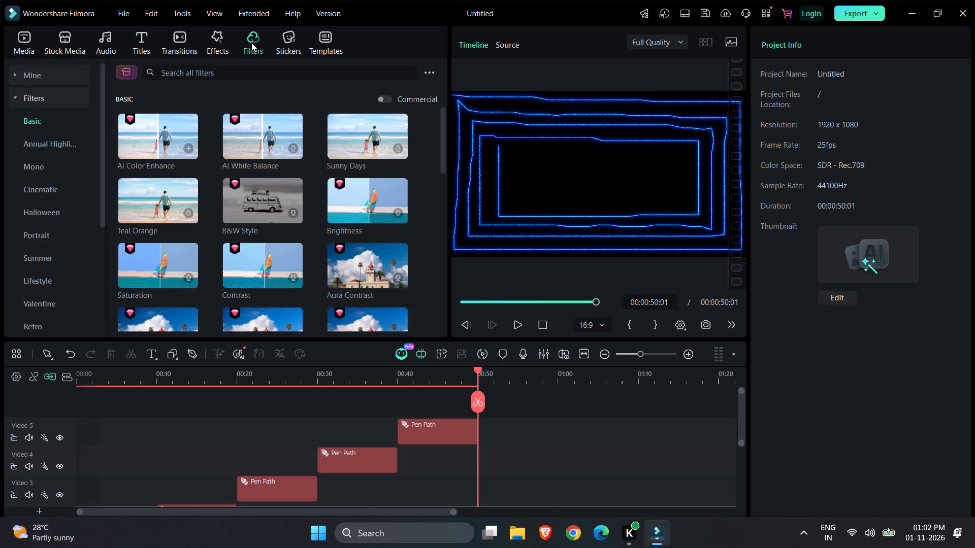
pyautogui.scroll(-6, 346, 223)
pyautogui.scroll(10, 346, 223)
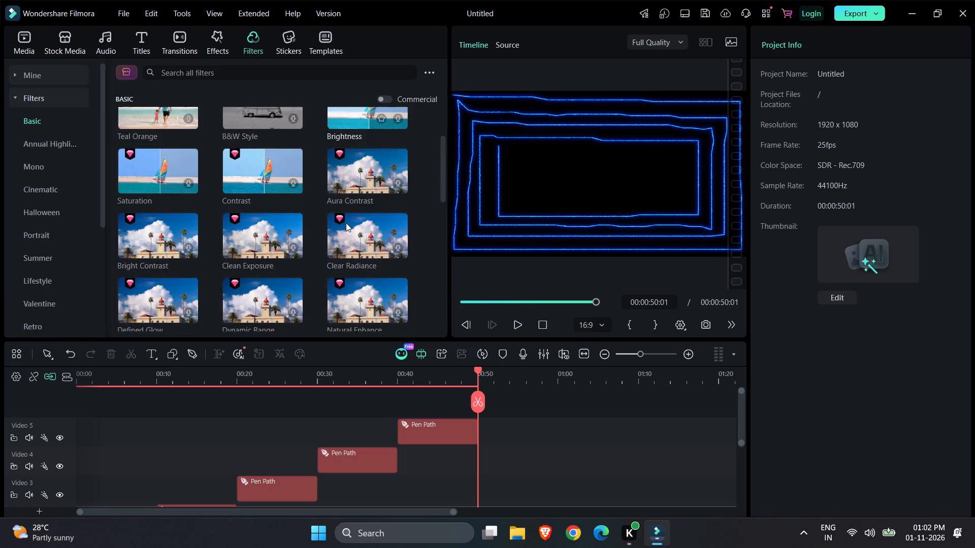
pyautogui.scroll(5, 346, 223)
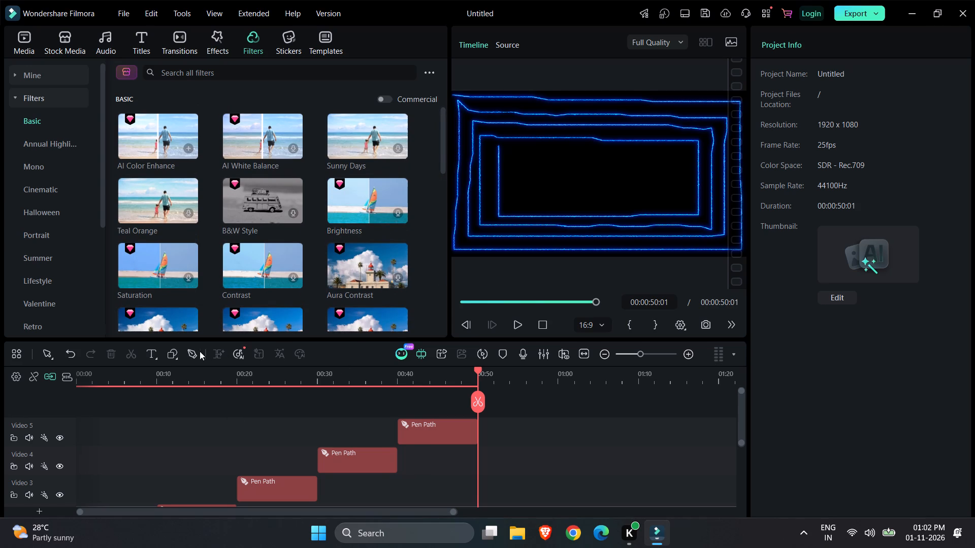
# Start a new pen path at 00:00:50:01 with small stair-shaped points from the frame's bottom-left corner, re-placing the fourth point level with the third.
pyautogui.click(186, 350)
pyautogui.click(457, 251)
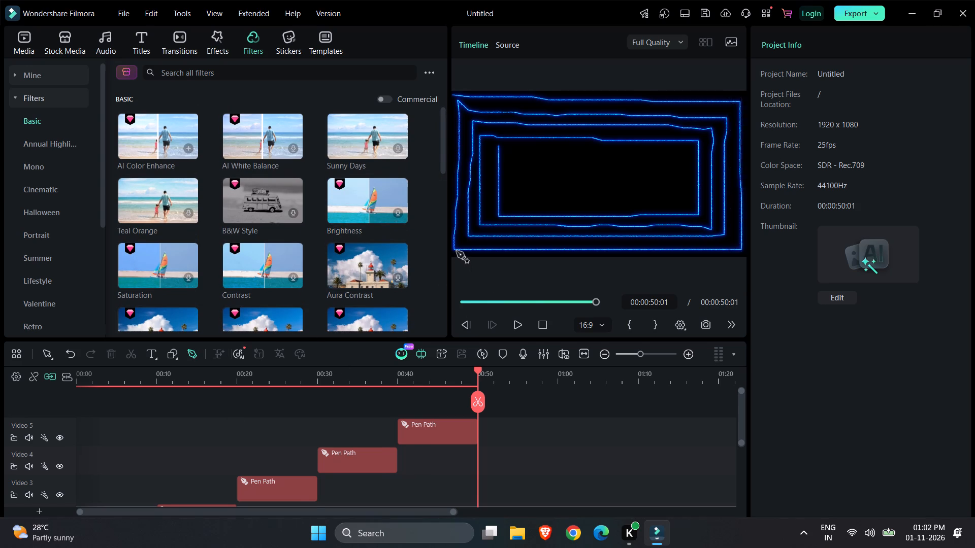
pyautogui.click(468, 252)
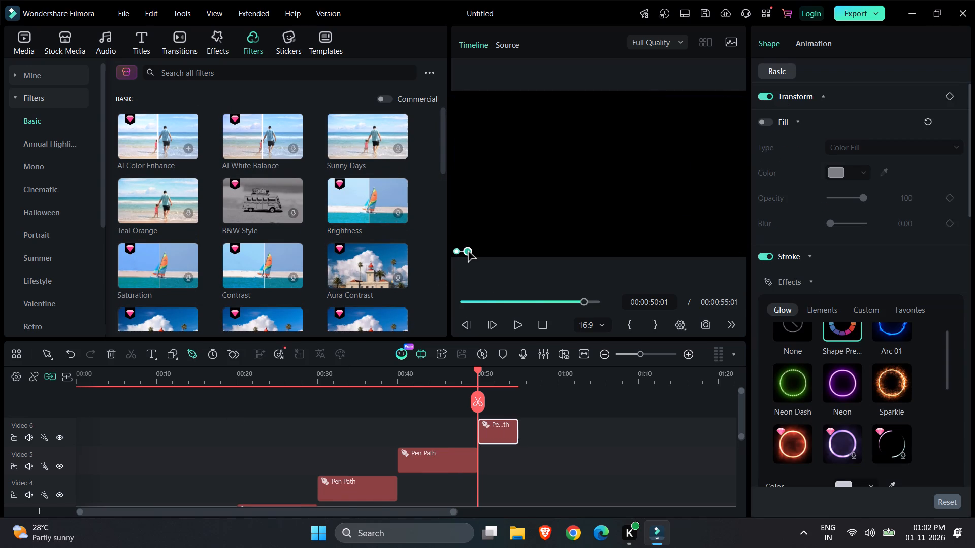
pyautogui.click(468, 241)
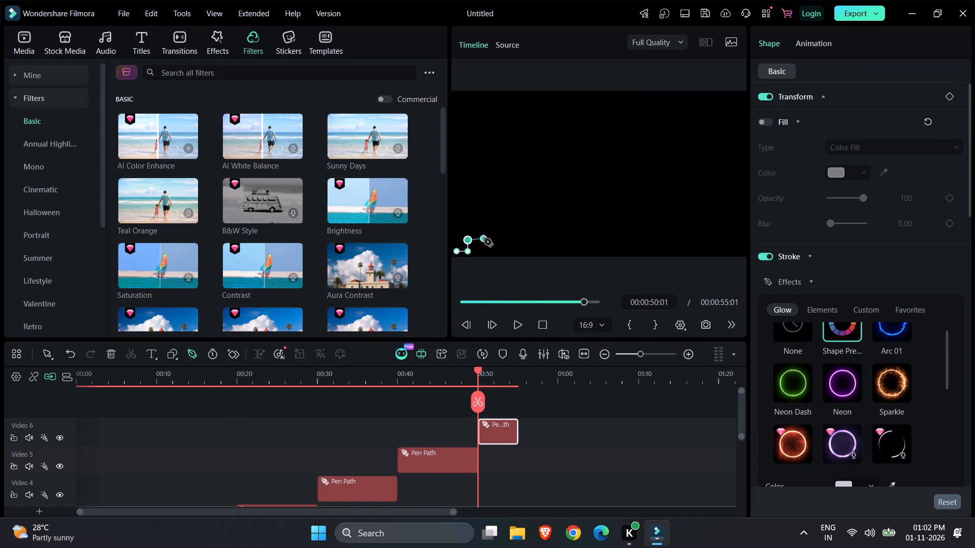
pyautogui.click(480, 238)
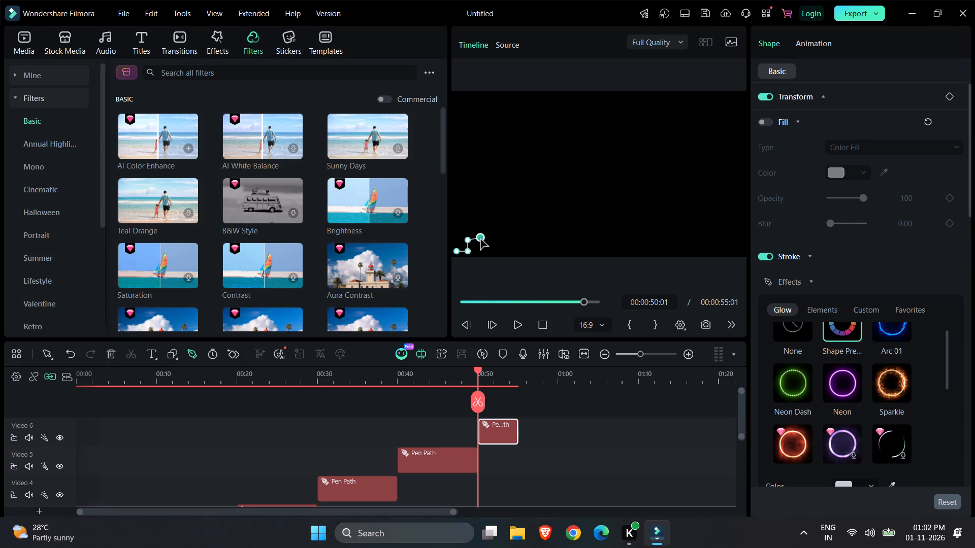
pyautogui.click(480, 236)
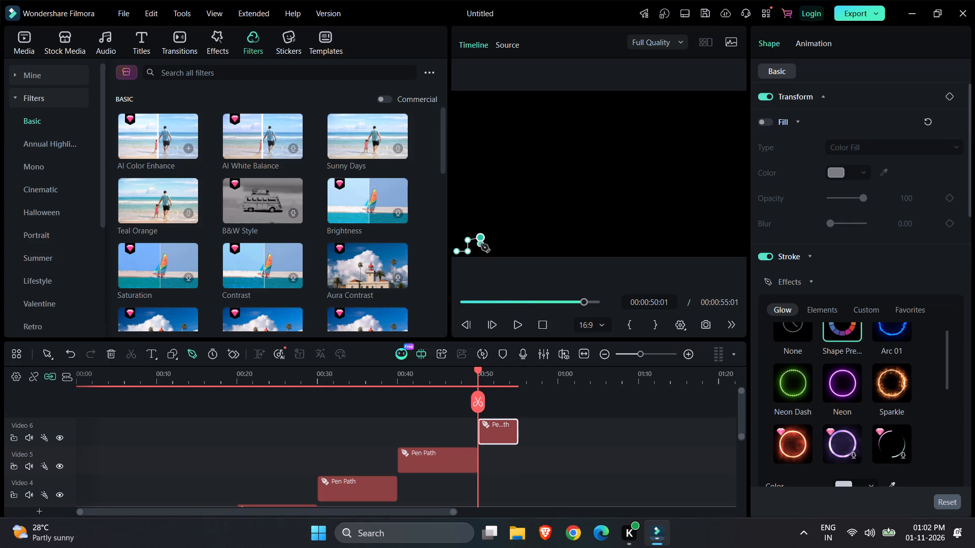
pyautogui.click(481, 238)
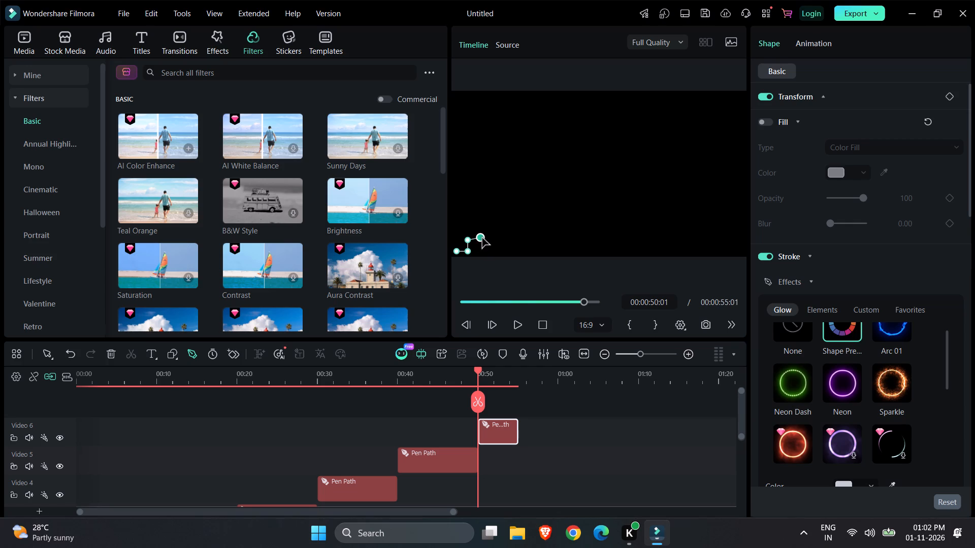
pyautogui.doubleClick(482, 238)
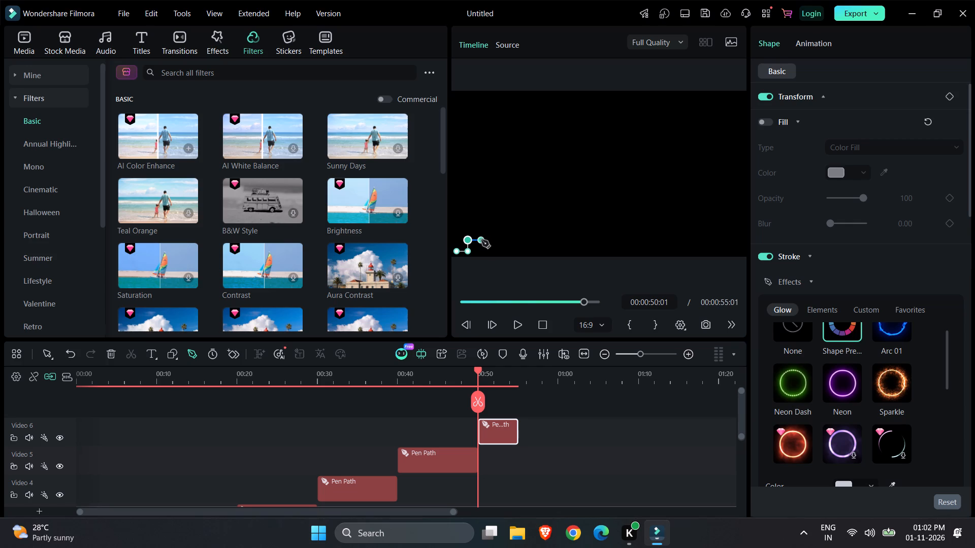
pyautogui.click(481, 241)
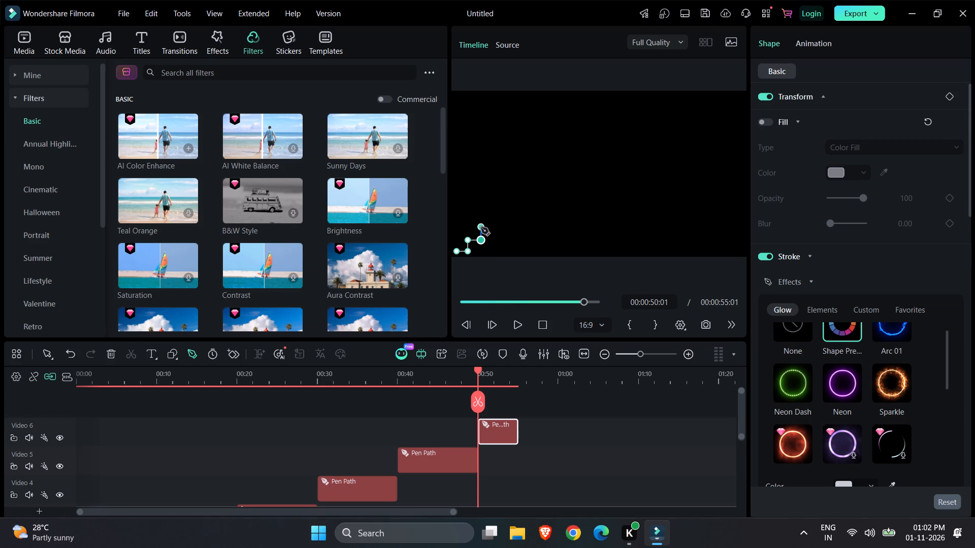
# Extend the Video 6 pen path as an even staircase of small right-angle steps, rising rightward past the frame's mid-height.
pyautogui.click(481, 227)
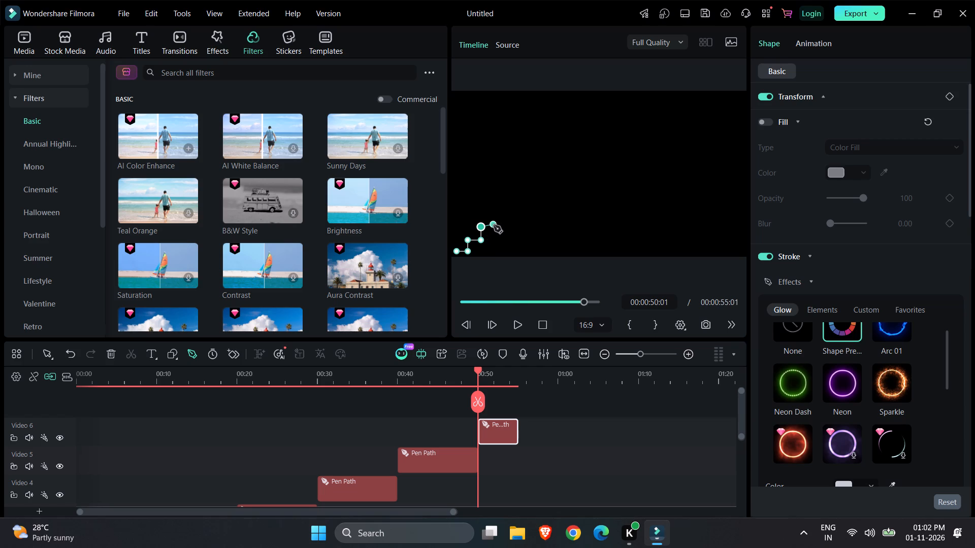
pyautogui.click(494, 226)
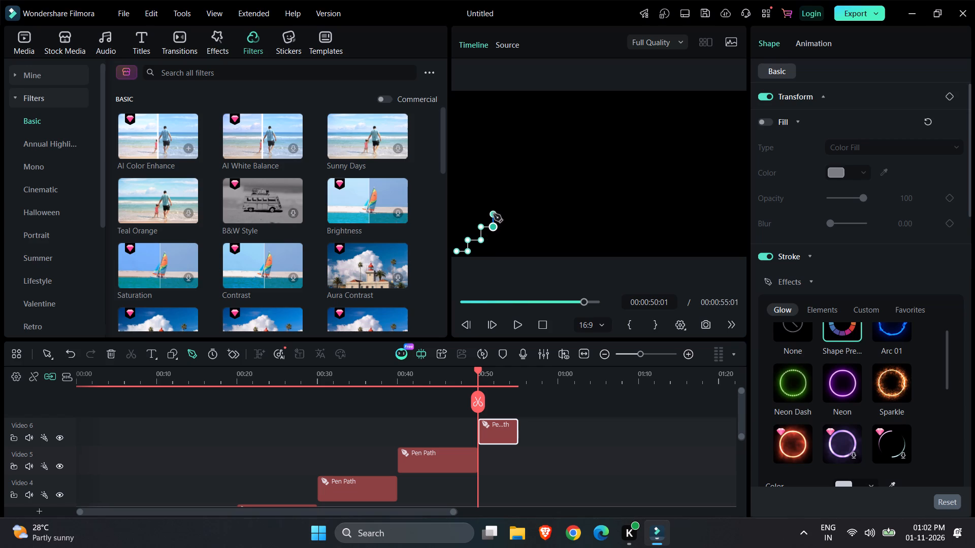
pyautogui.click(494, 215)
pyautogui.click(505, 215)
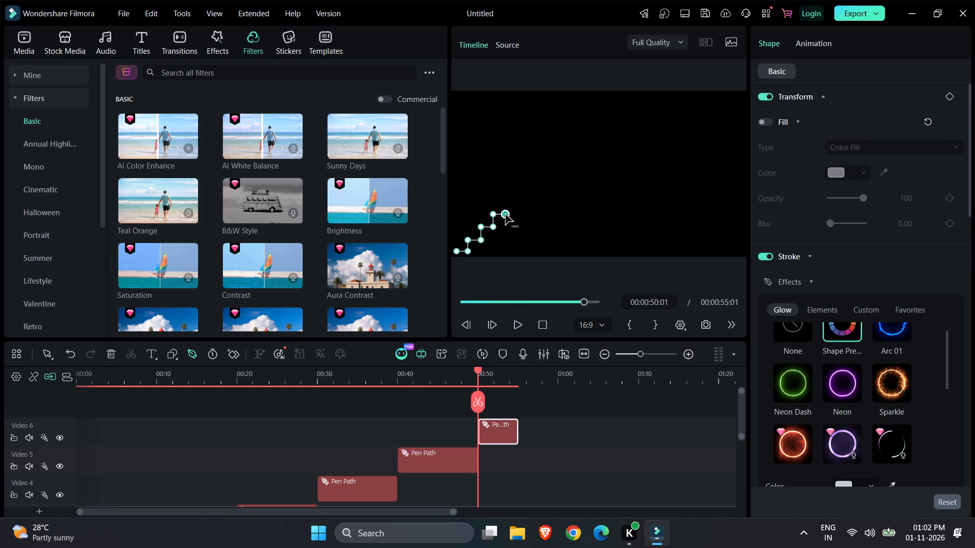
pyautogui.click(505, 202)
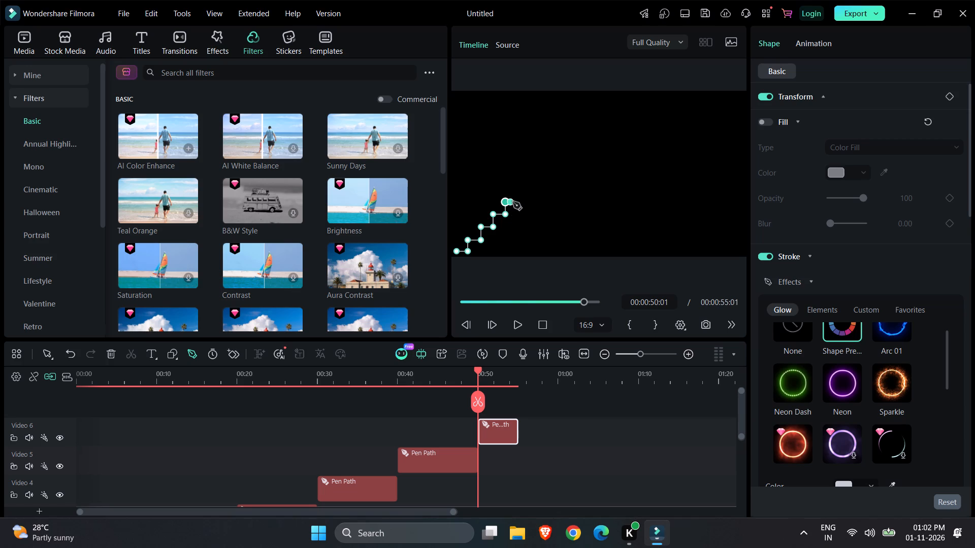
pyautogui.click(518, 202)
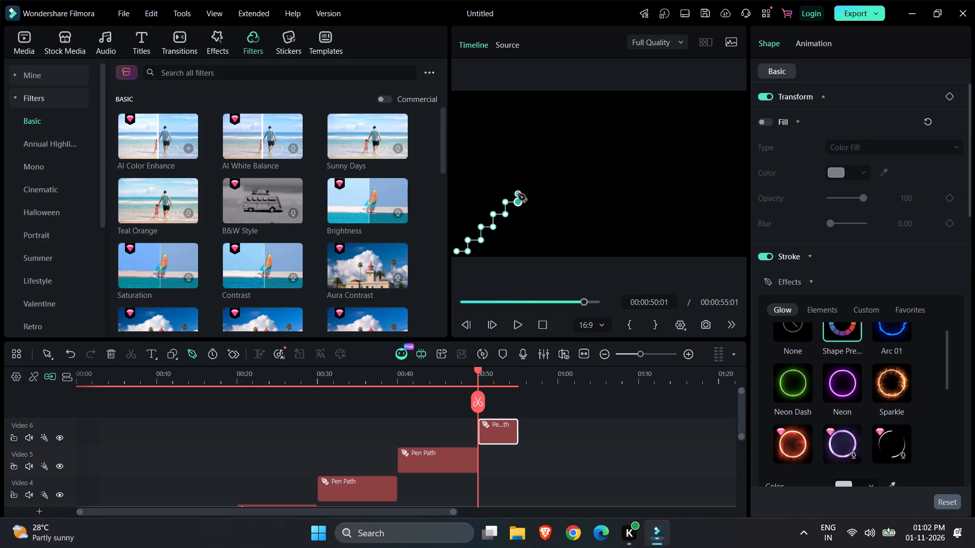
pyautogui.click(517, 190)
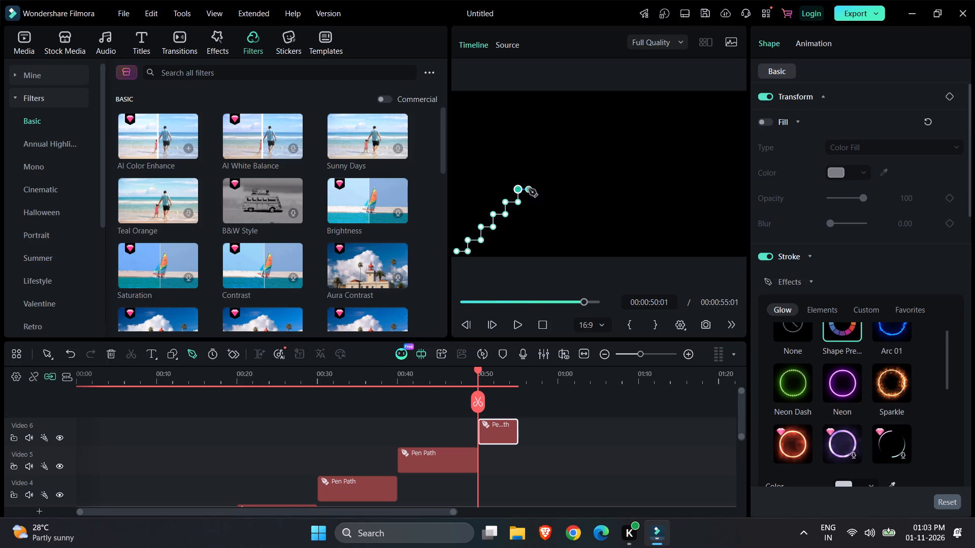
pyautogui.click(529, 189)
pyautogui.click(529, 178)
pyautogui.click(543, 178)
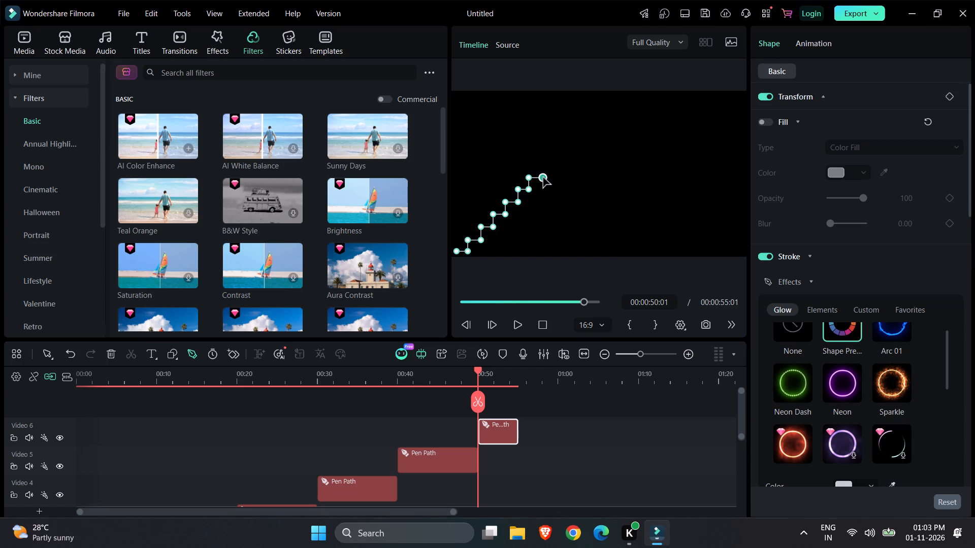
pyautogui.click(543, 167)
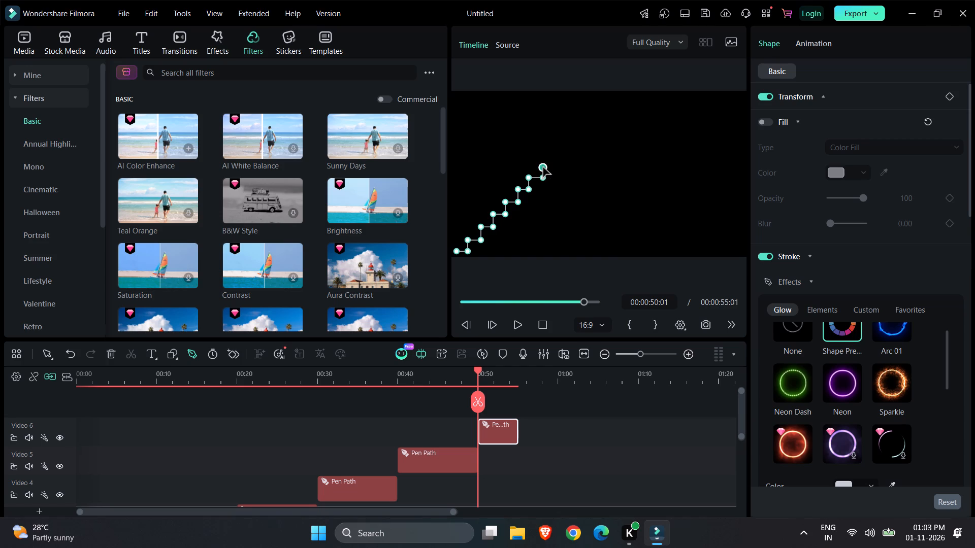
pyautogui.click(555, 167)
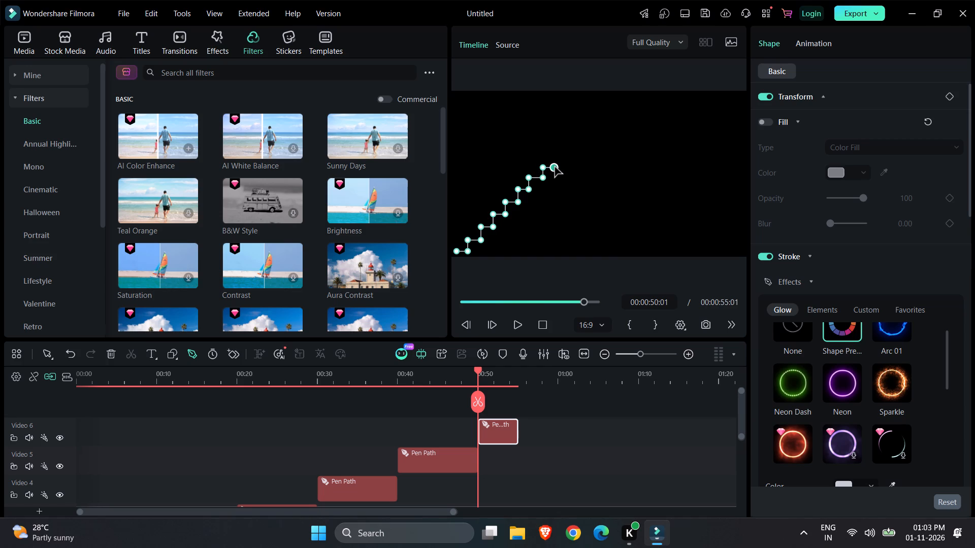
pyautogui.click(554, 155)
# Continue the staircase with equal small steps to just below the frame's top edge, slightly right of the frame's centre.
pyautogui.click(567, 154)
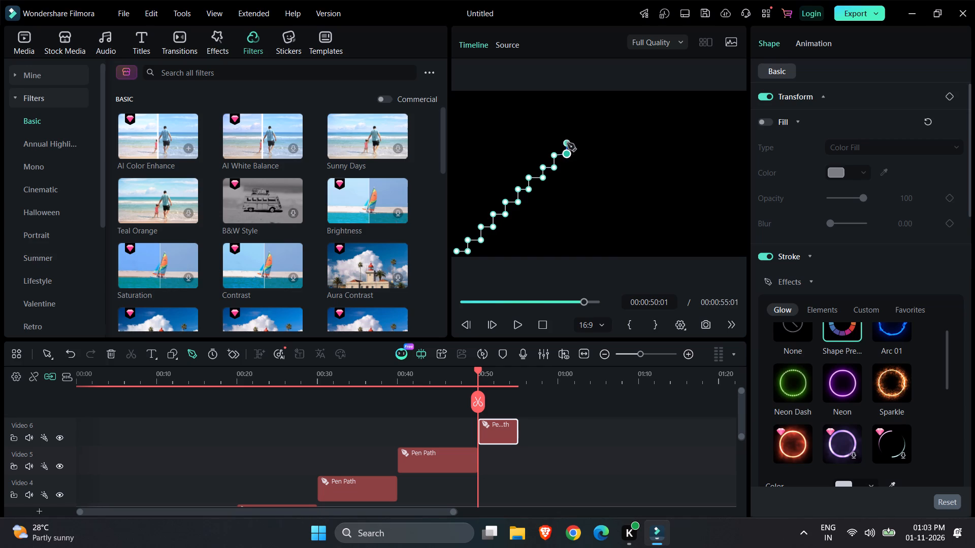
pyautogui.click(567, 143)
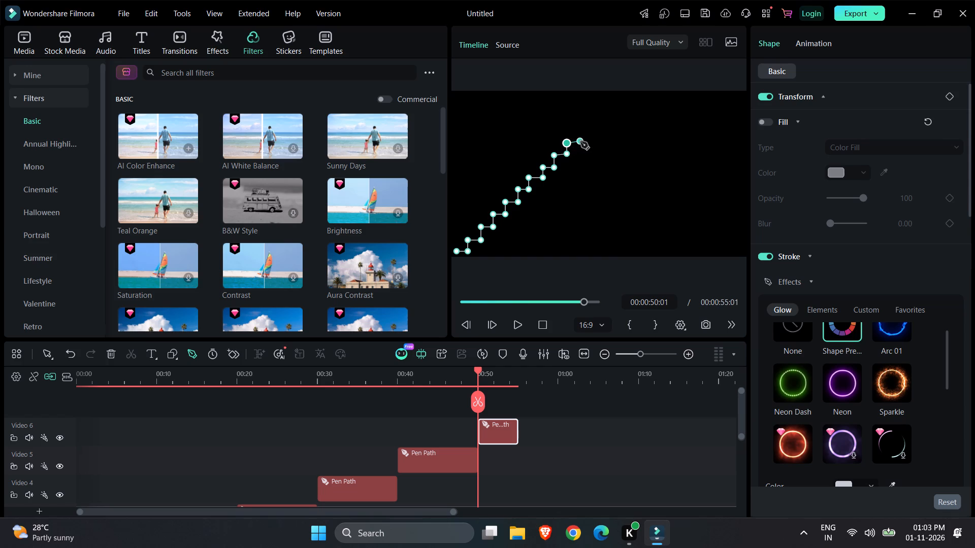
pyautogui.click(580, 142)
pyautogui.click(580, 130)
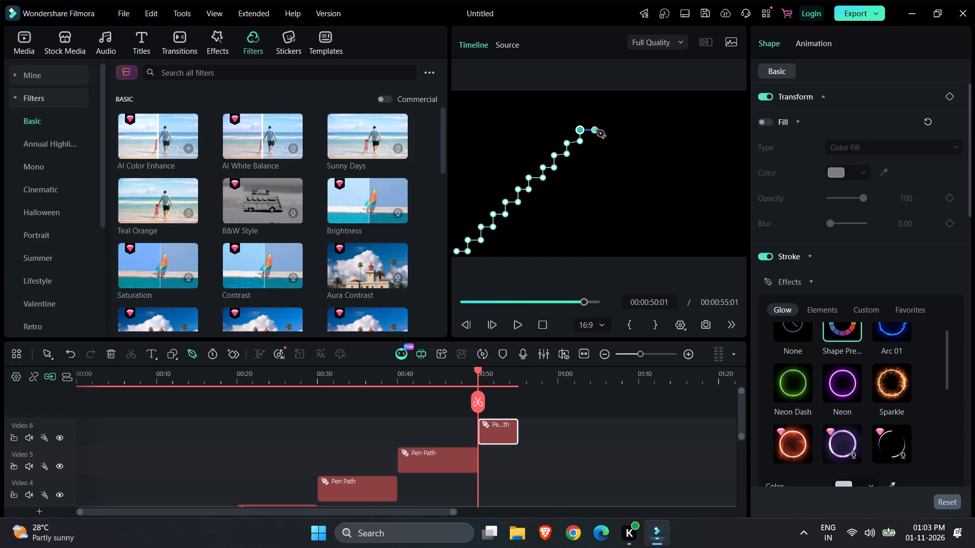
pyautogui.click(597, 129)
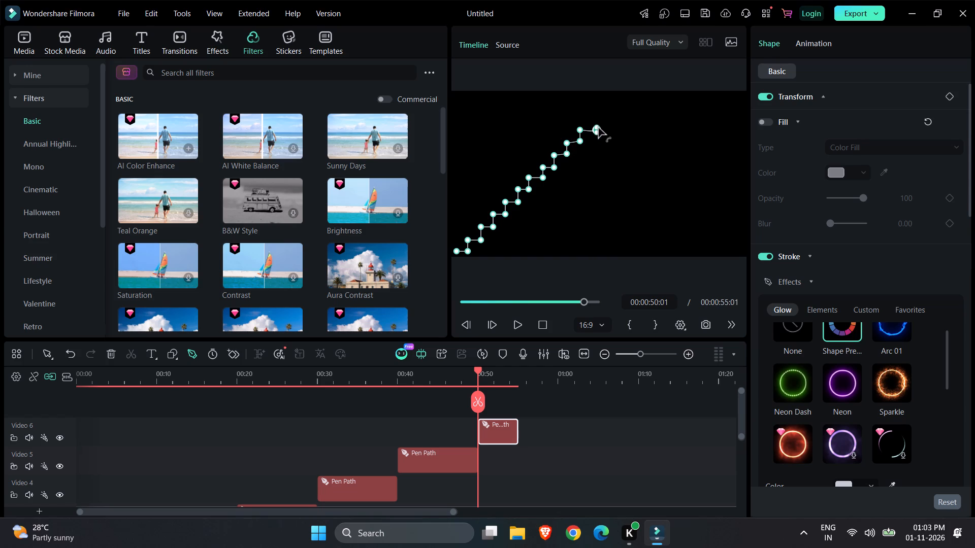
pyautogui.click(599, 130)
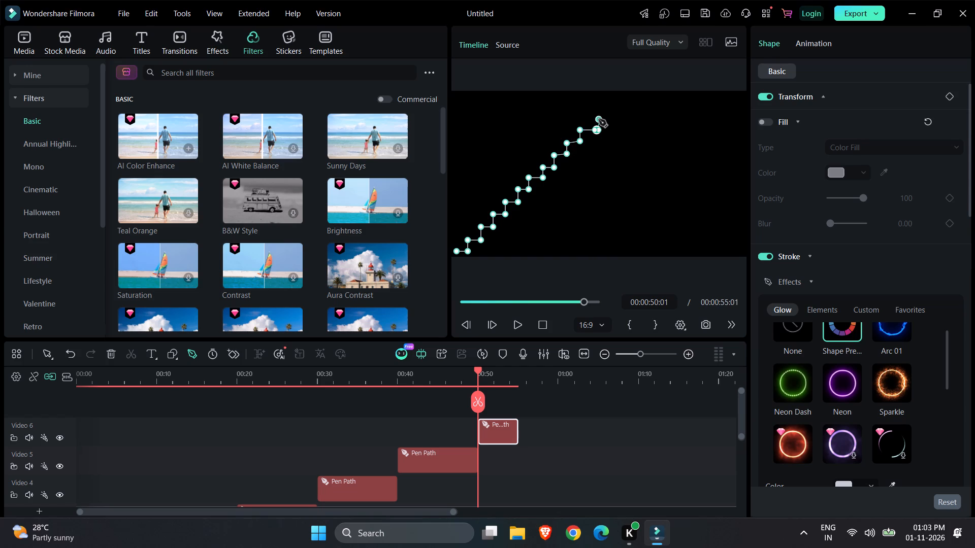
pyautogui.click(599, 119)
pyautogui.click(612, 119)
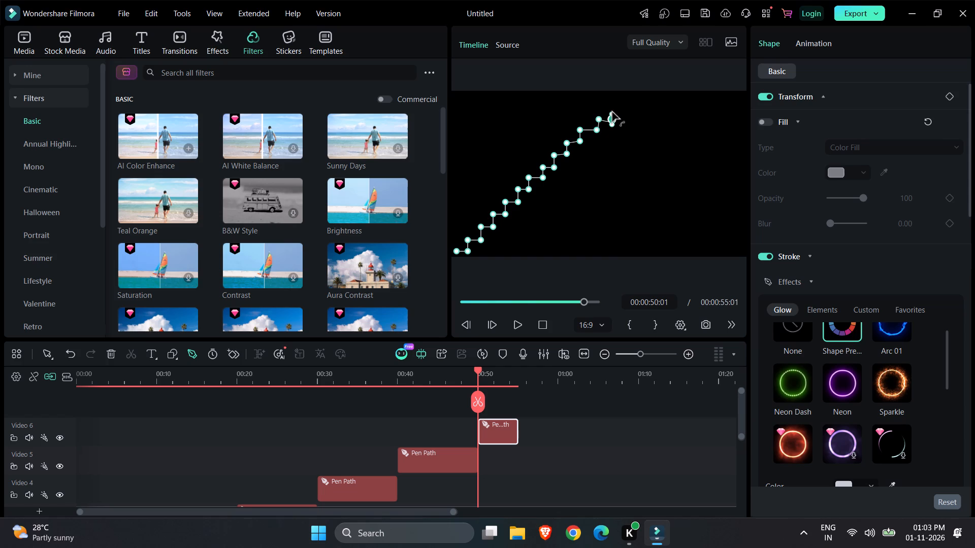
pyautogui.click(612, 118)
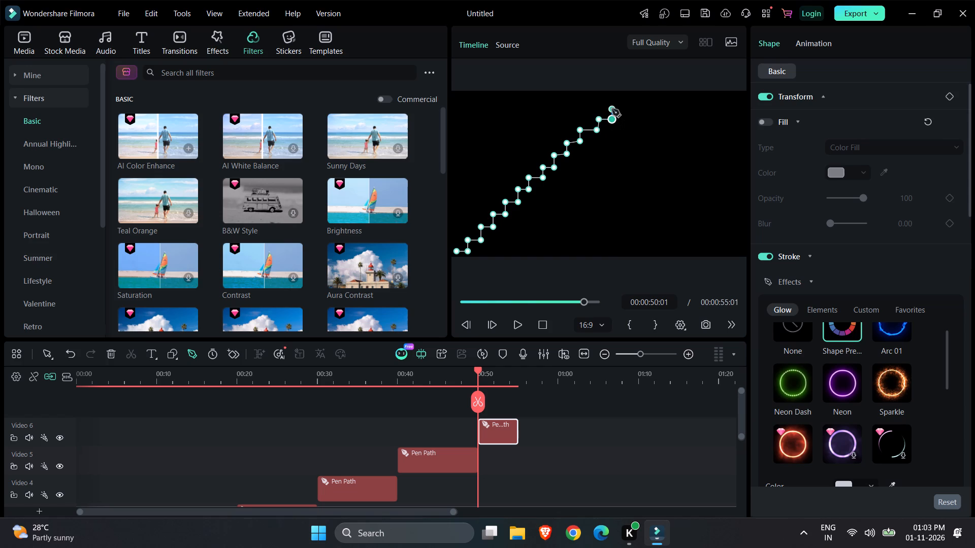
pyautogui.click(613, 109)
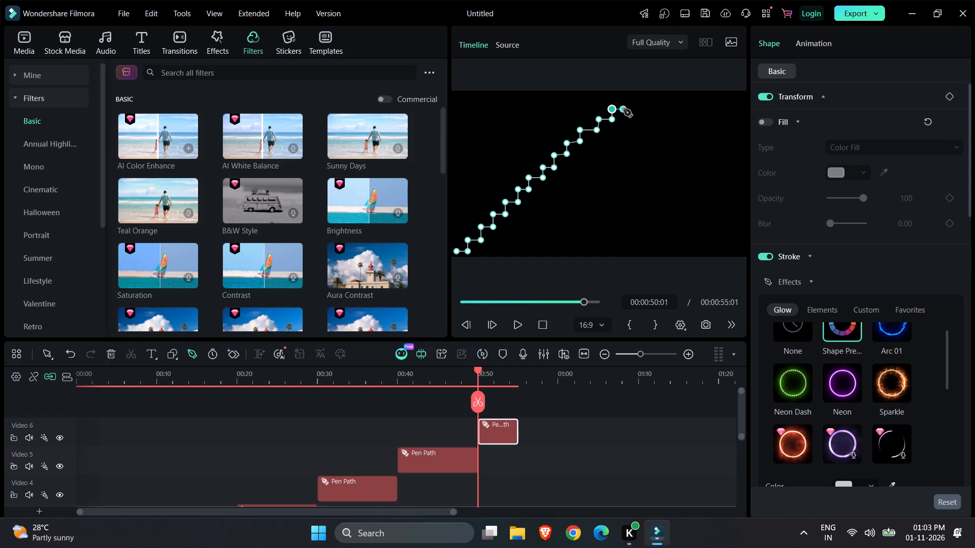
pyautogui.click(624, 109)
pyautogui.click(624, 98)
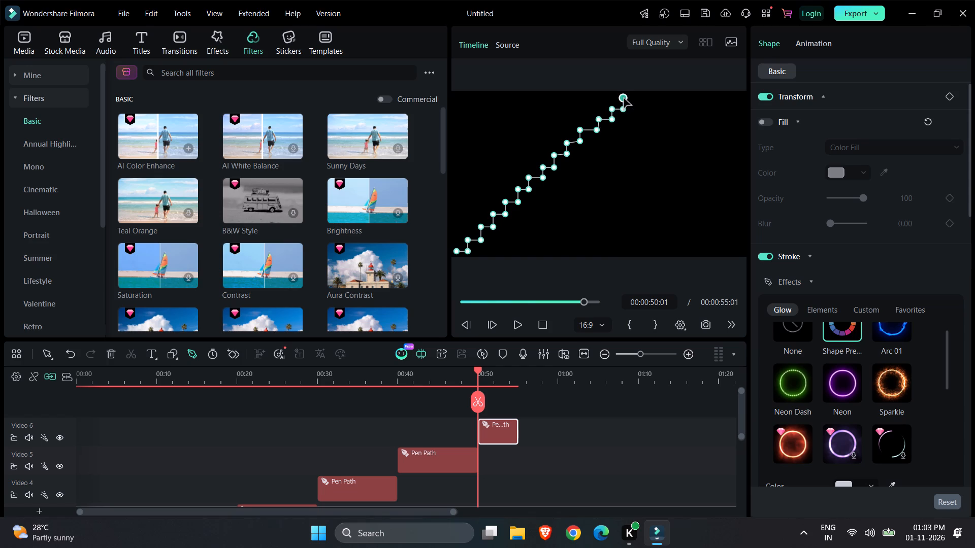
# Add closely spaced points in a horizontal run from the staircase's top, just below the frame's top edge, to its right edge.
pyautogui.click(635, 97)
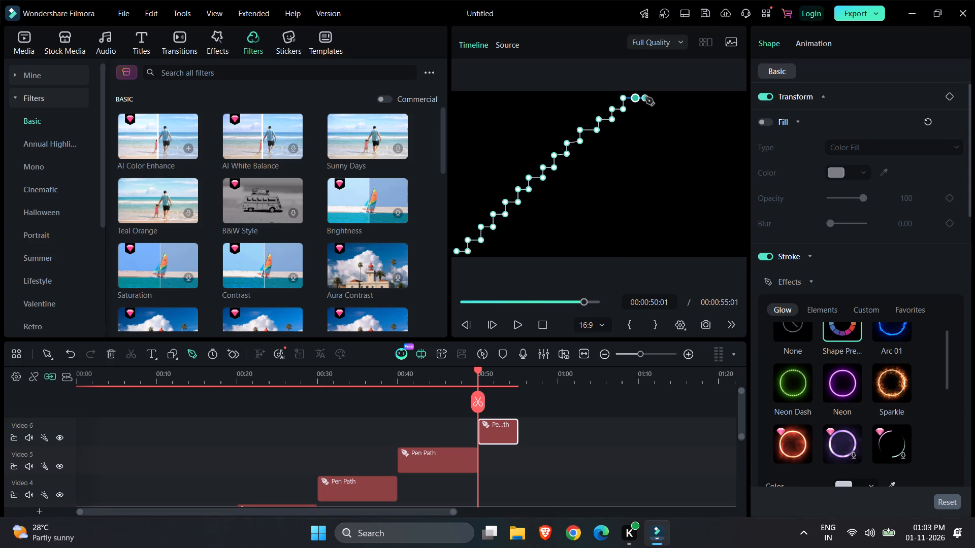
pyautogui.click(648, 97)
pyautogui.click(658, 97)
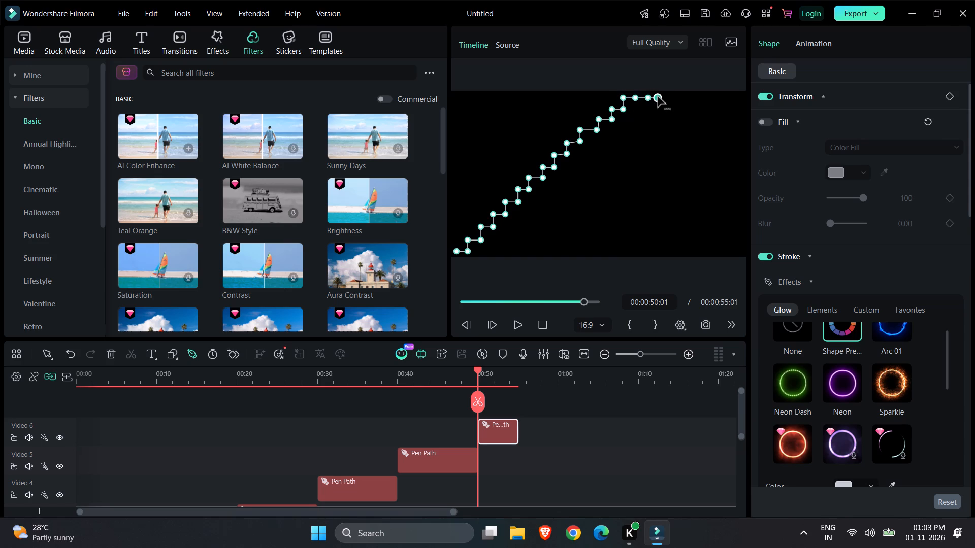
pyautogui.click(669, 98)
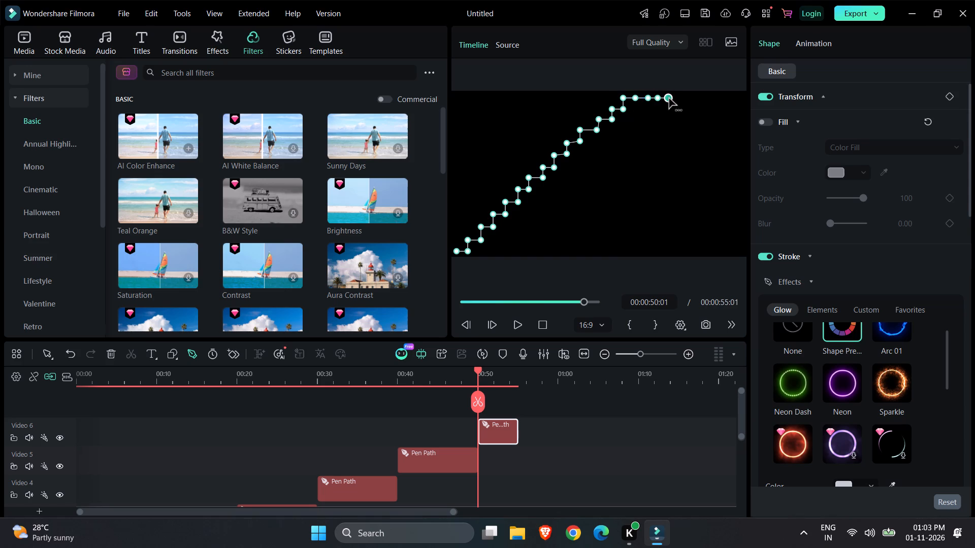
pyautogui.click(678, 98)
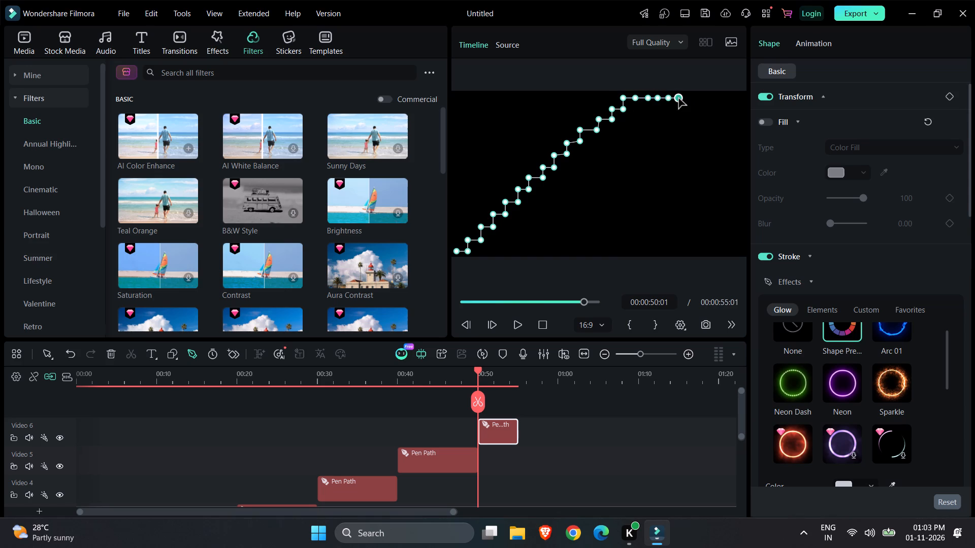
pyautogui.click(690, 98)
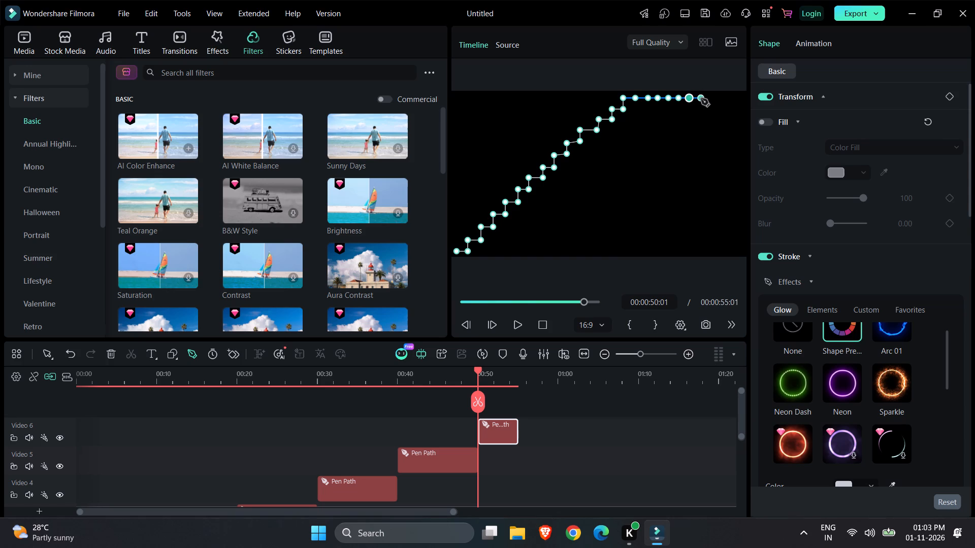
pyautogui.click(701, 98)
pyautogui.click(712, 99)
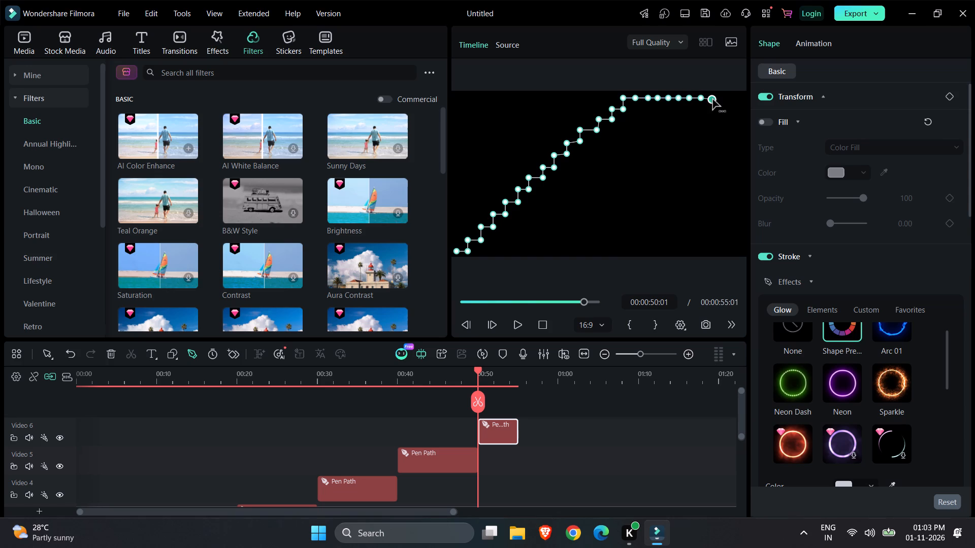
pyautogui.click(723, 100)
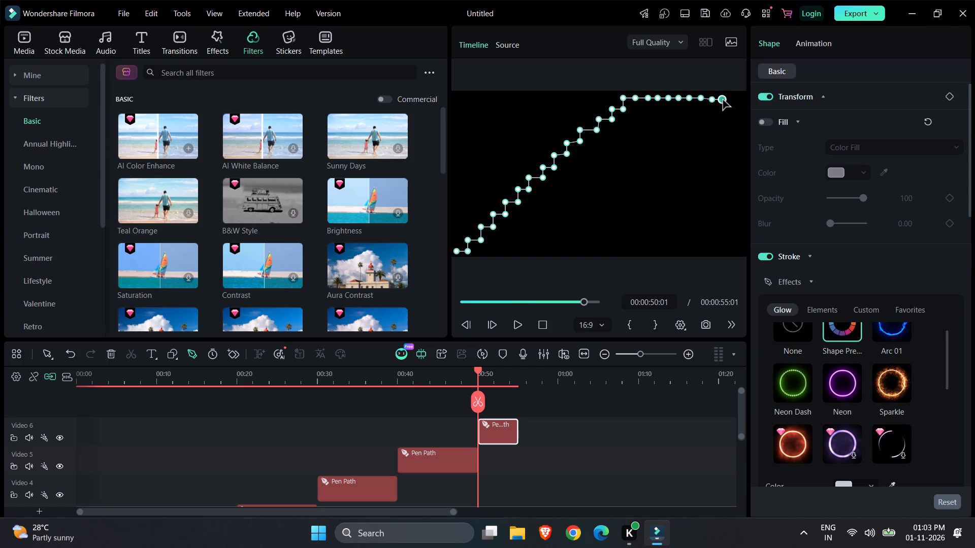
pyautogui.click(733, 100)
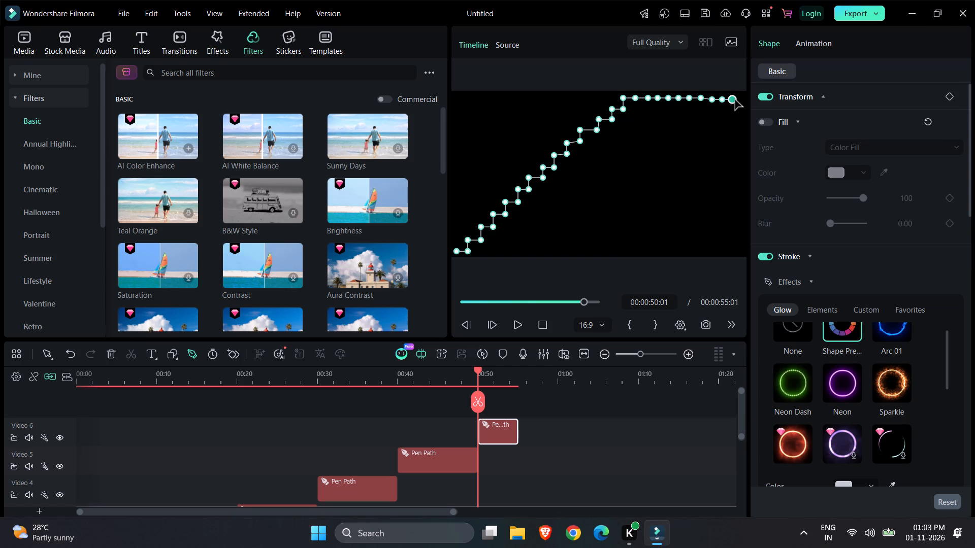
pyautogui.click(743, 100)
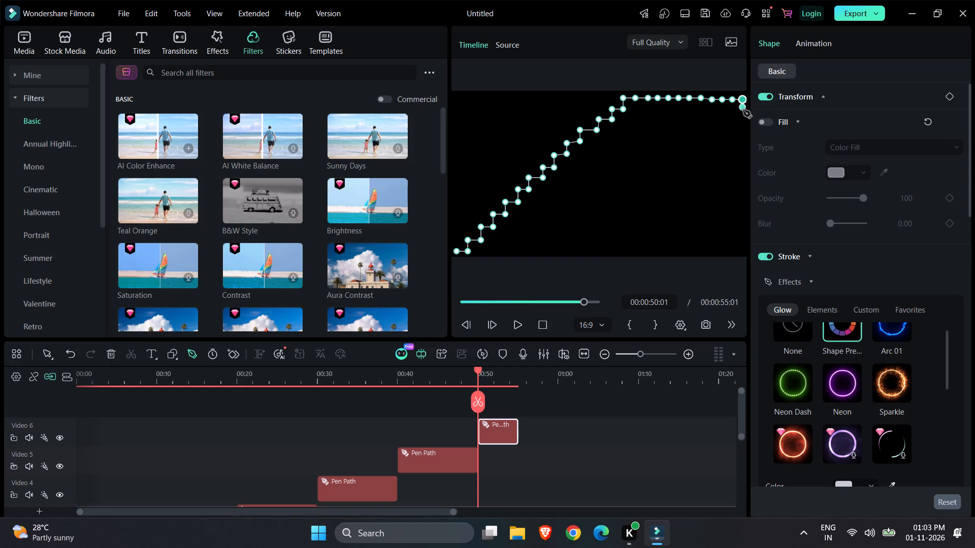
# Drop the path one small step at the frame's right edge and run closely spaced points leftward, ending just short of the staircase.
pyautogui.click(743, 111)
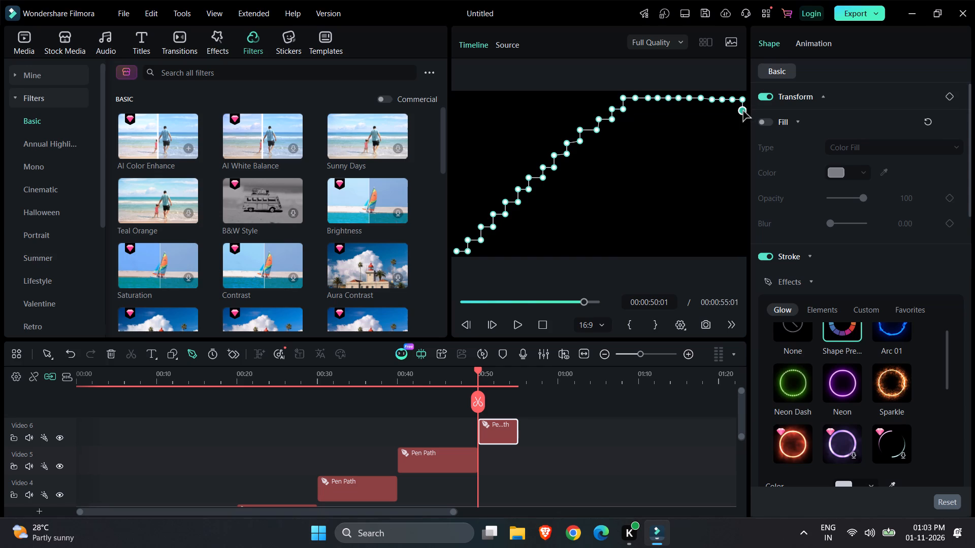
pyautogui.click(732, 110)
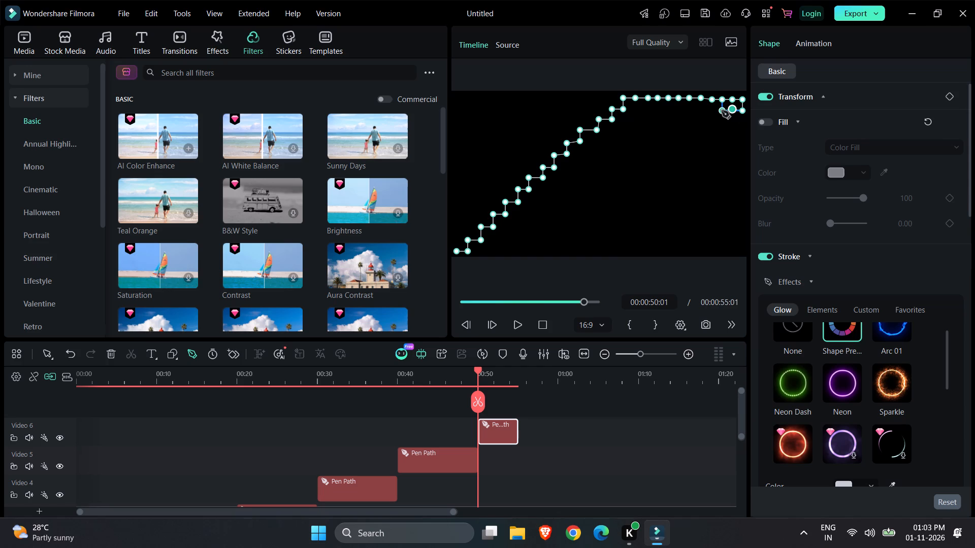
pyautogui.click(722, 111)
pyautogui.click(711, 111)
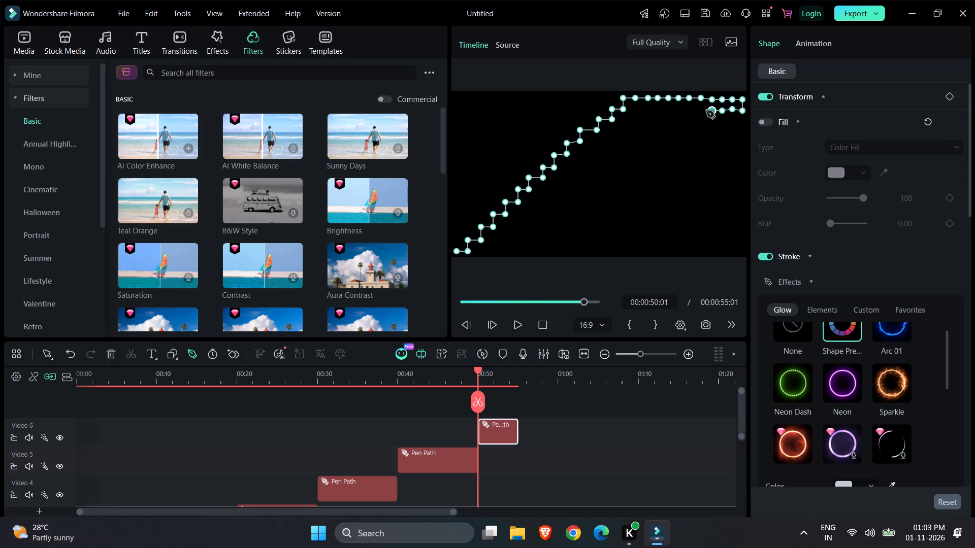
pyautogui.click(702, 111)
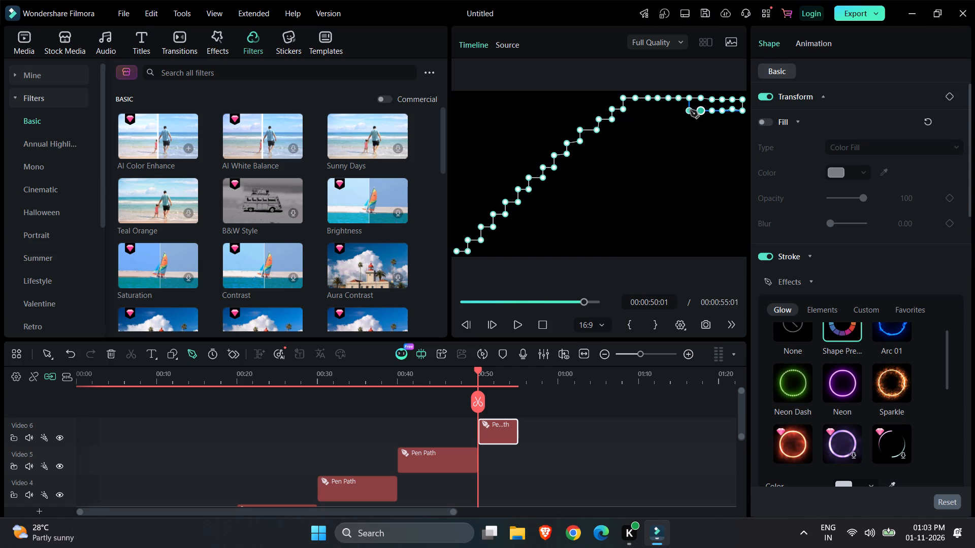
pyautogui.click(690, 110)
pyautogui.click(678, 110)
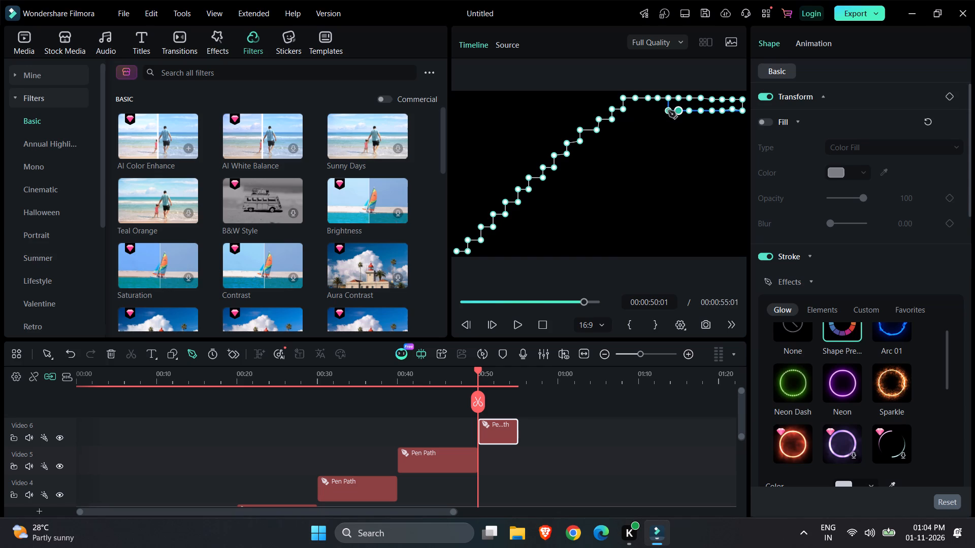
pyautogui.click(668, 111)
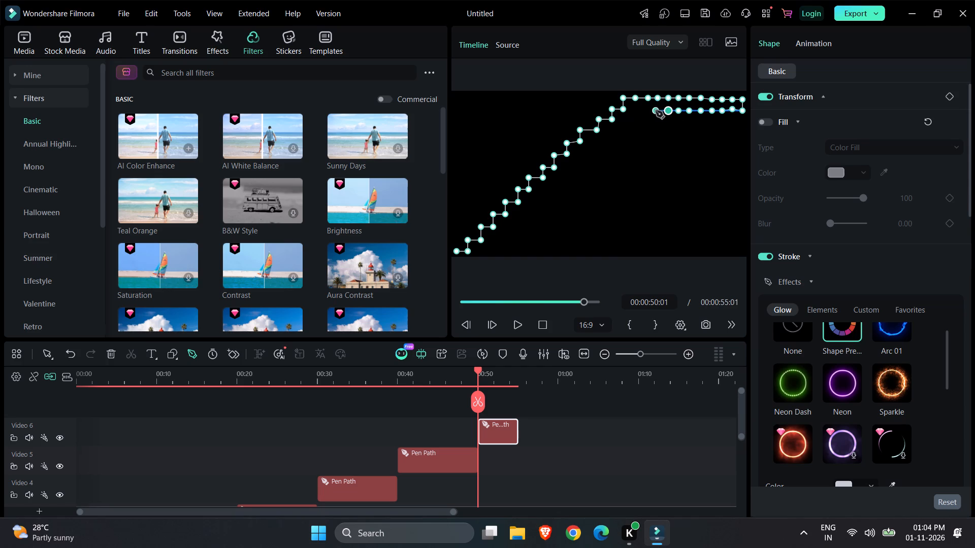
pyautogui.click(659, 111)
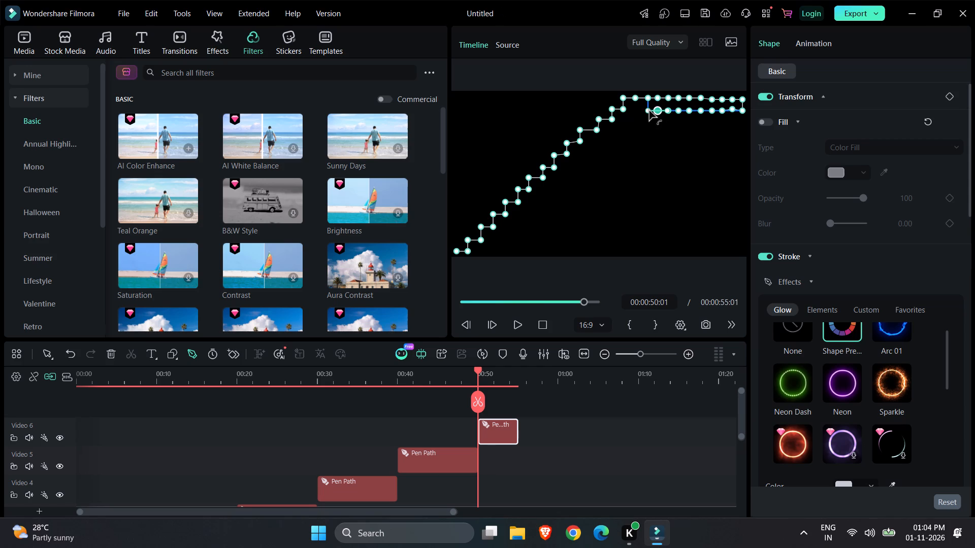
pyautogui.click(659, 111)
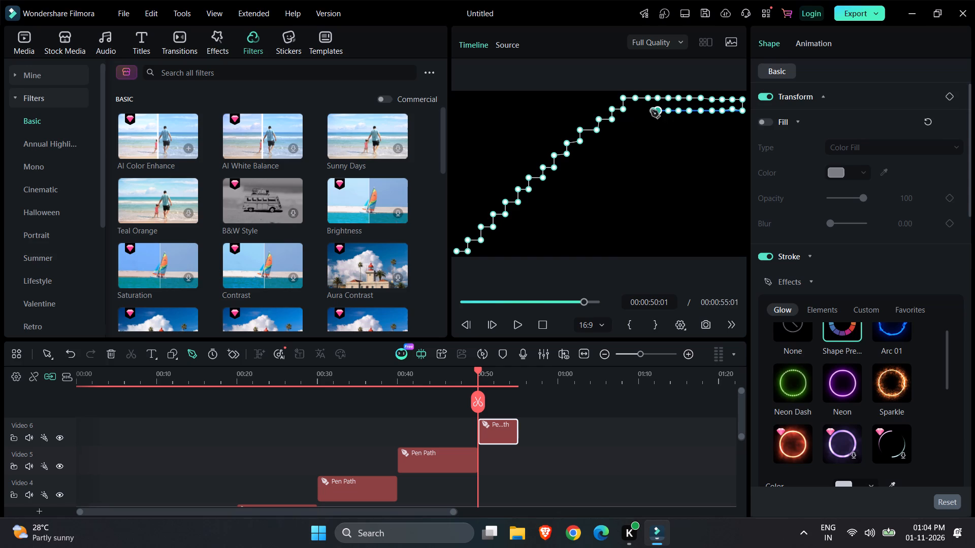
pyautogui.click(649, 110)
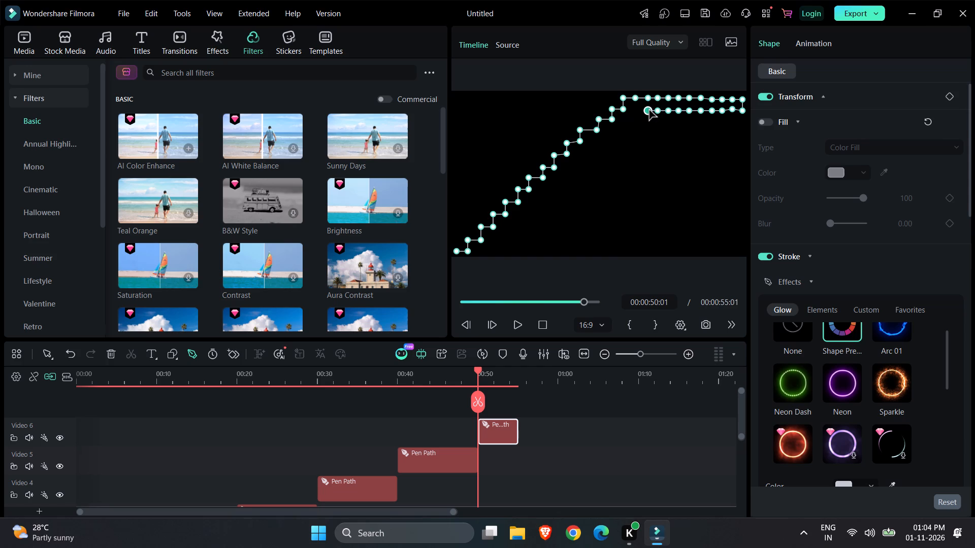
pyautogui.click(639, 110)
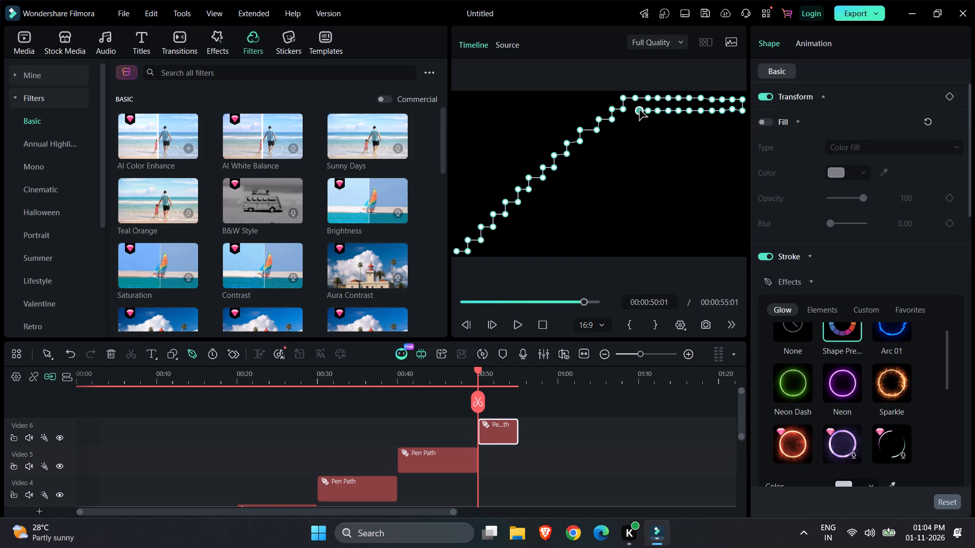
pyautogui.click(633, 110)
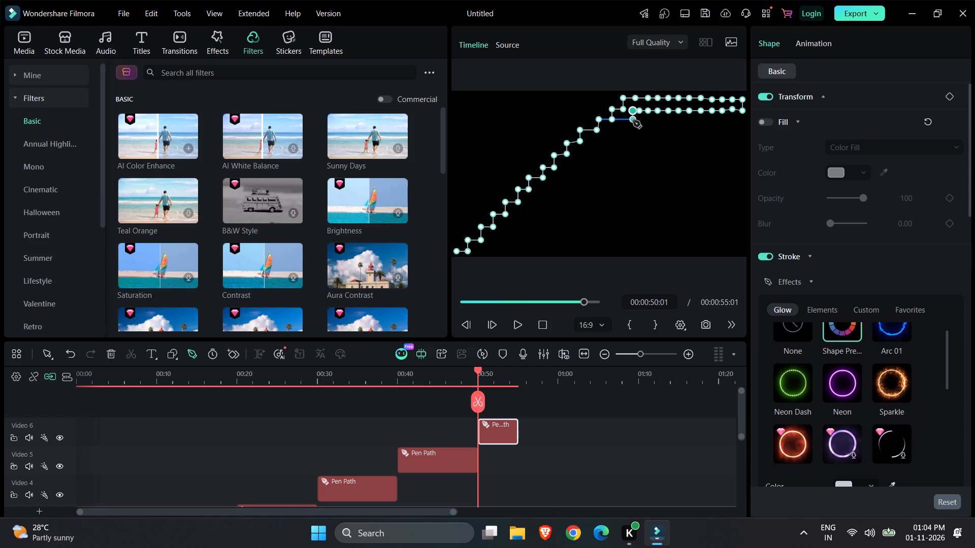
# Step the path down beside the staircase and add a third row of closely spaced points rightward to the frame's right edge.
pyautogui.click(633, 120)
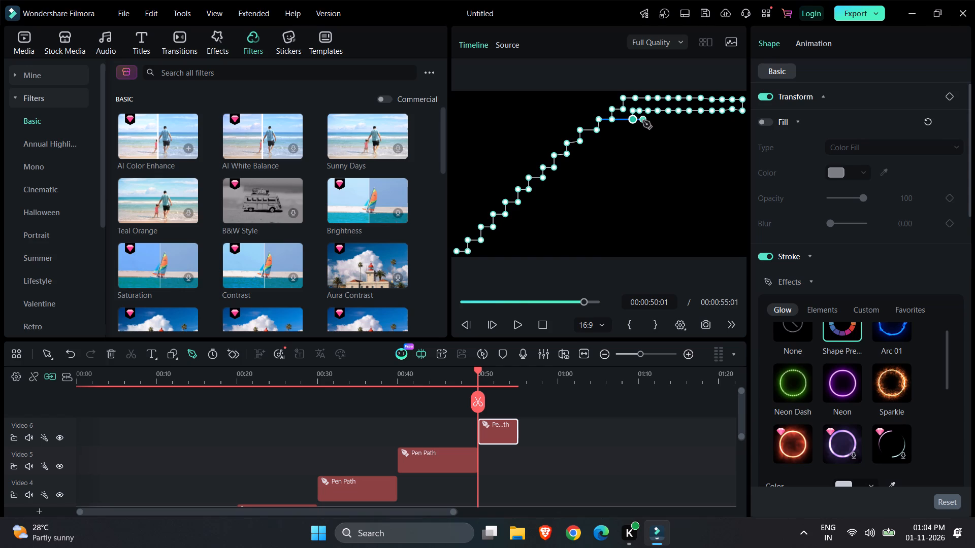
pyautogui.click(643, 121)
pyautogui.click(655, 121)
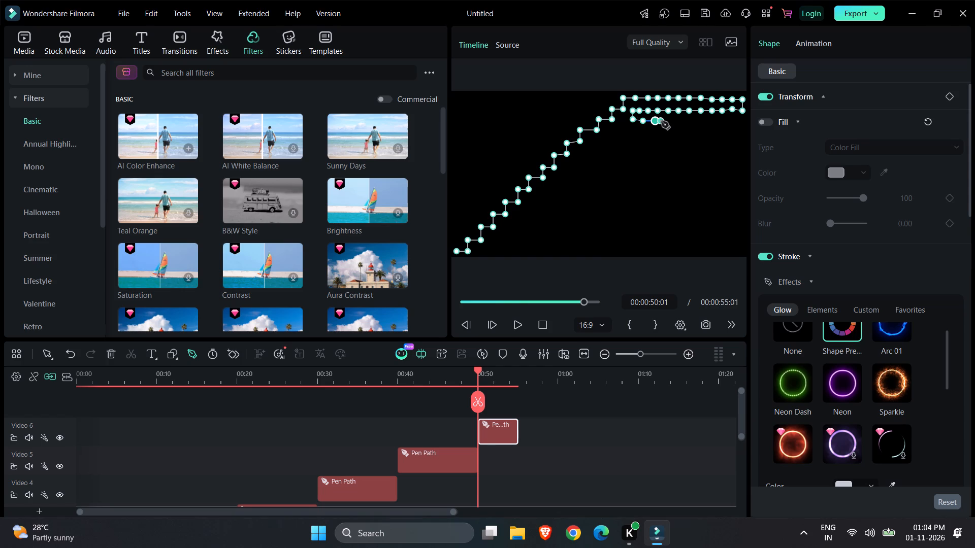
pyautogui.click(664, 122)
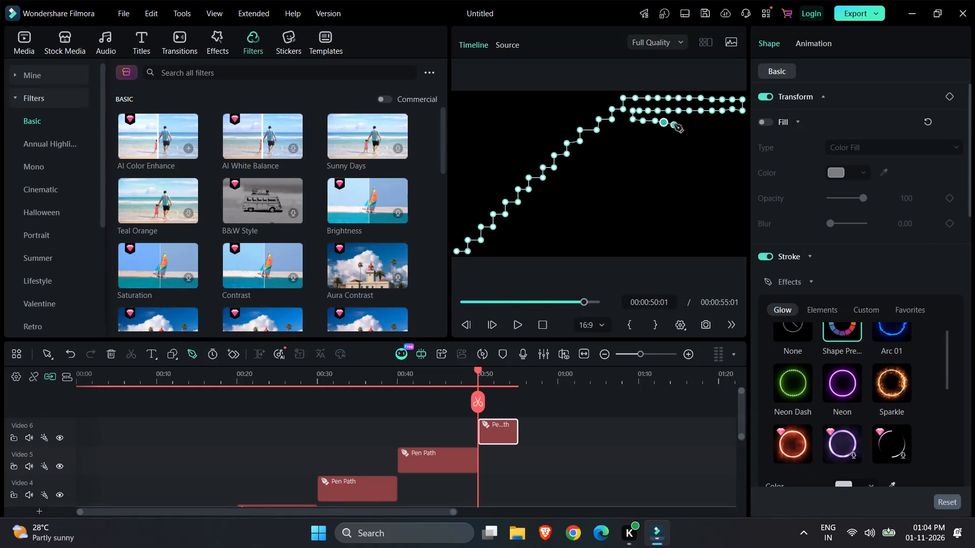
pyautogui.click(674, 122)
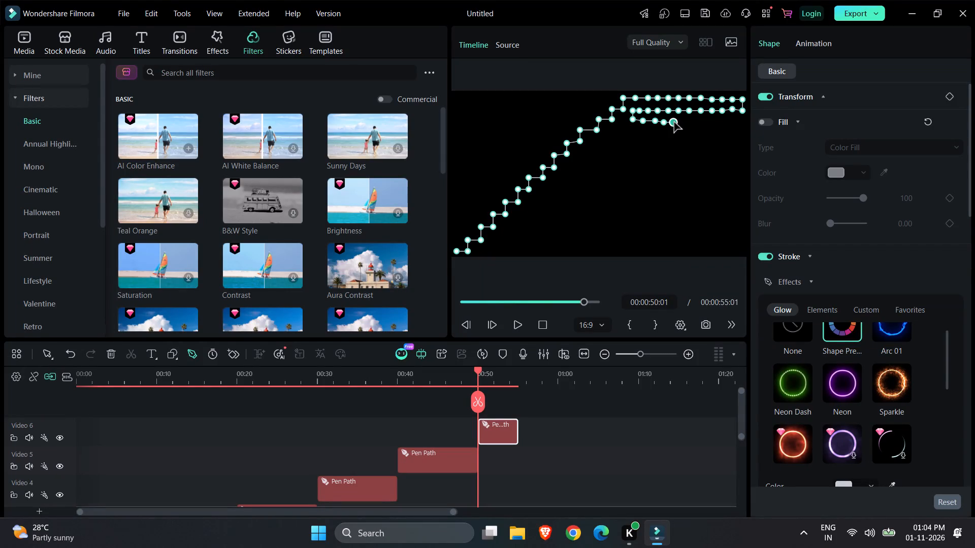
pyautogui.click(685, 123)
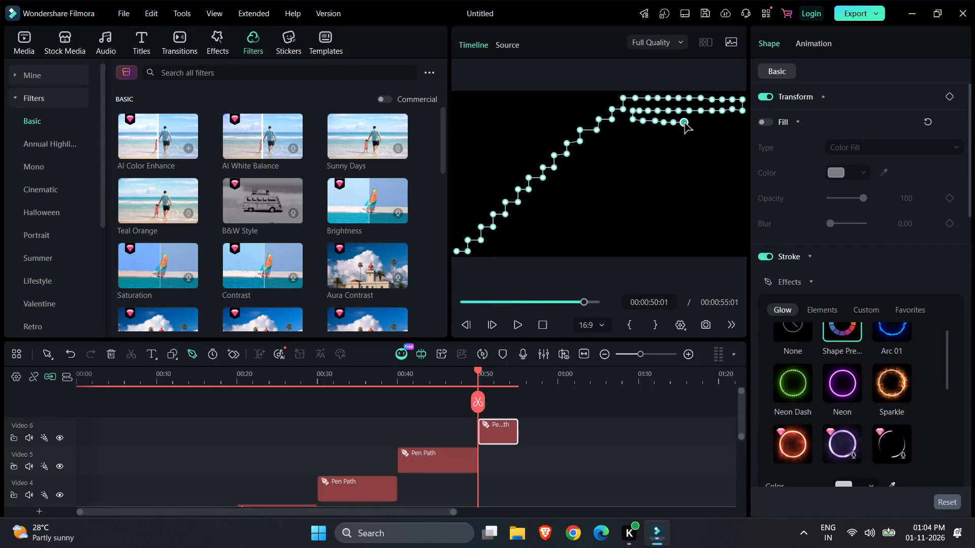
pyautogui.click(695, 123)
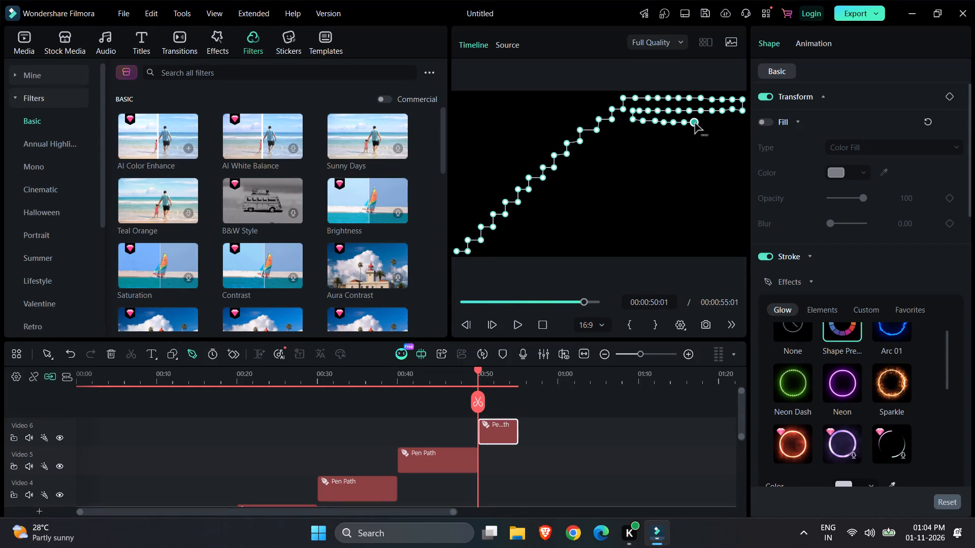
pyautogui.click(704, 124)
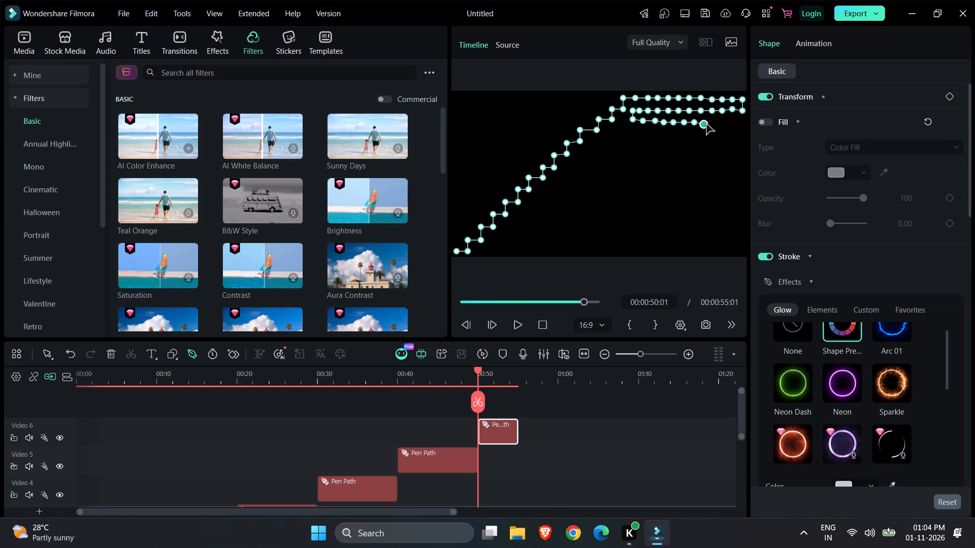
pyautogui.click(714, 124)
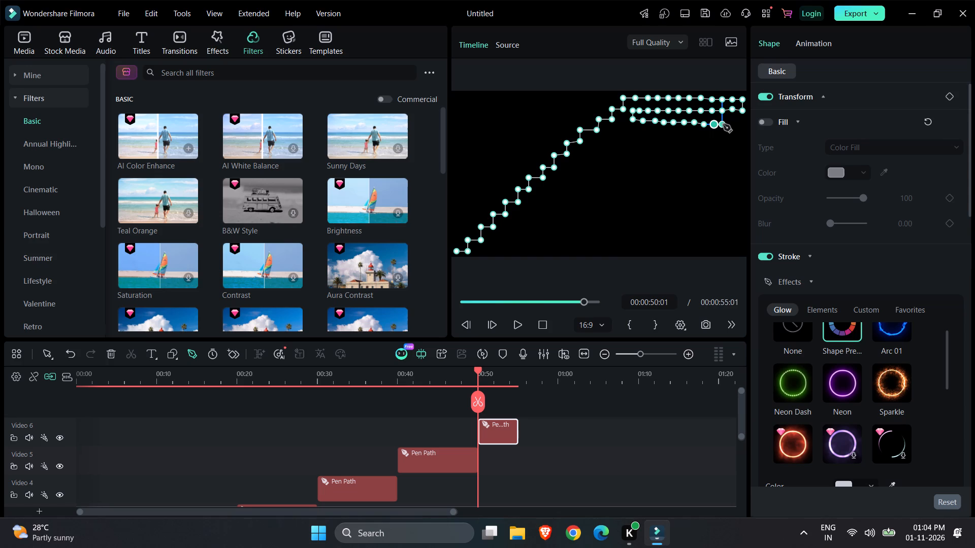
pyautogui.click(723, 124)
pyautogui.click(731, 124)
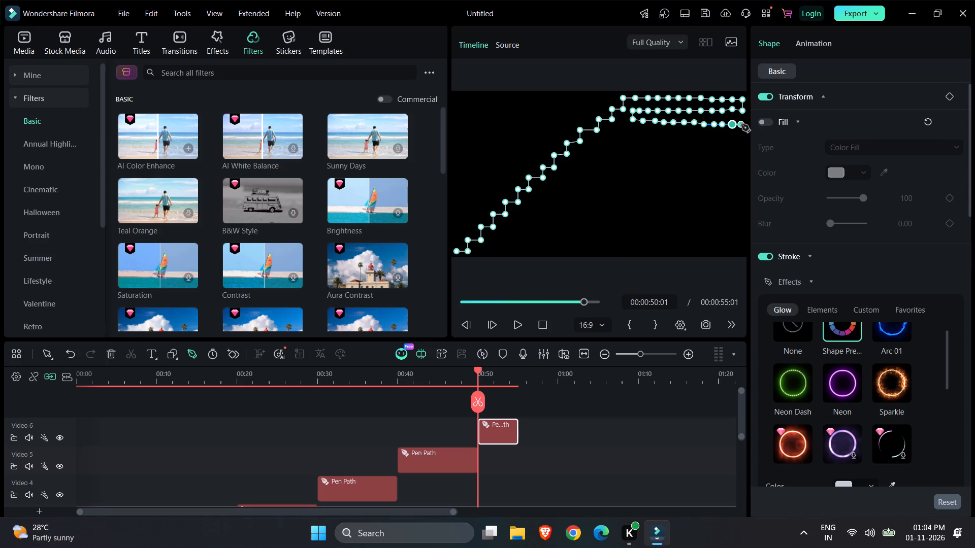
pyautogui.click(741, 124)
# Drop the path again at the right edge and add a fourth row of points leftward, ending just beneath the staircase's upper steps.
pyautogui.click(742, 138)
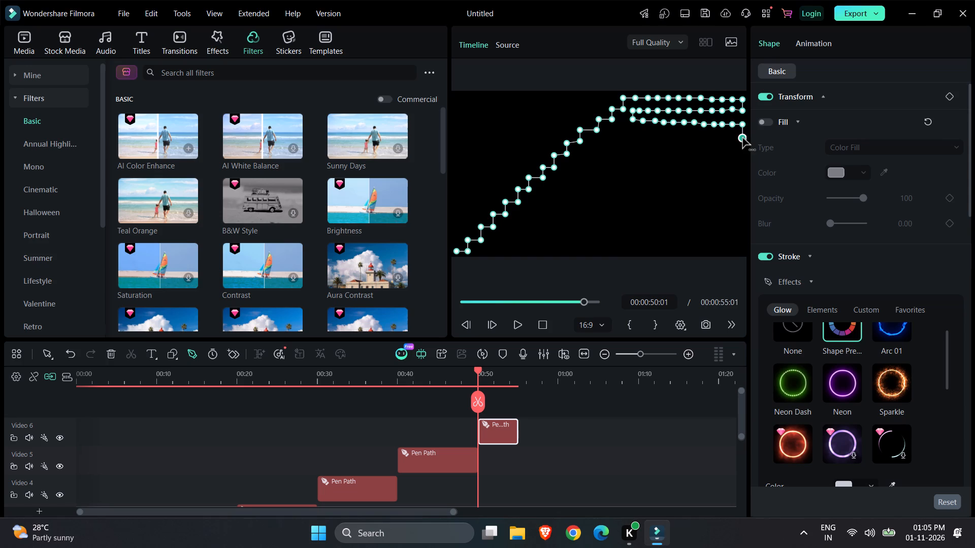
pyautogui.click(731, 139)
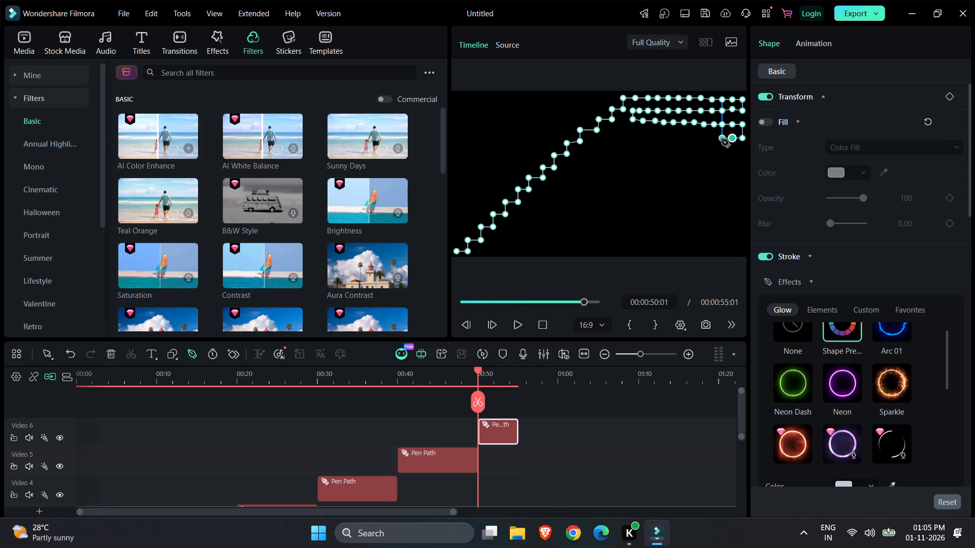
pyautogui.click(721, 139)
pyautogui.click(713, 140)
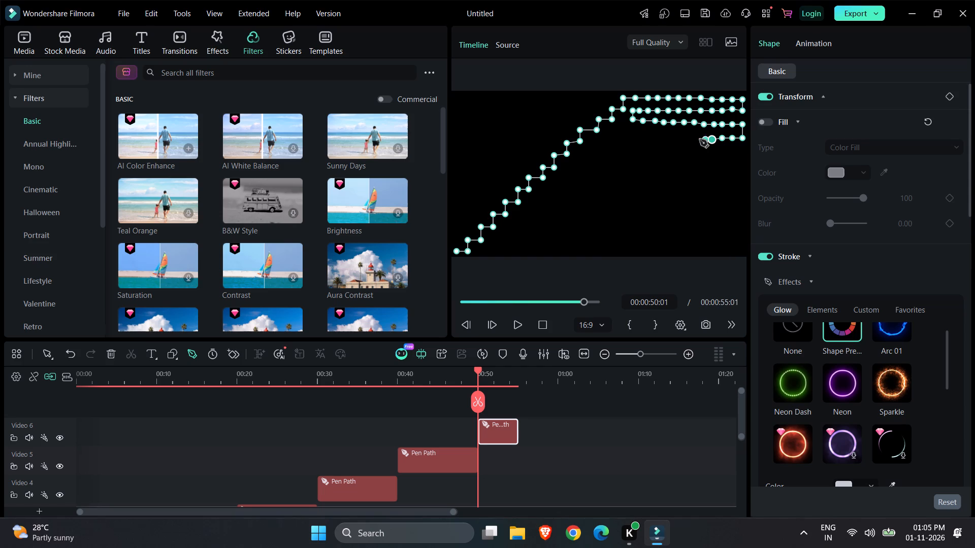
pyautogui.click(701, 140)
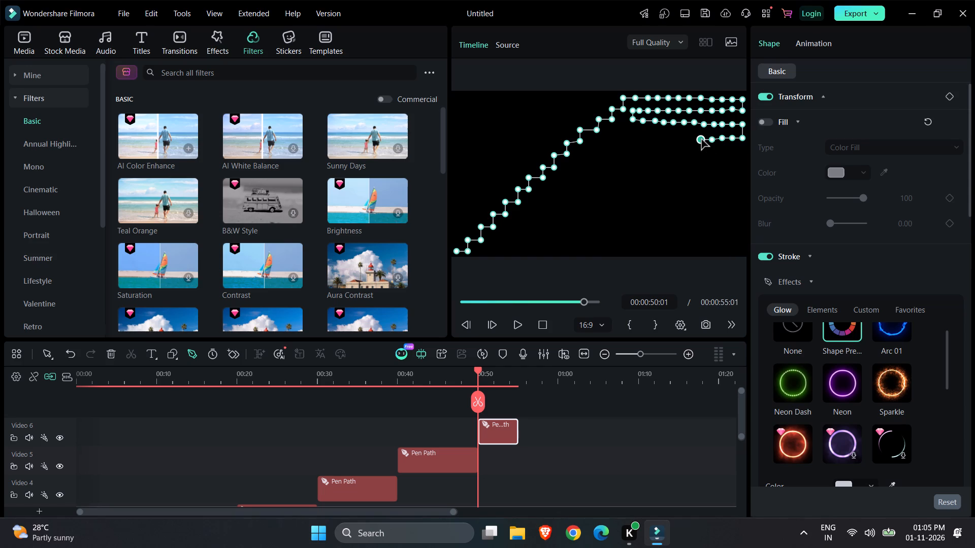
pyautogui.click(695, 138)
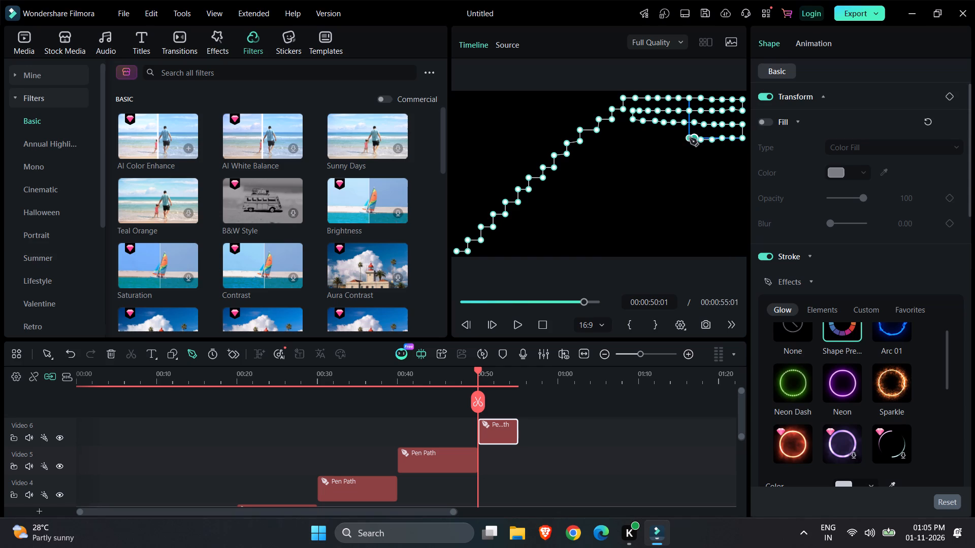
pyautogui.click(684, 137)
pyautogui.click(674, 138)
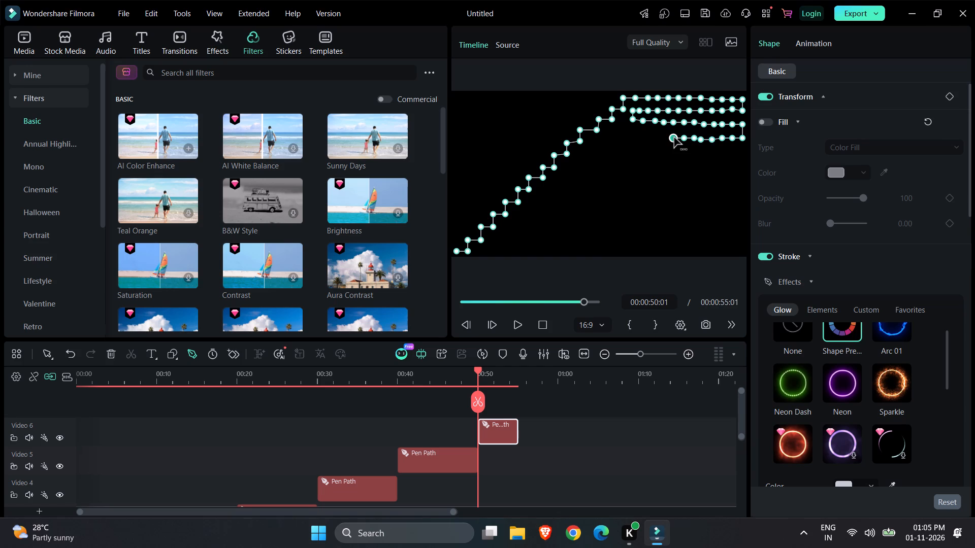
pyautogui.click(663, 138)
pyautogui.click(650, 138)
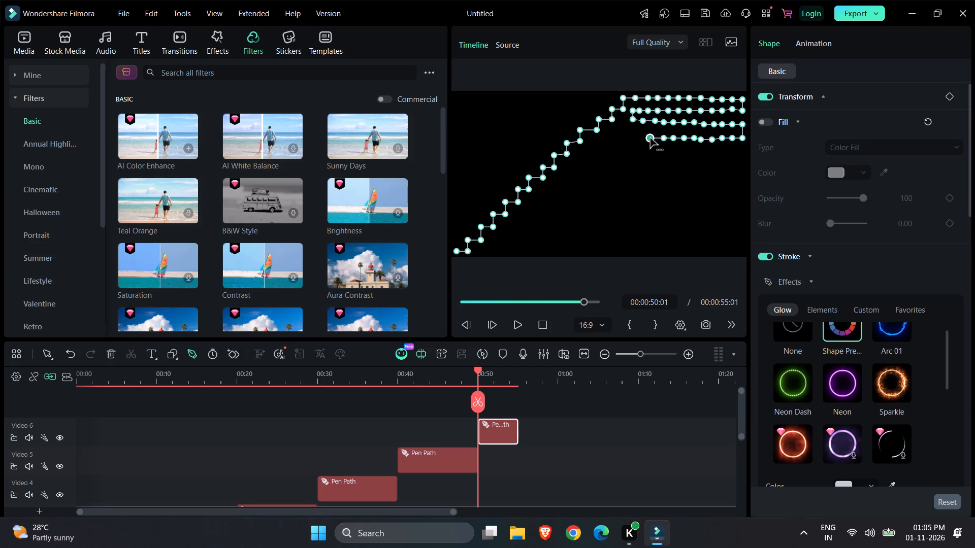
pyautogui.click(640, 138)
pyautogui.click(629, 138)
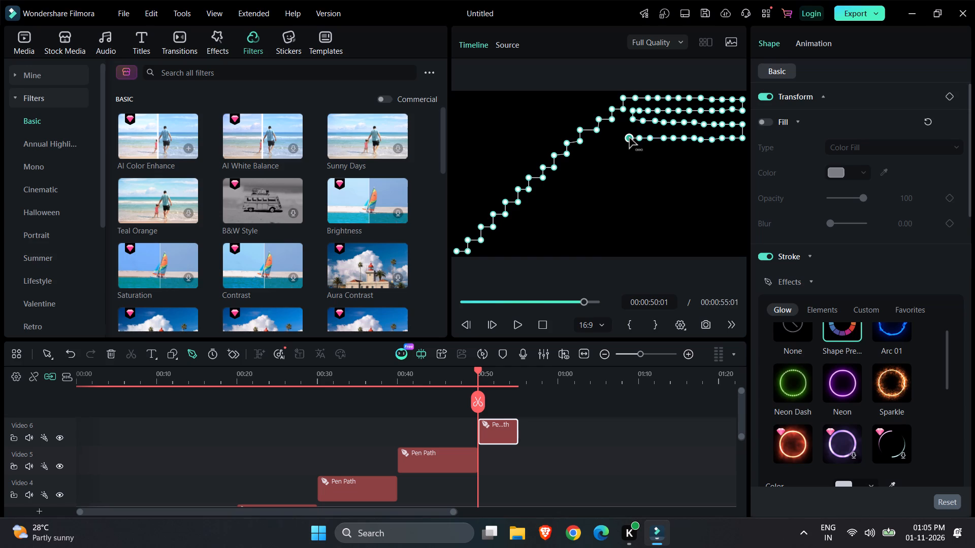
pyautogui.click(619, 138)
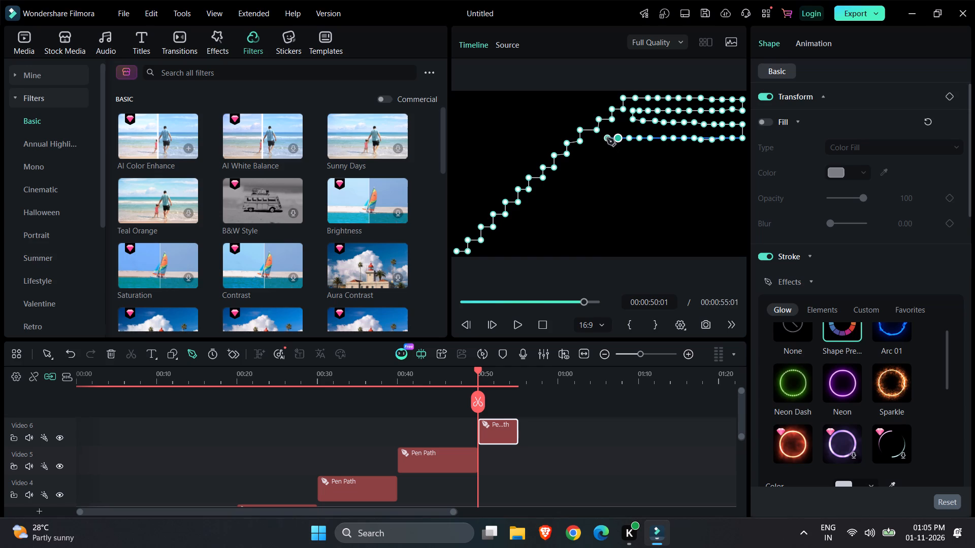
pyautogui.click(606, 136)
# Continue the path down from the fourth row's inner end with three short stacked rows, each two segments wide, alternating rightward and leftward.
pyautogui.click(604, 150)
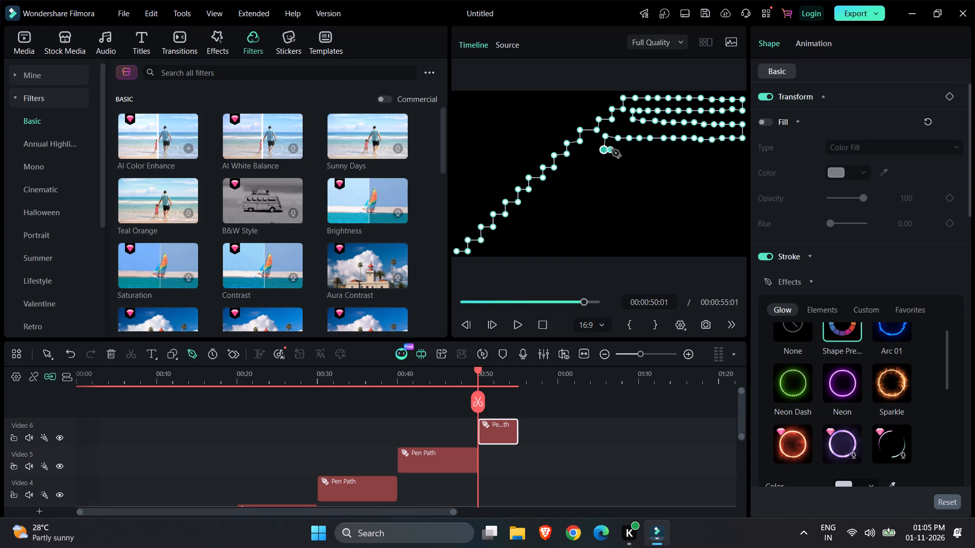
pyautogui.click(616, 150)
pyautogui.click(629, 150)
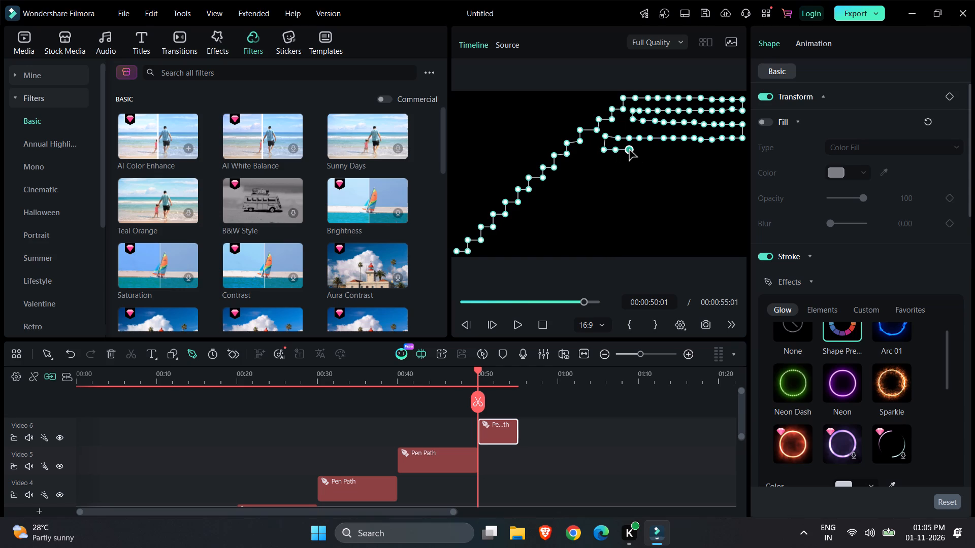
pyautogui.click(629, 160)
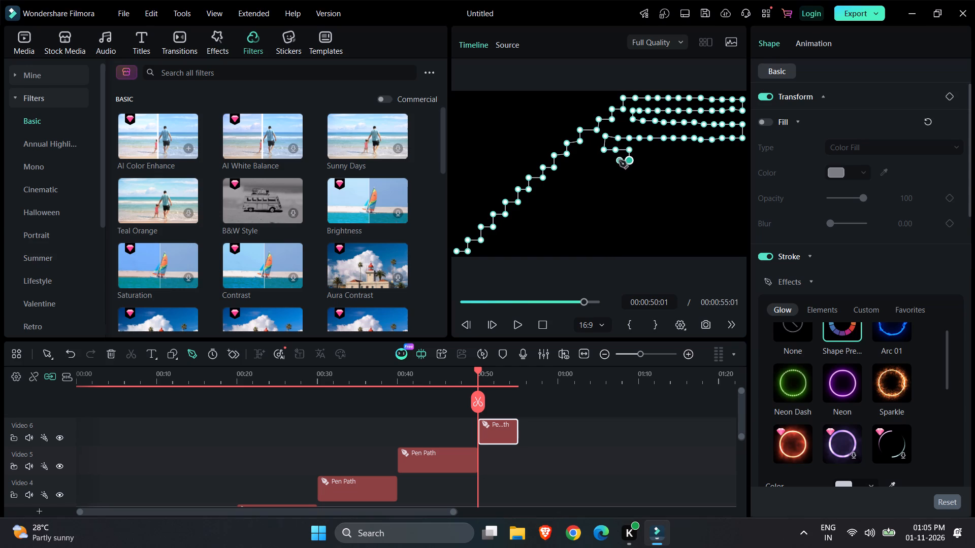
pyautogui.click(618, 160)
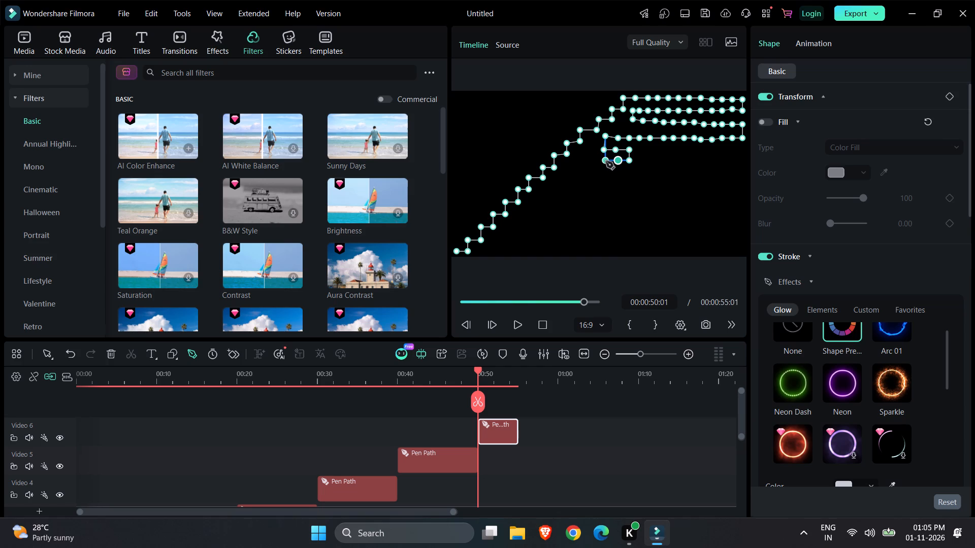
pyautogui.click(606, 161)
pyautogui.click(606, 176)
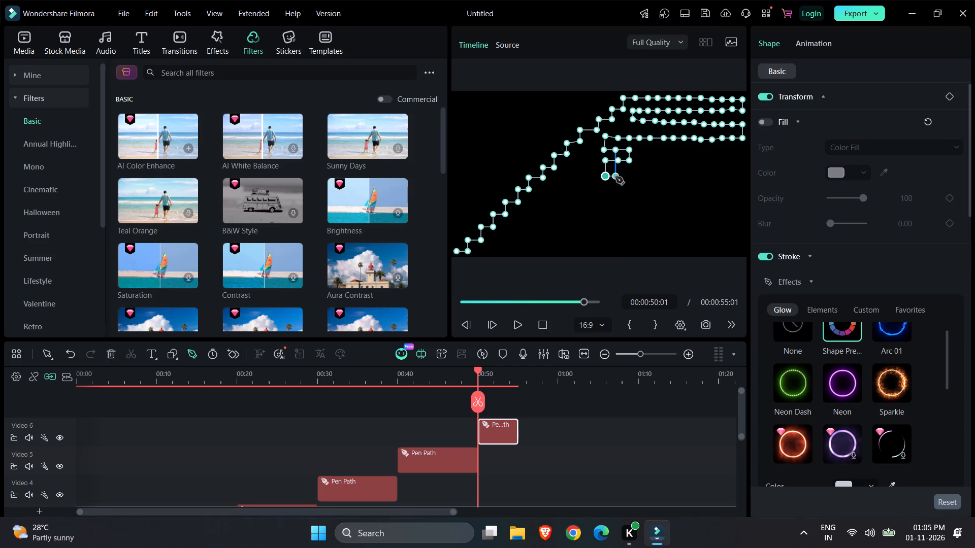
pyautogui.click(619, 177)
pyautogui.click(631, 177)
# Extend the path as a staircase descending rightward from the short rows to the frame's bottom edge, ending with one short horizontal segment.
pyautogui.click(633, 190)
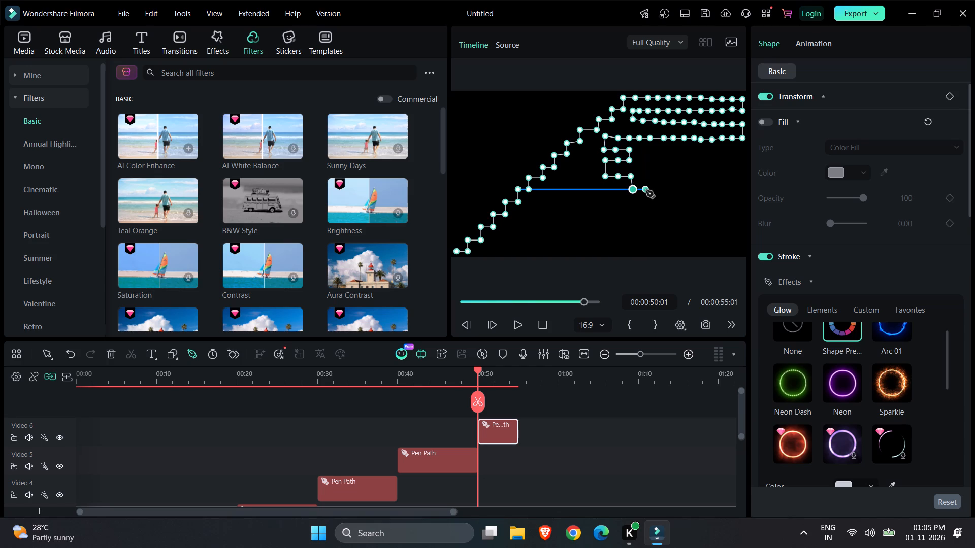
pyautogui.click(646, 190)
pyautogui.click(646, 203)
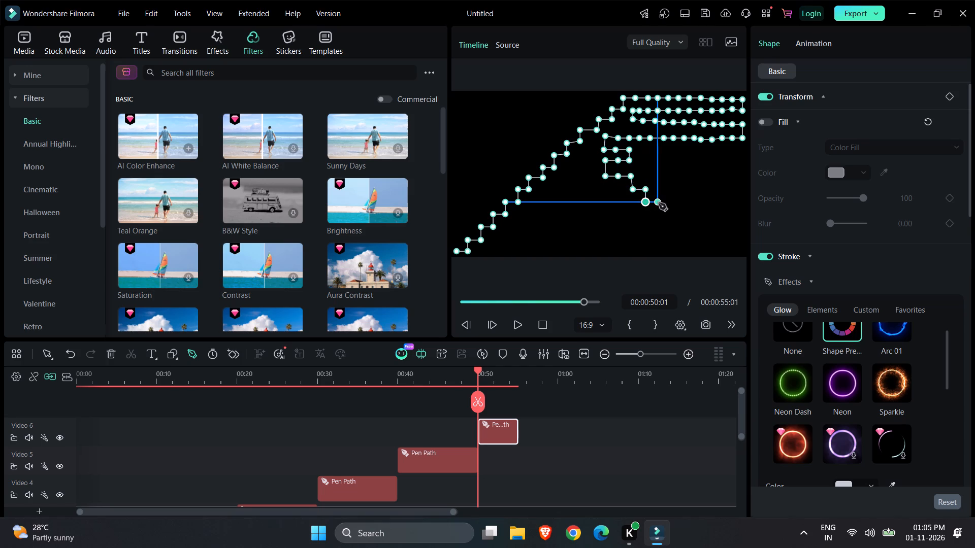
pyautogui.click(659, 203)
pyautogui.click(659, 217)
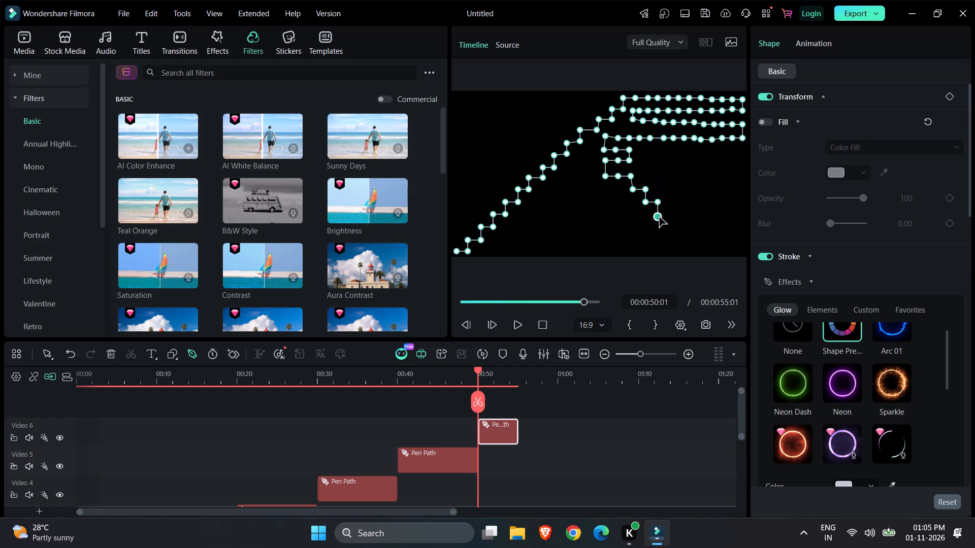
pyautogui.click(672, 217)
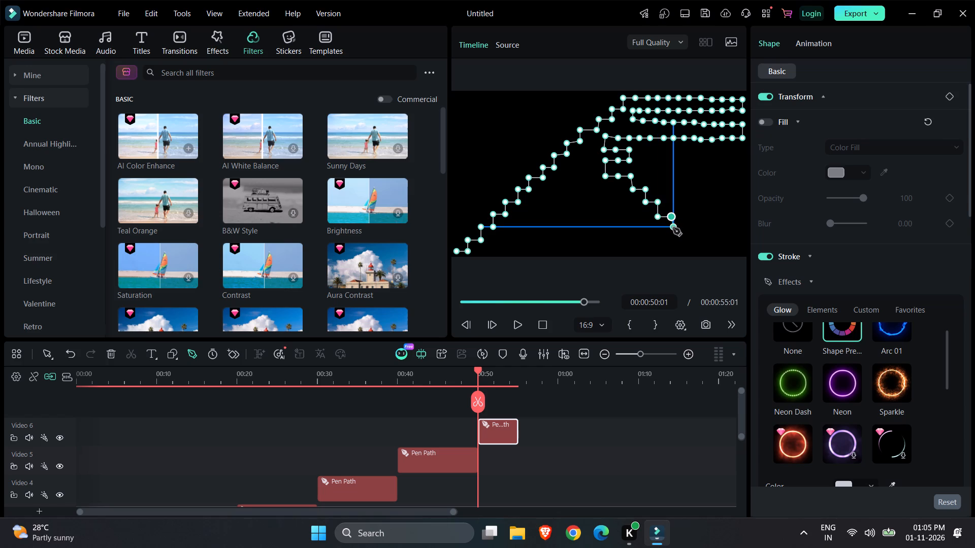
pyautogui.click(672, 231)
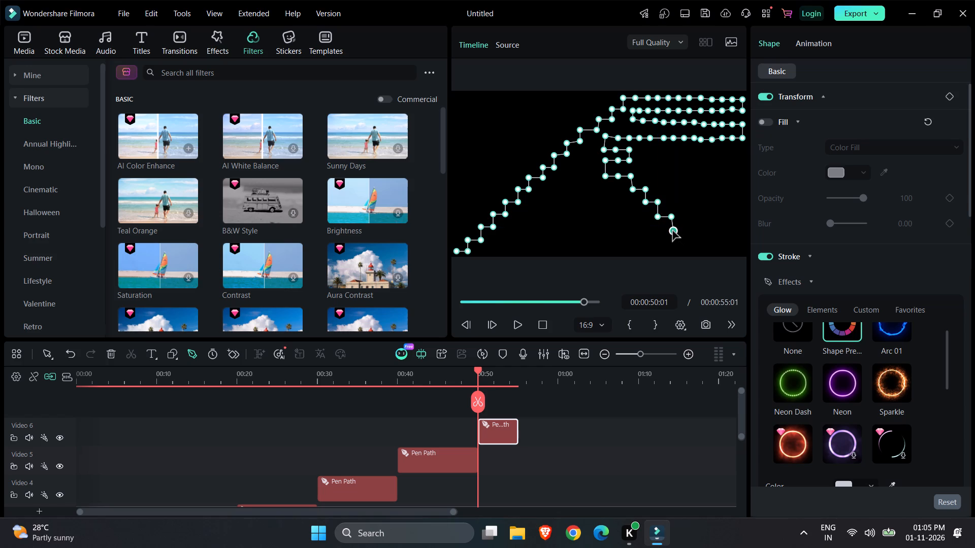
pyautogui.click(687, 233)
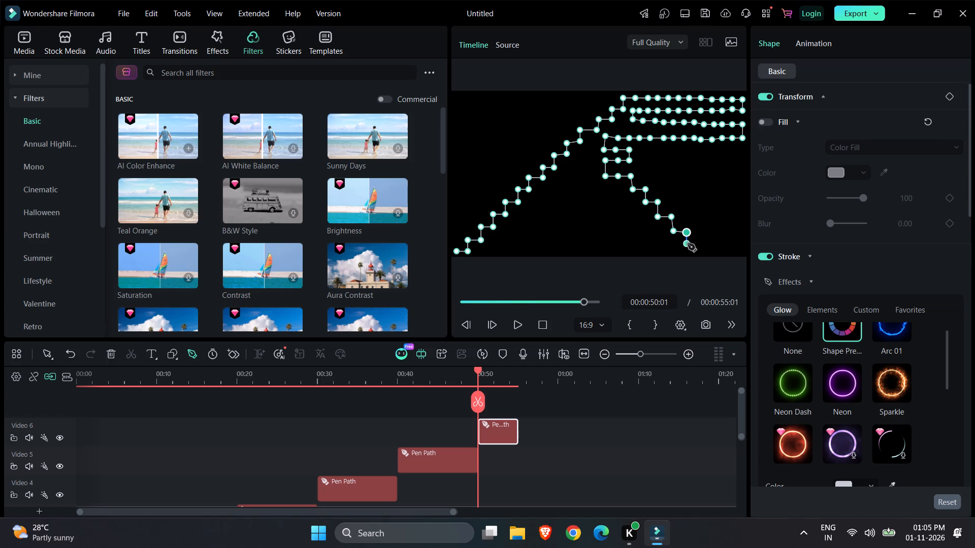
pyautogui.click(688, 244)
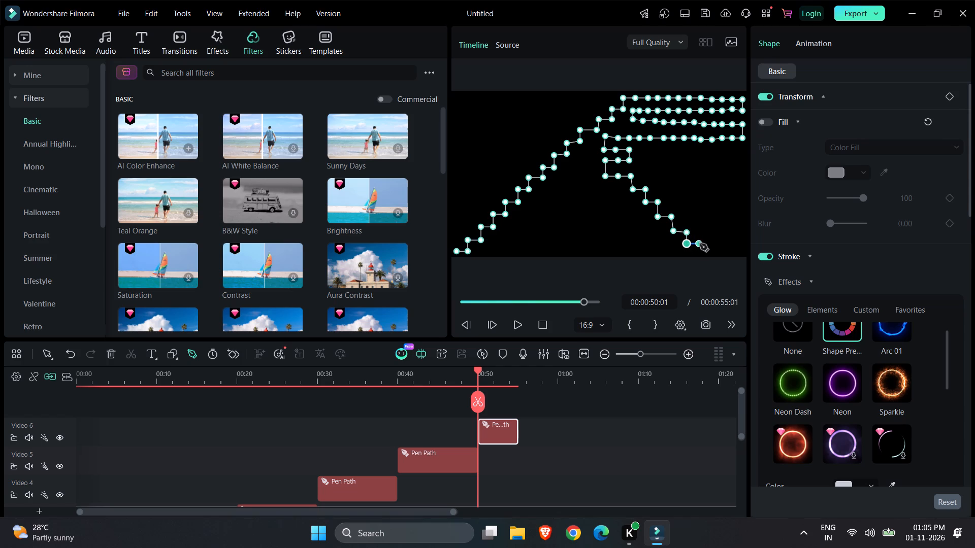
pyautogui.click(700, 244)
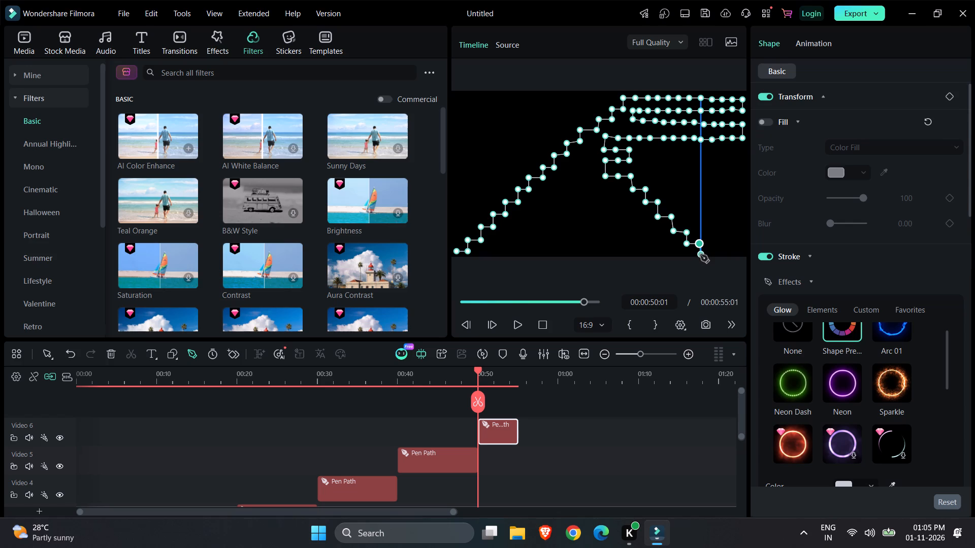
pyautogui.click(700, 255)
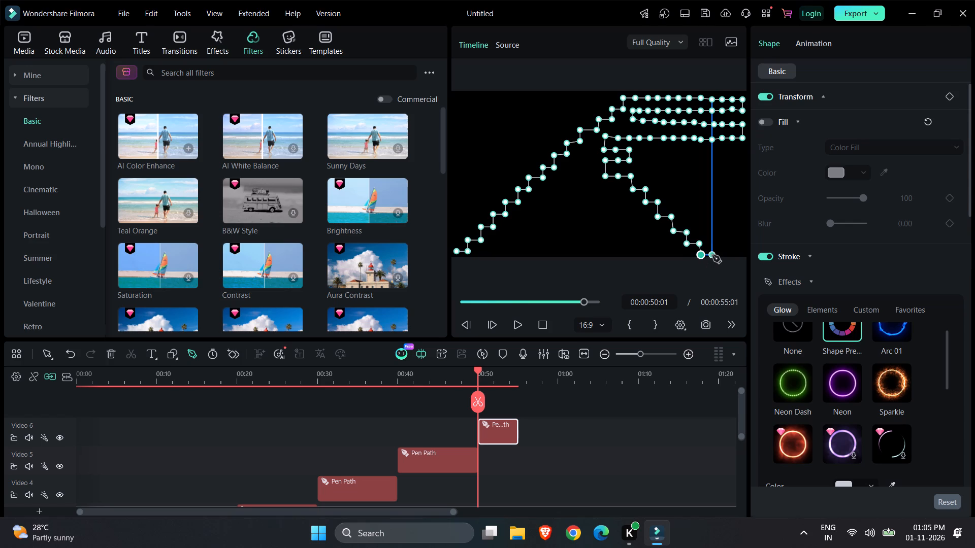
pyautogui.click(712, 255)
# Climb two steps up and rightward from the bottom edge, and run evenly spaced points straight up to just beneath the fourth row.
pyautogui.click(712, 245)
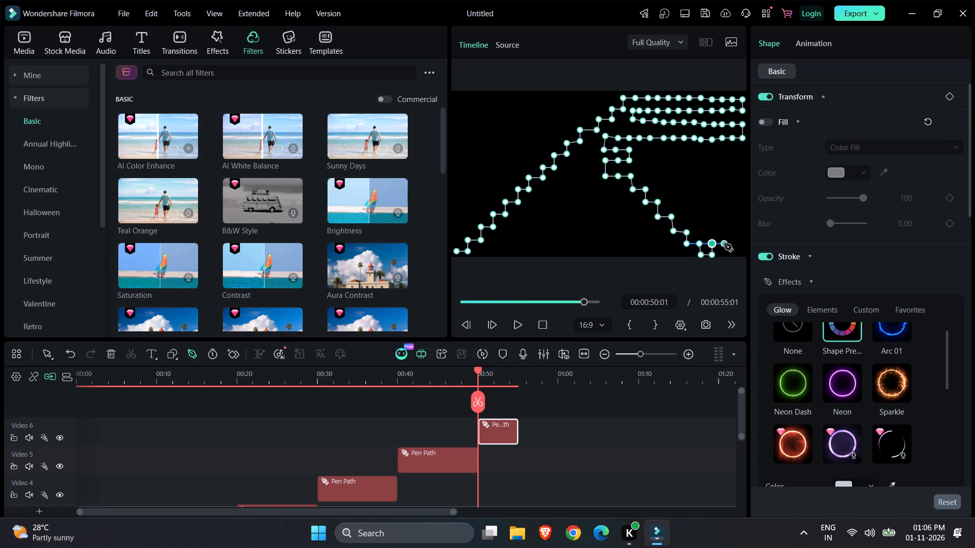
pyautogui.click(724, 244)
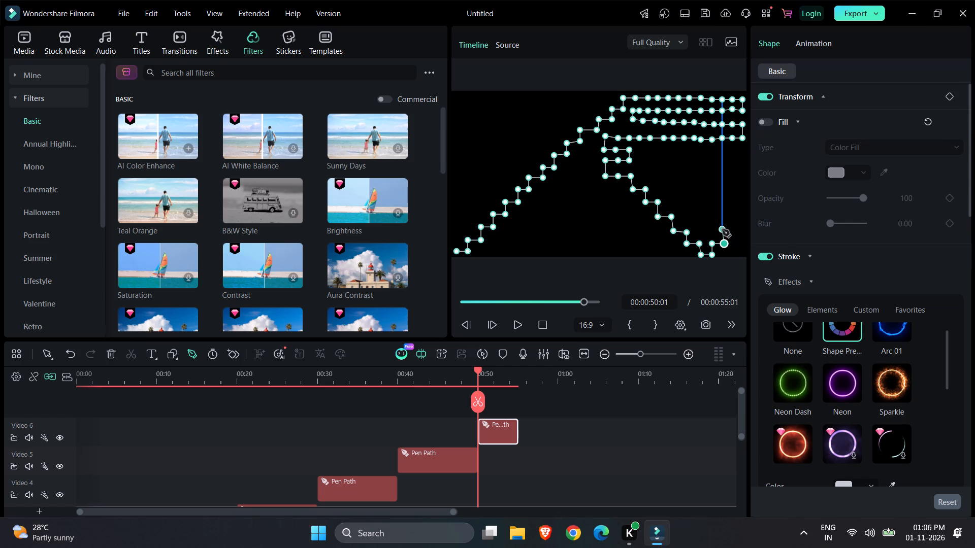
pyautogui.click(724, 230)
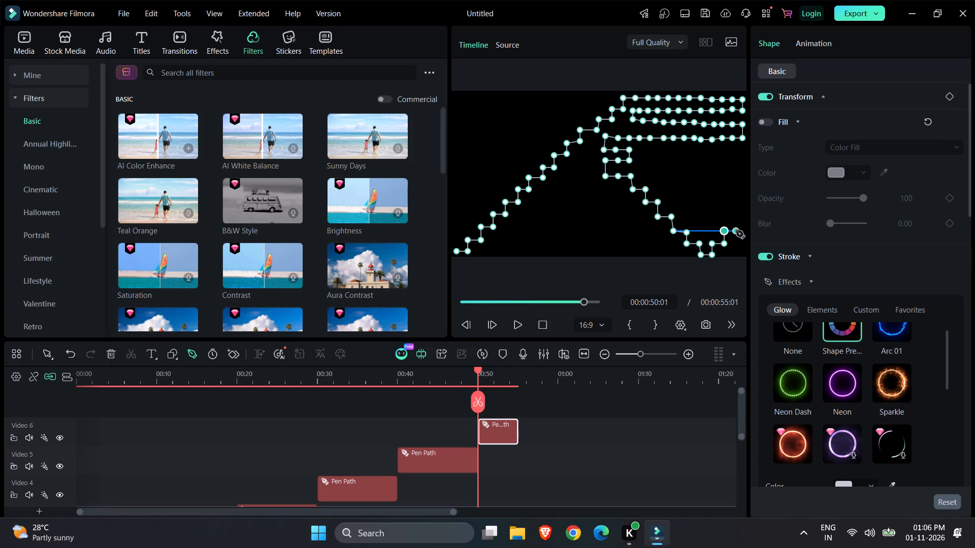
pyautogui.click(736, 230)
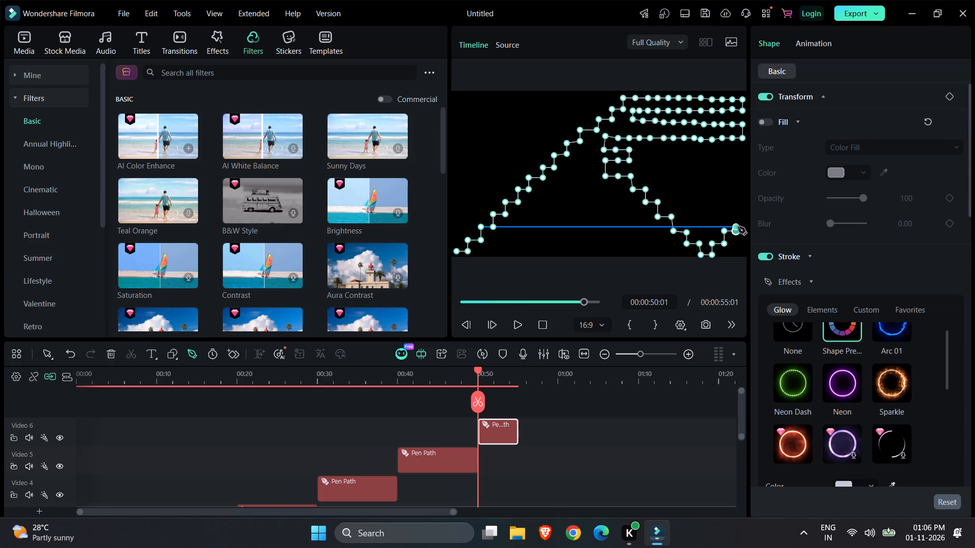
pyautogui.click(737, 218)
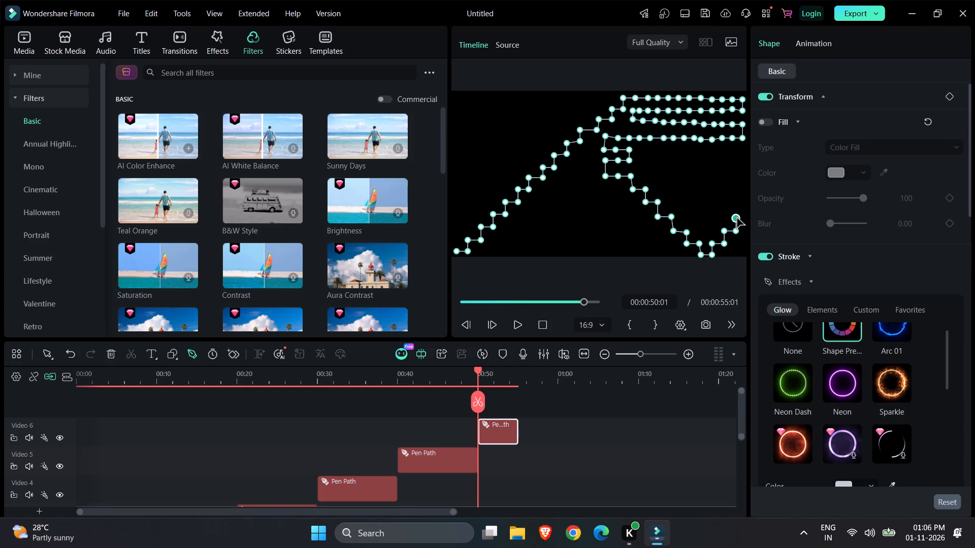
pyautogui.click(735, 206)
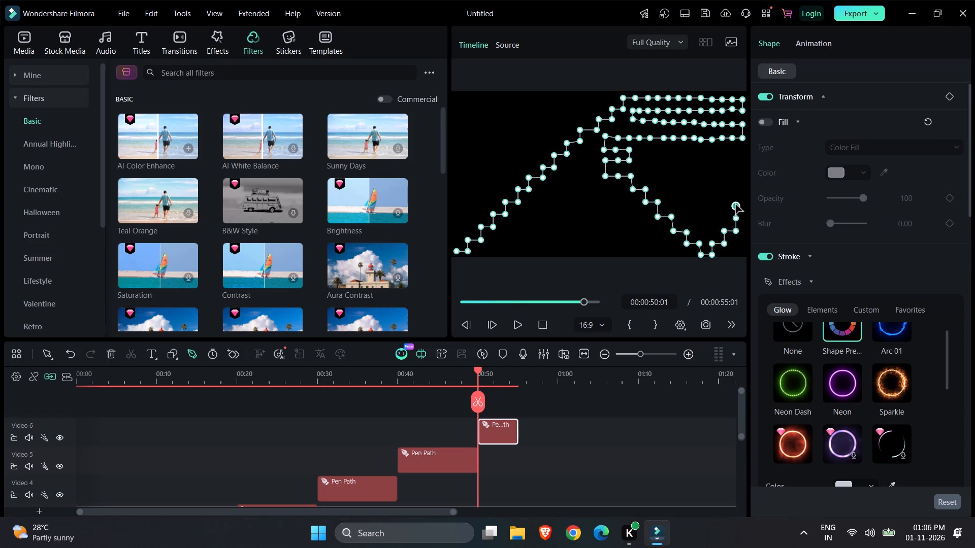
pyautogui.click(735, 193)
pyautogui.click(735, 179)
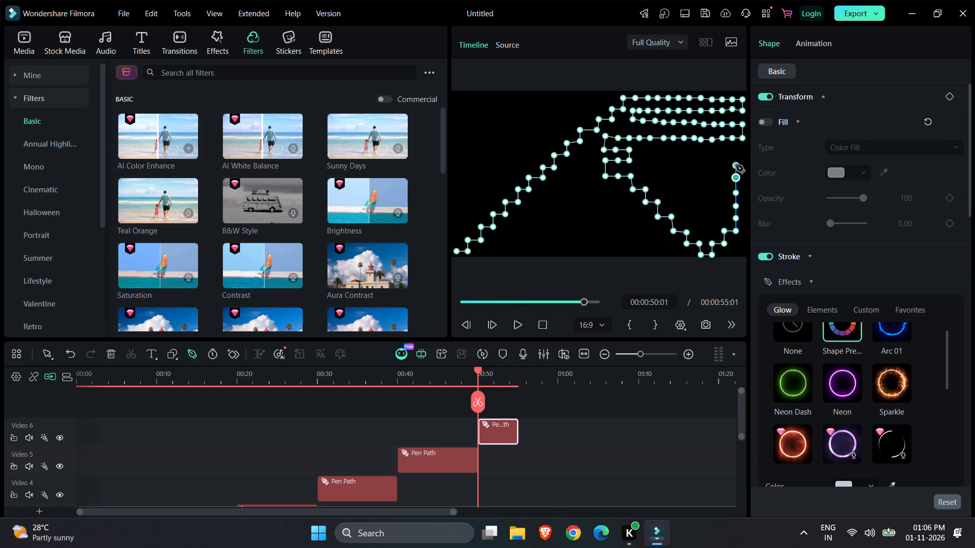
pyautogui.click(736, 165)
pyautogui.click(736, 152)
# Add a four-segment row leftward just beneath the fourth row, drop one step, and double back rightward by two segments.
pyautogui.click(723, 152)
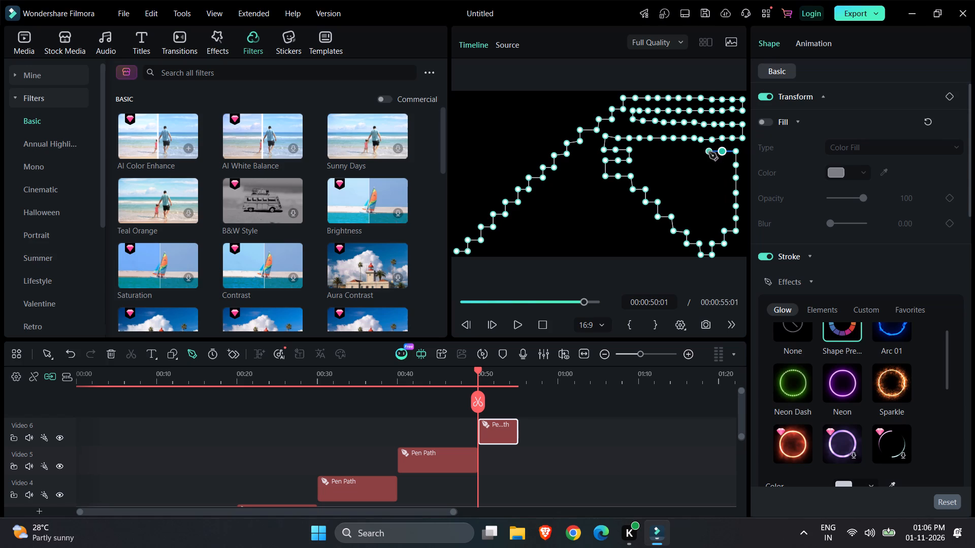
pyautogui.click(708, 152)
pyautogui.click(696, 152)
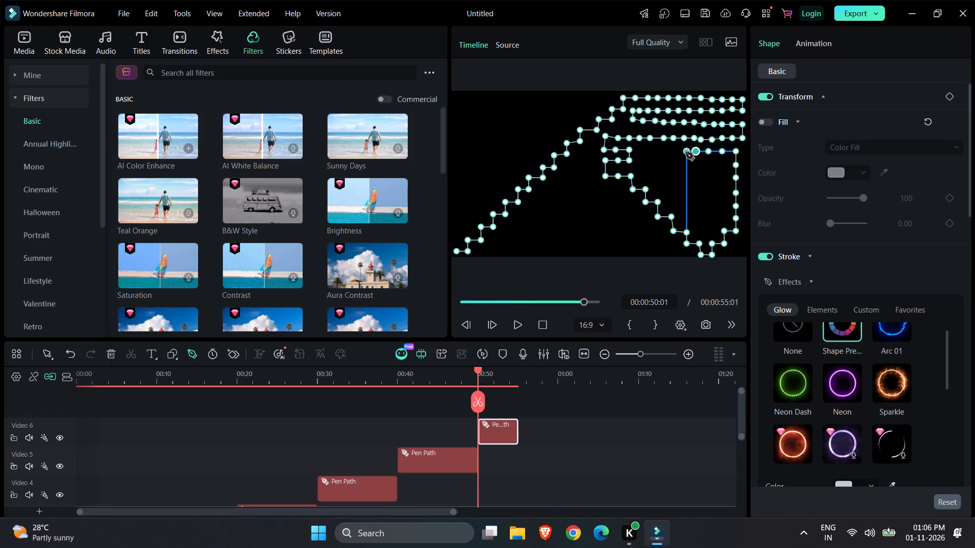
pyautogui.click(683, 152)
pyautogui.click(684, 165)
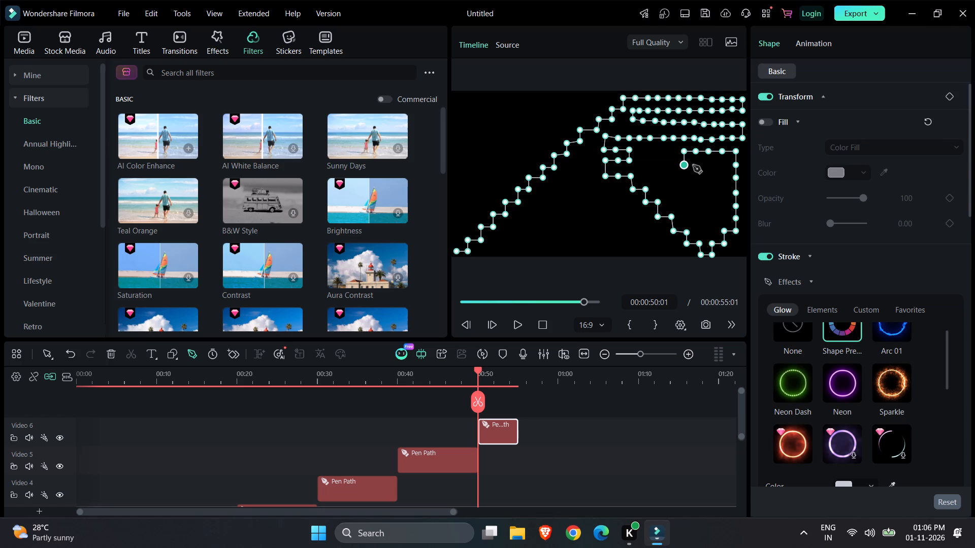
pyautogui.click(698, 165)
pyautogui.click(714, 165)
# Zigzag the path downward inside the enclosed area with one-segment jogs left, right and left, ending level with the descending staircase's lower steps.
pyautogui.click(714, 179)
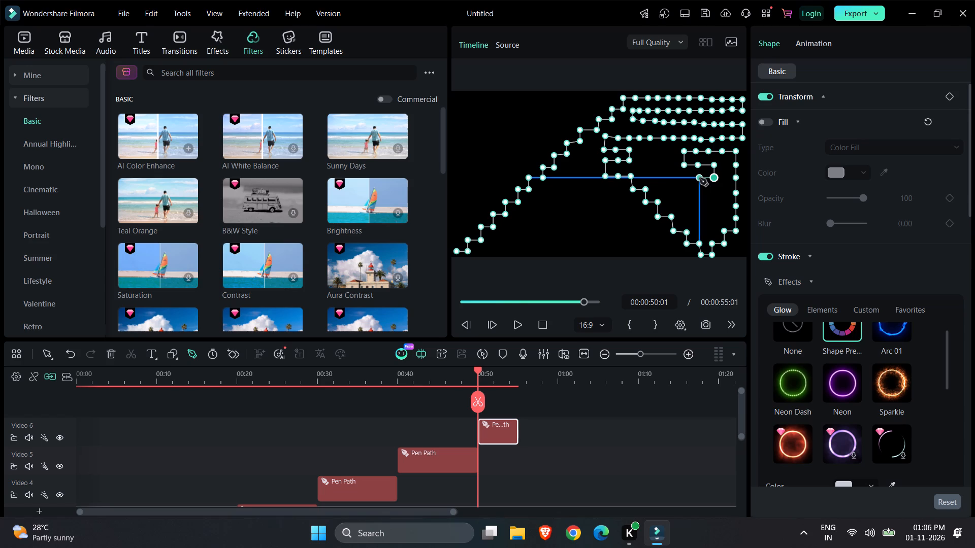
pyautogui.click(698, 178)
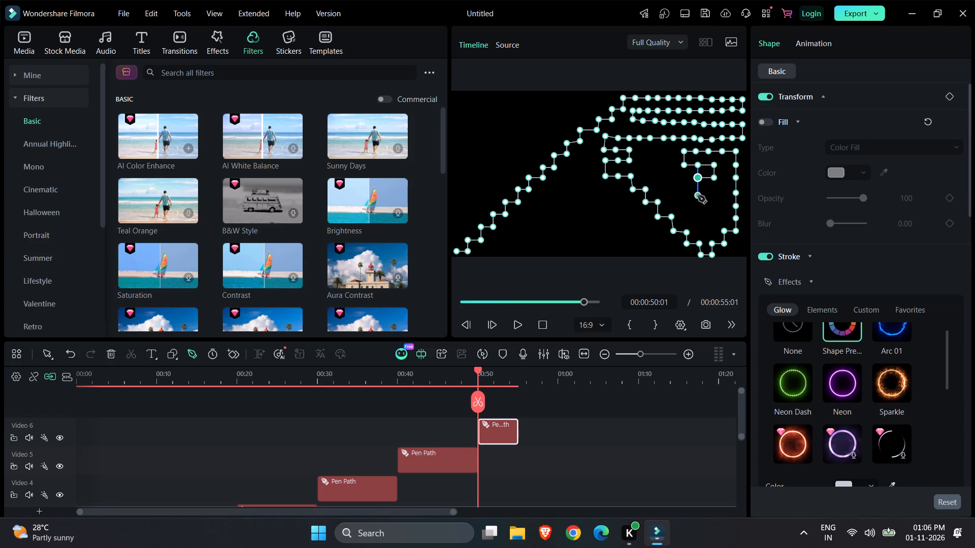
pyautogui.click(698, 195)
pyautogui.click(714, 195)
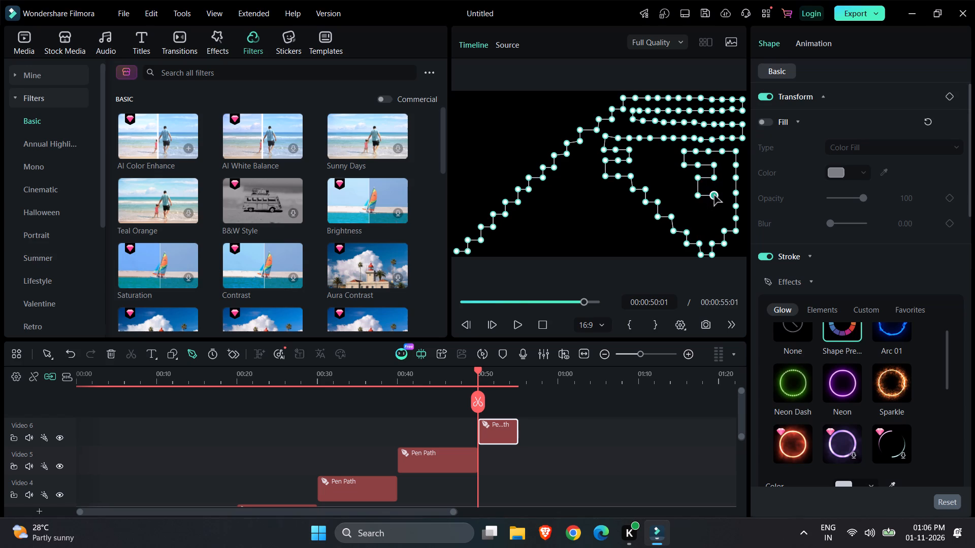
pyautogui.click(714, 208)
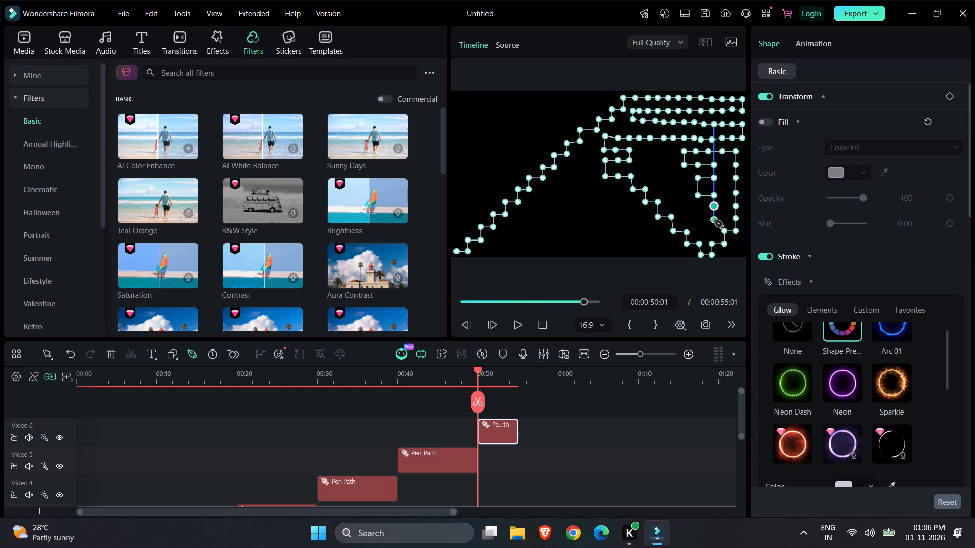
pyautogui.click(714, 220)
pyautogui.click(702, 220)
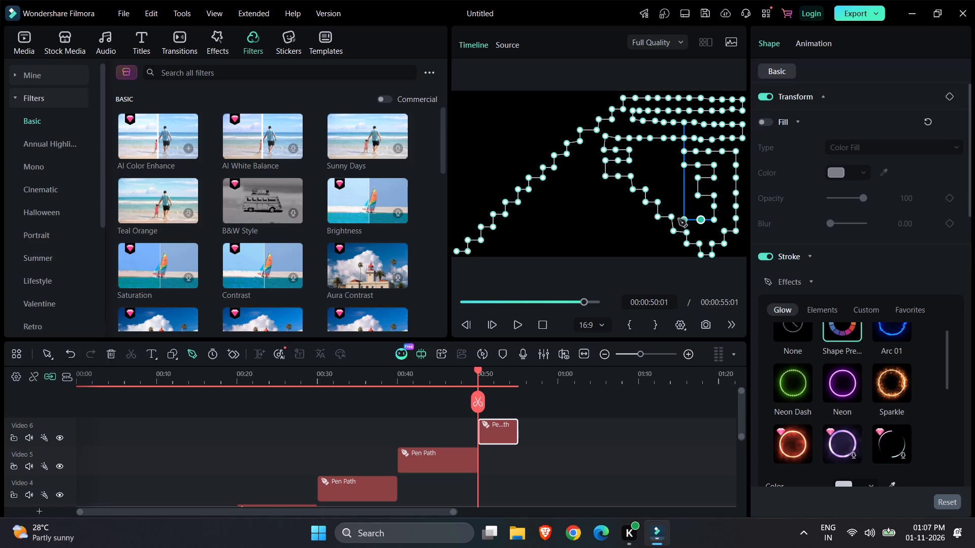
# Run a long row of points leftward from the enclosed zigzag, crossing the descending staircase and ending near the ascending staircase.
pyautogui.click(633, 221)
pyautogui.click(618, 222)
pyautogui.click(603, 223)
pyautogui.click(587, 223)
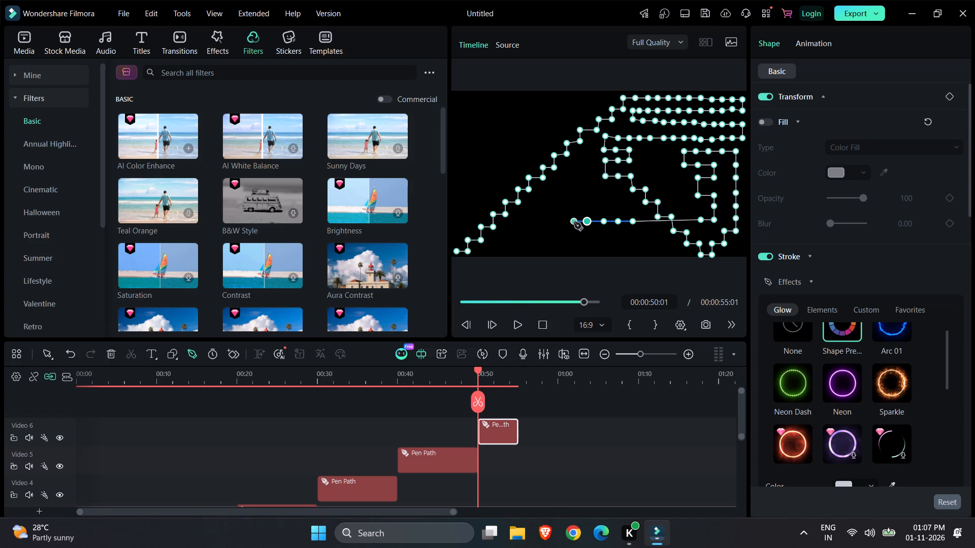
pyautogui.click(573, 222)
pyautogui.click(562, 221)
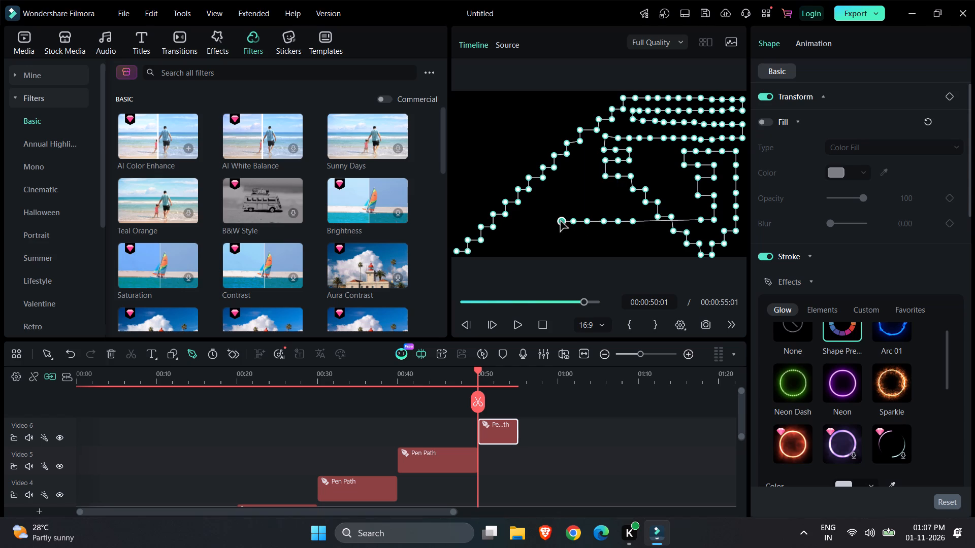
pyautogui.click(549, 221)
pyautogui.click(535, 221)
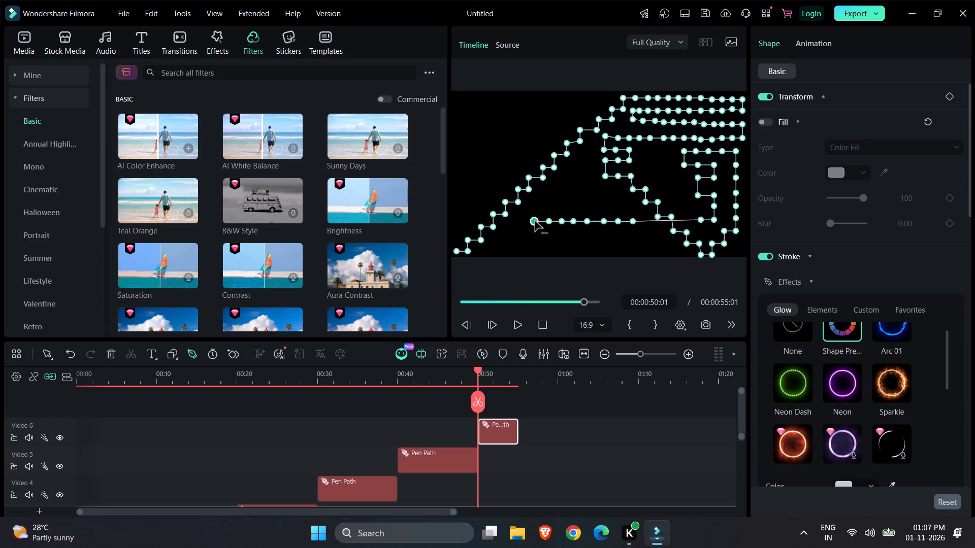
pyautogui.click(522, 221)
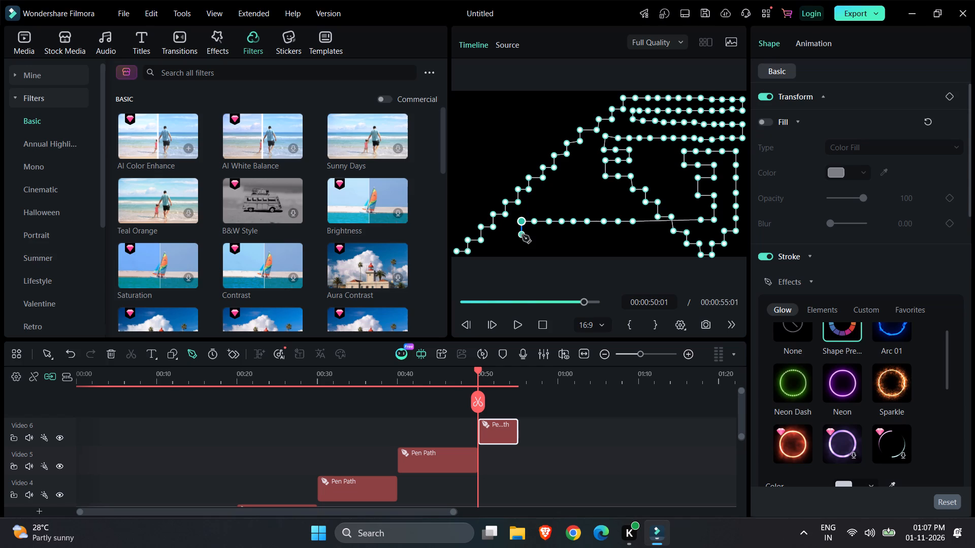
# Drop one step and double back rightward with a parallel row of evenly spaced points, ending beneath the descending staircase.
pyautogui.click(522, 235)
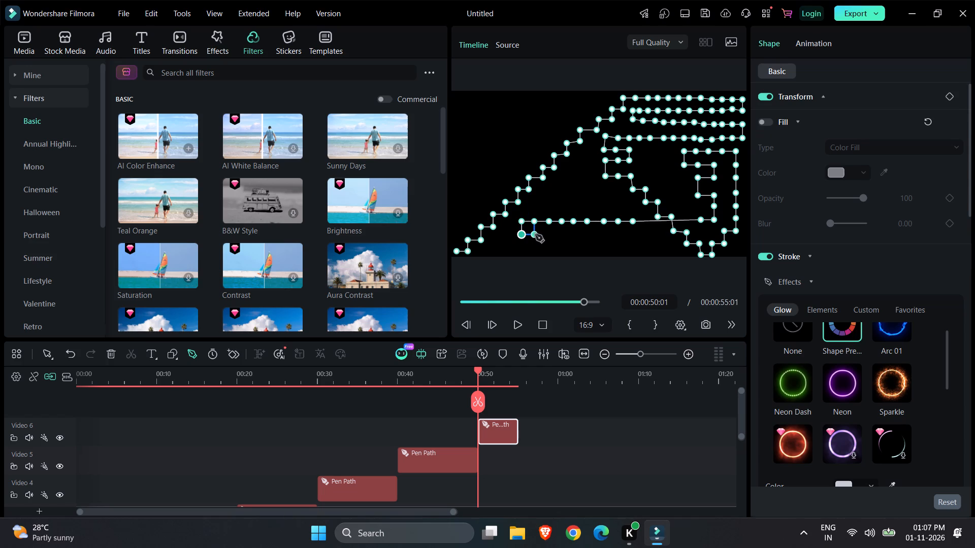
pyautogui.click(535, 234)
pyautogui.click(536, 234)
pyautogui.click(549, 235)
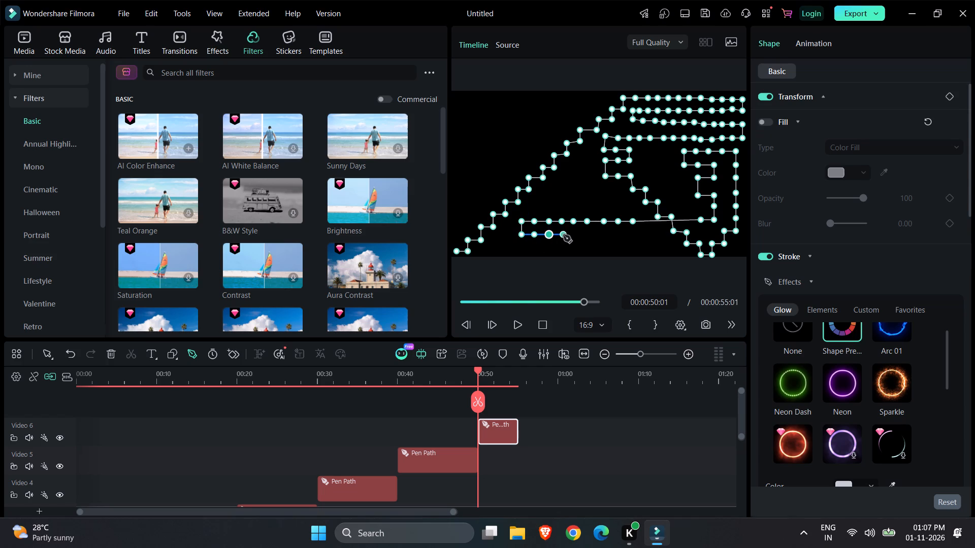
pyautogui.click(563, 235)
pyautogui.click(575, 235)
pyautogui.click(589, 235)
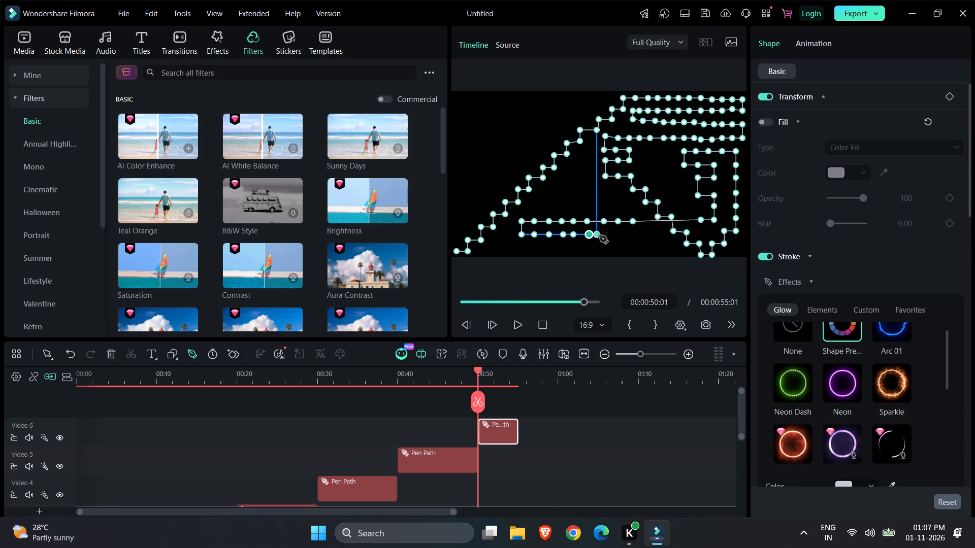
pyautogui.click(604, 236)
pyautogui.click(620, 237)
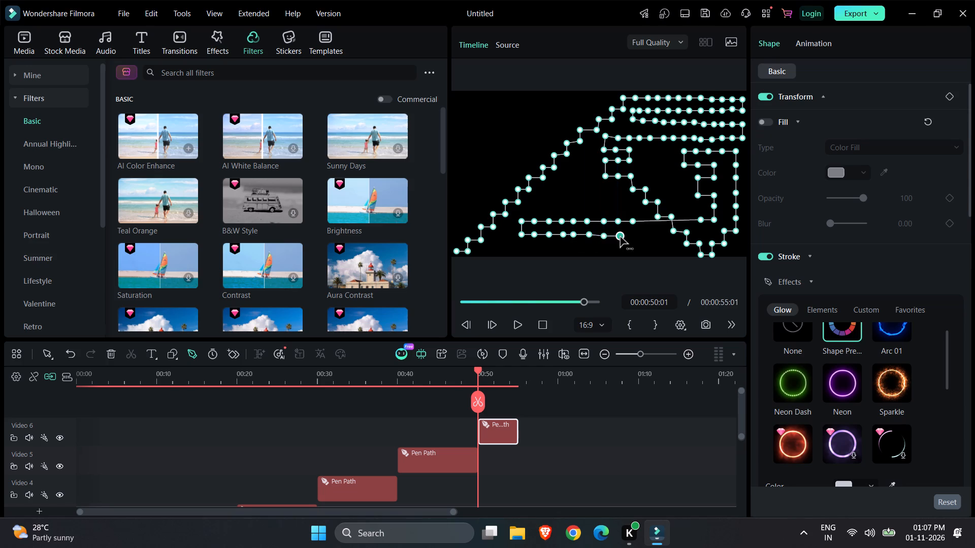
pyautogui.click(634, 237)
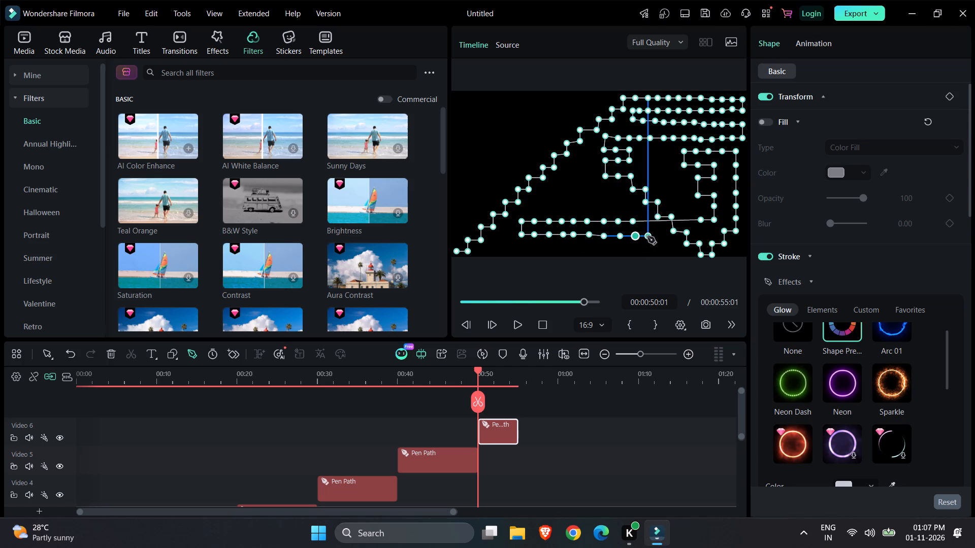
pyautogui.click(649, 236)
# Drop one more step and run closely spaced points leftward along the frame's bottom edge, stopping just short of the path's starting points.
pyautogui.click(650, 251)
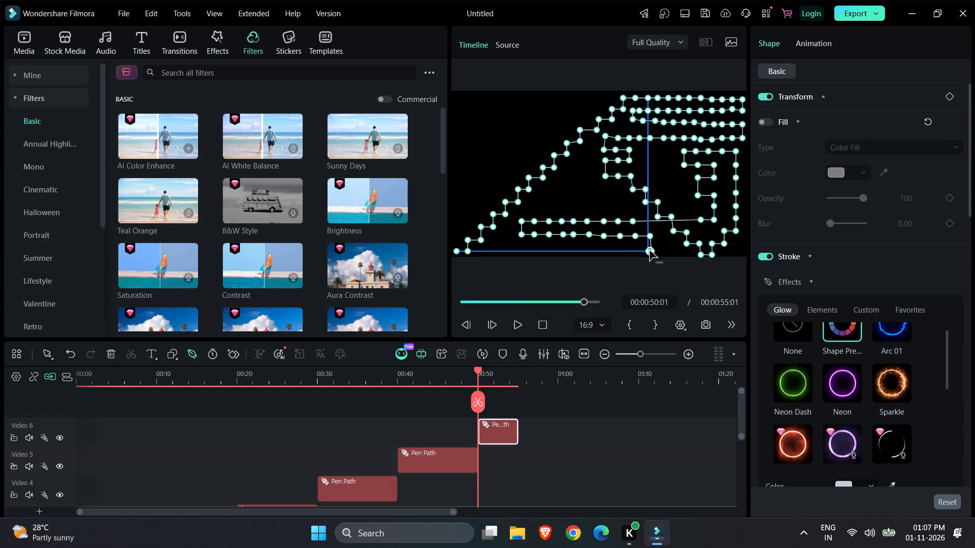
pyautogui.click(649, 251)
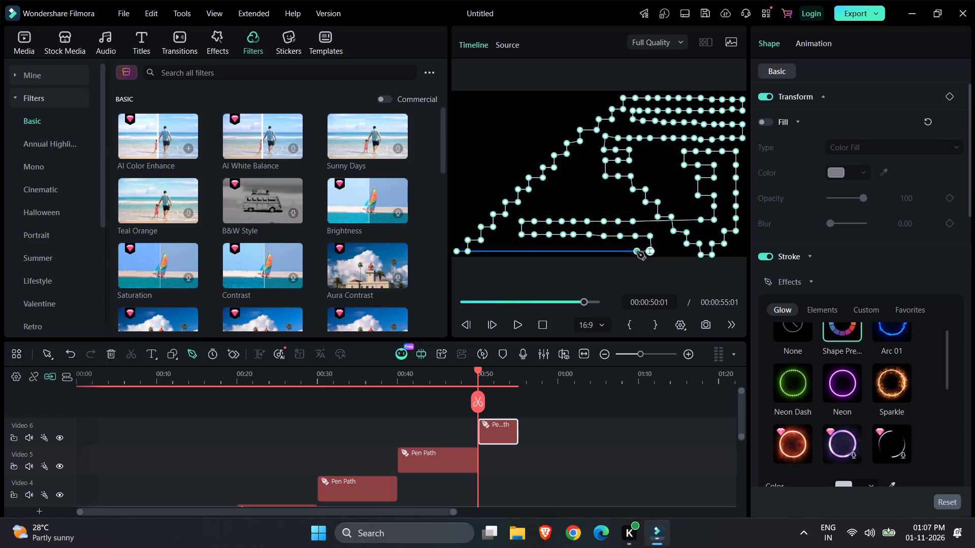
pyautogui.click(637, 252)
pyautogui.click(625, 252)
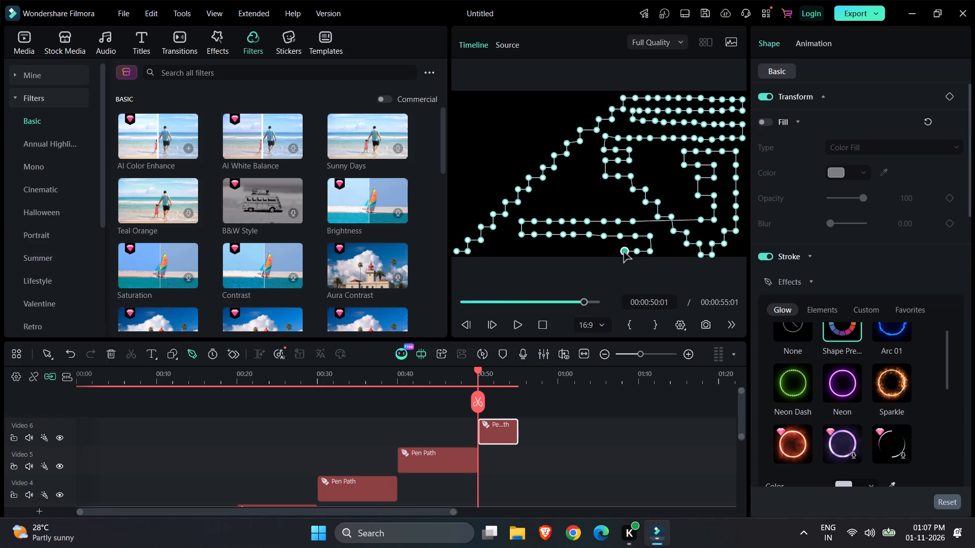
pyautogui.click(614, 252)
pyautogui.click(603, 252)
pyautogui.click(588, 253)
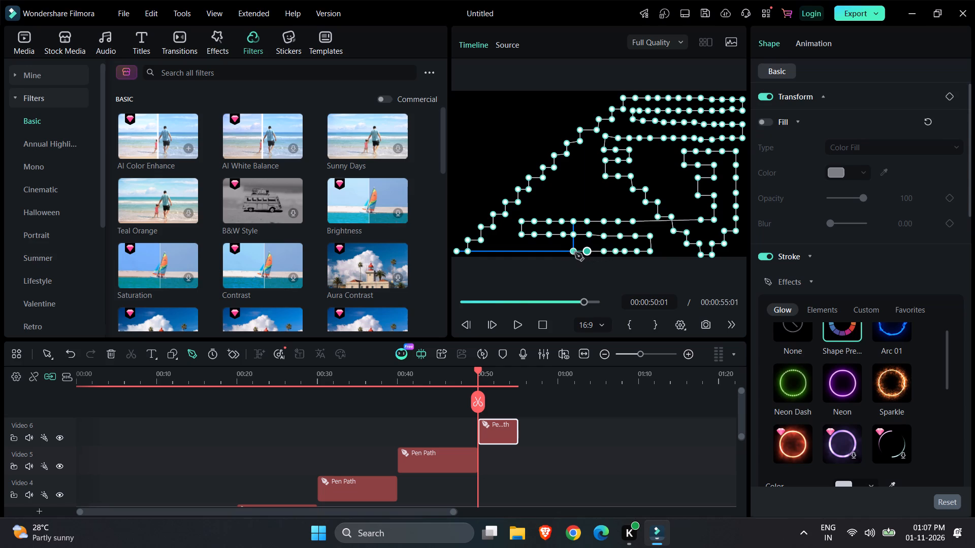
pyautogui.click(575, 253)
pyautogui.click(563, 253)
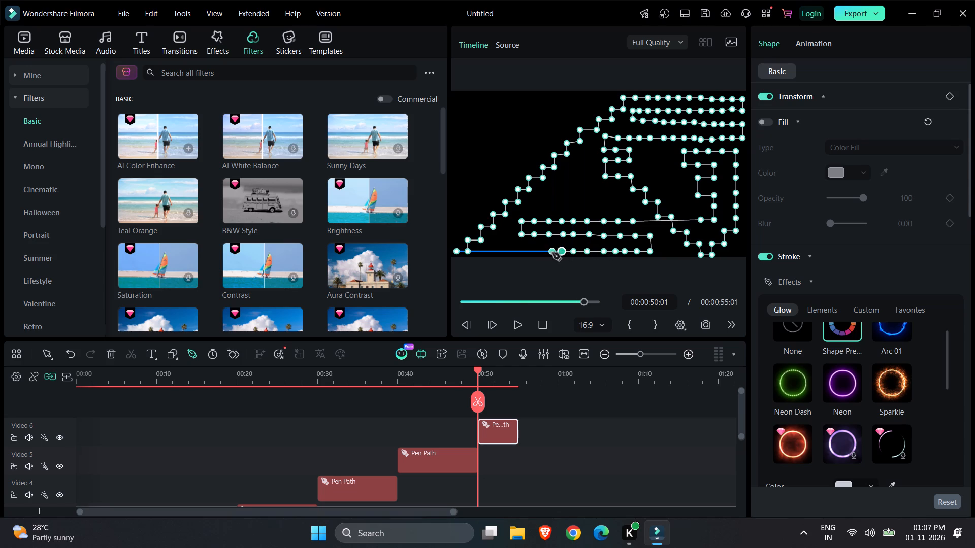
pyautogui.click(551, 253)
pyautogui.click(541, 253)
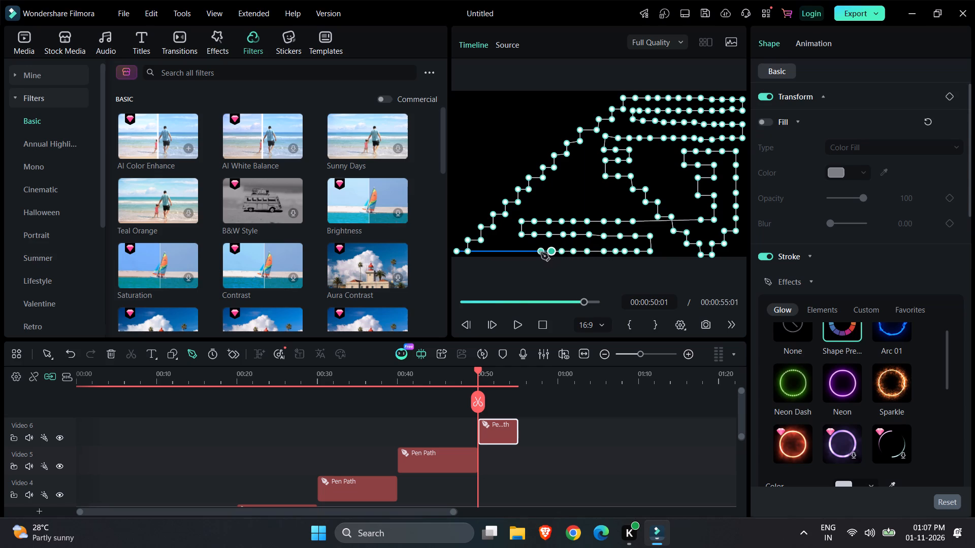
pyautogui.click(528, 253)
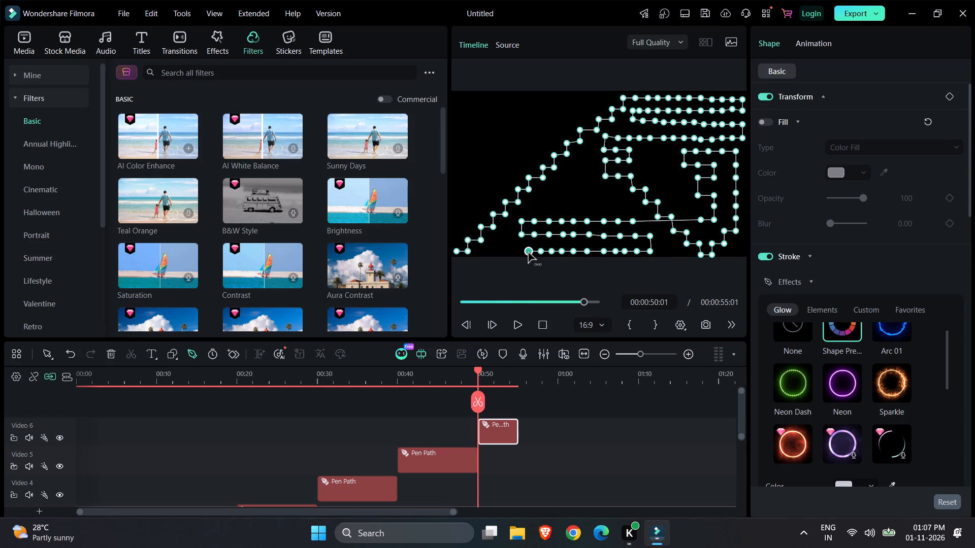
pyautogui.click(522, 253)
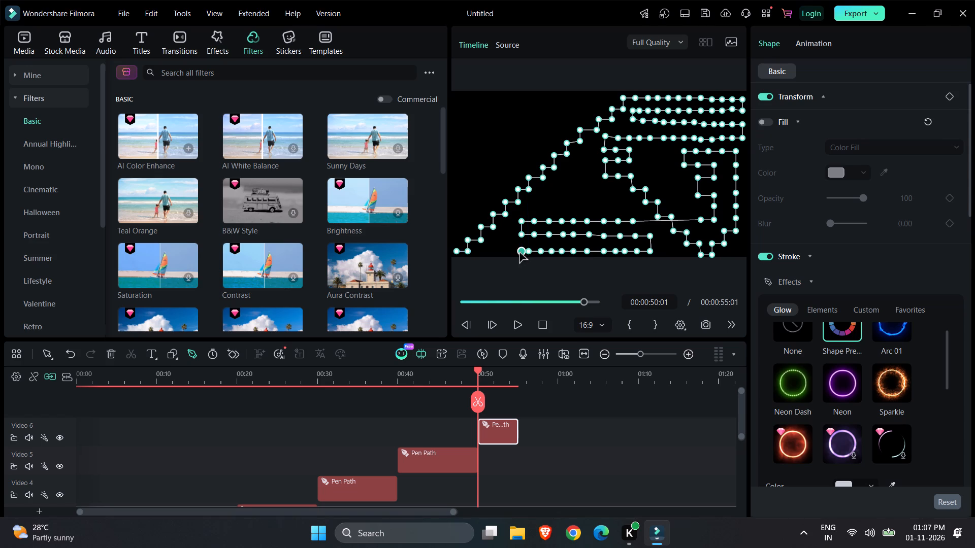
pyautogui.click(512, 253)
pyautogui.click(502, 253)
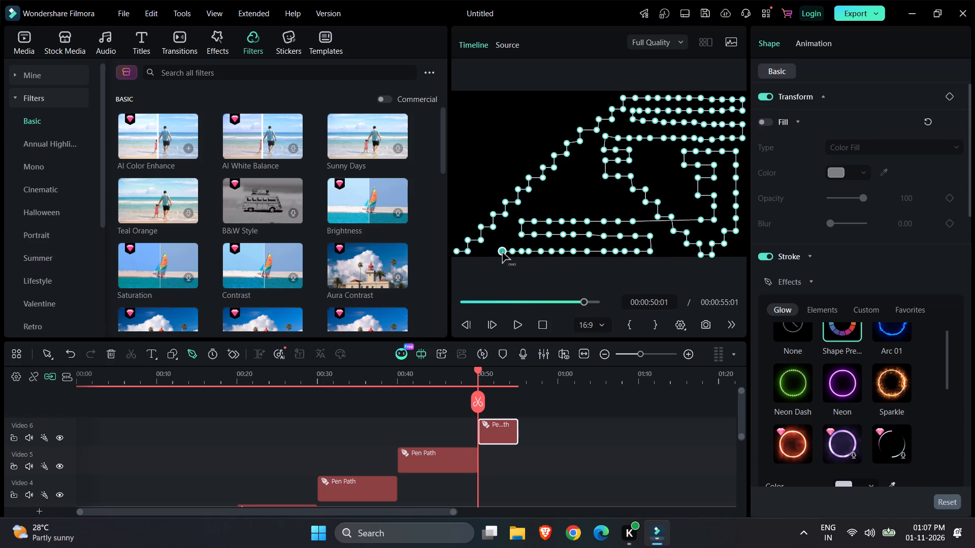
pyautogui.click(491, 252)
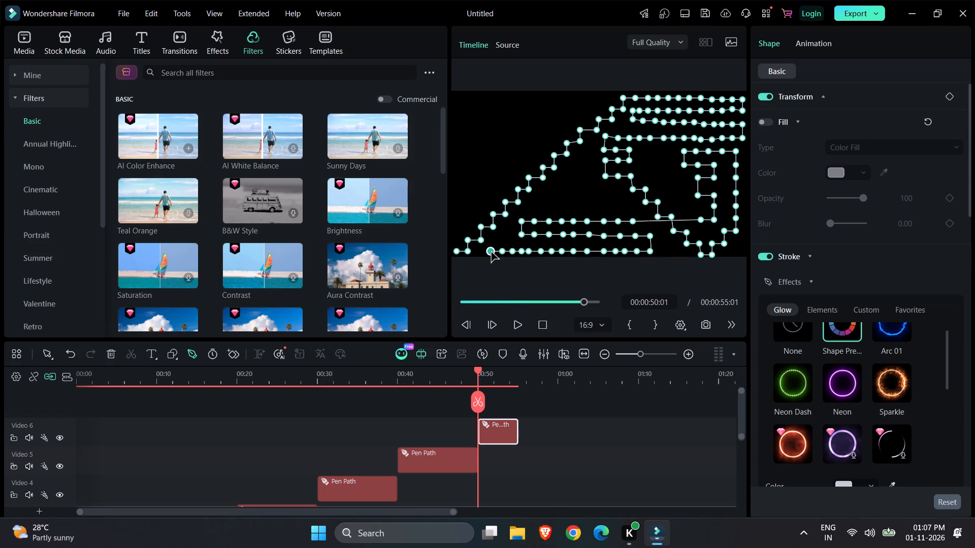
pyautogui.click(479, 252)
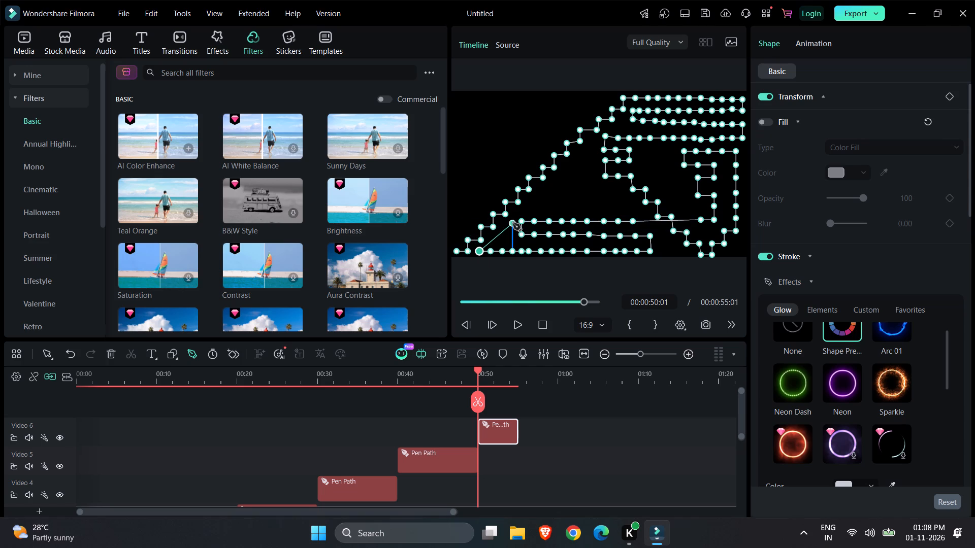
# Run a straight diagonal of points up and rightward, parallel to the ascending staircase, ending just beside the short rows.
pyautogui.click(512, 223)
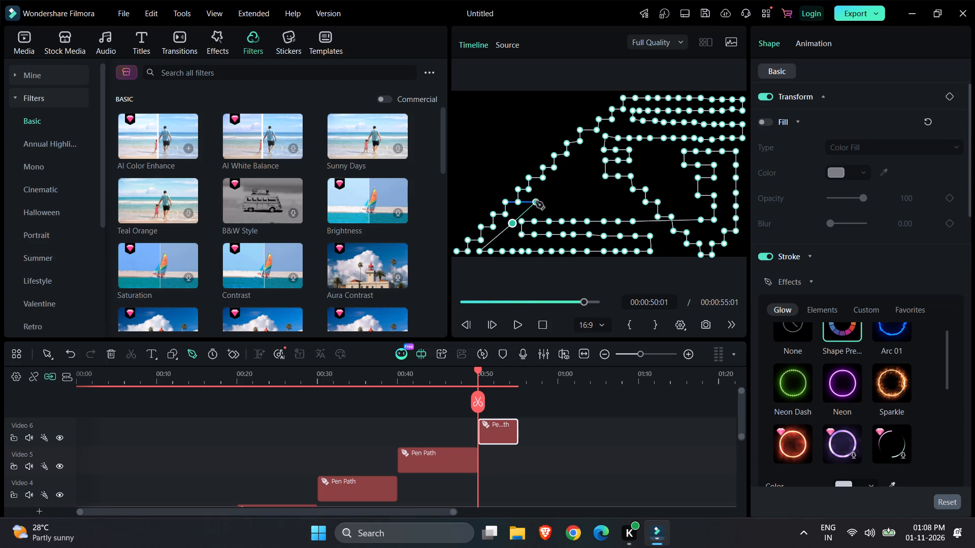
pyautogui.click(536, 202)
pyautogui.moveTo(551, 188); pyautogui.dragTo(556, 183)
pyautogui.moveTo(556, 183); pyautogui.dragTo(566, 174)
pyautogui.click(566, 174)
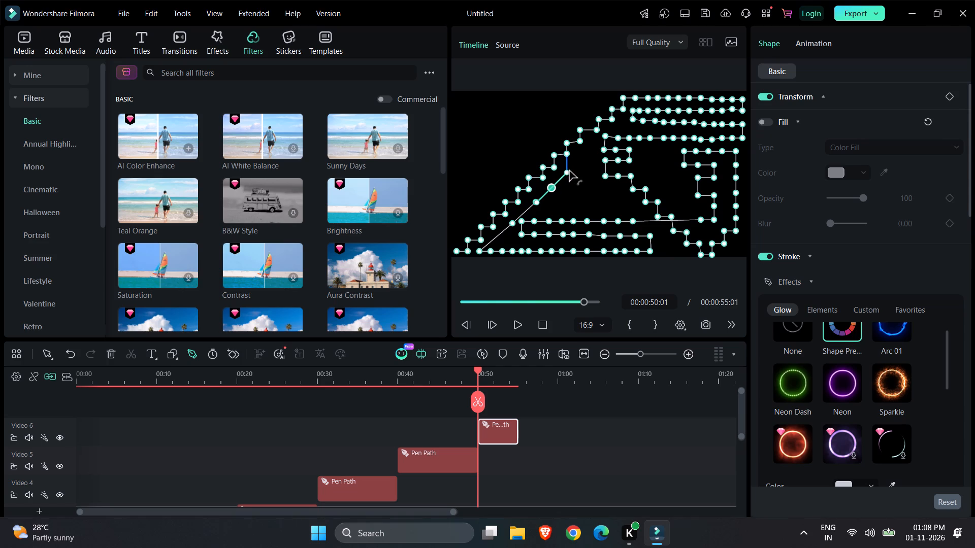
pyautogui.click(569, 171)
pyautogui.click(568, 175)
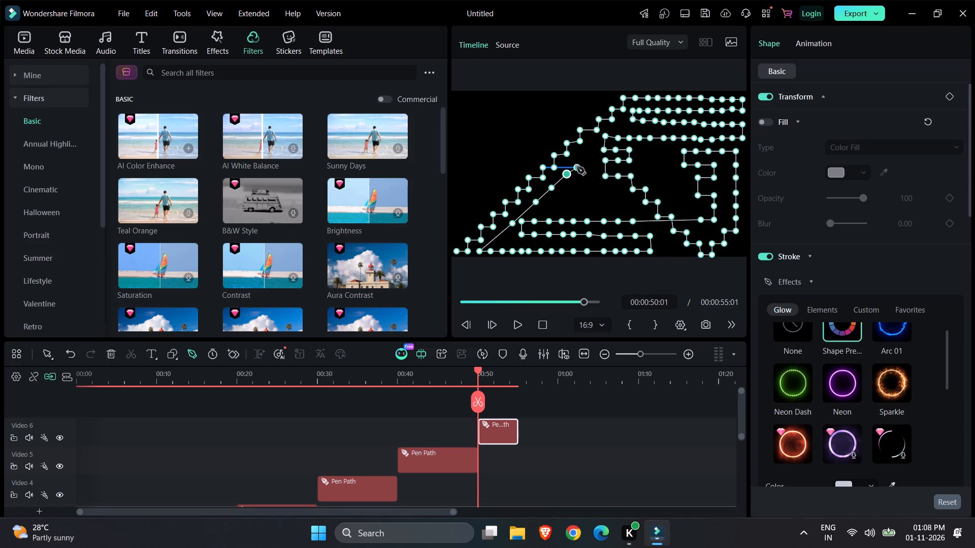
pyautogui.click(577, 164)
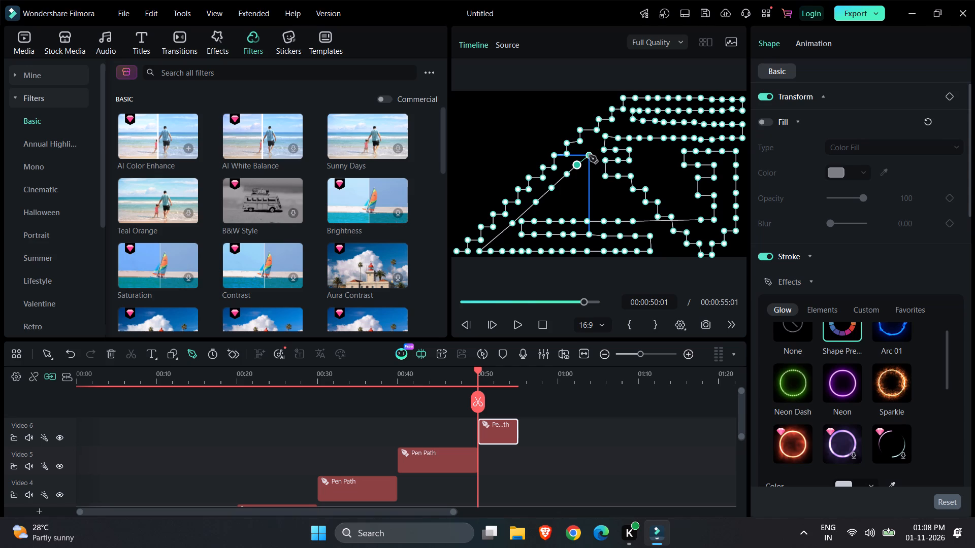
pyautogui.click(589, 155)
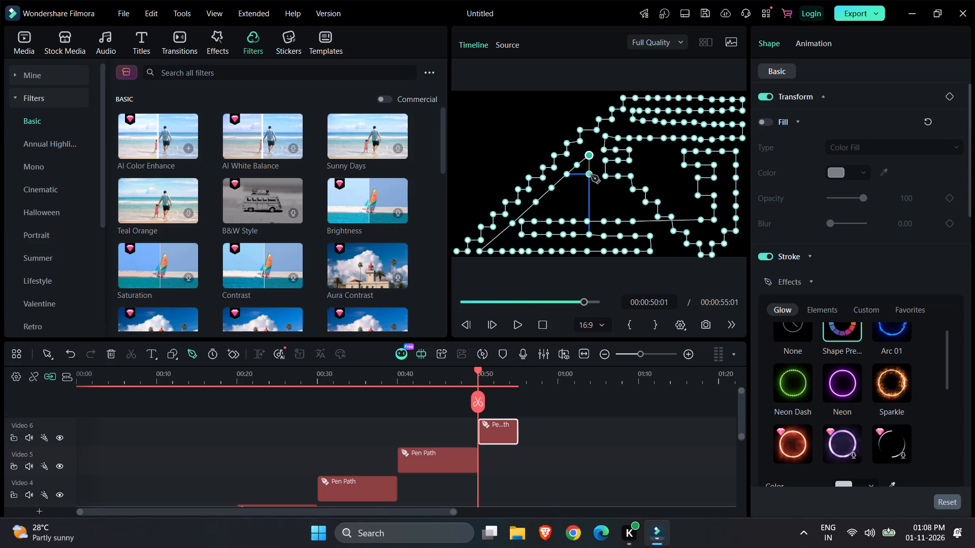
# Descend from the diagonal's upper end and bend the points right, down, left and up, forming a small open box beneath the diagonal.
pyautogui.click(591, 175)
pyautogui.click(591, 187)
pyautogui.click(604, 189)
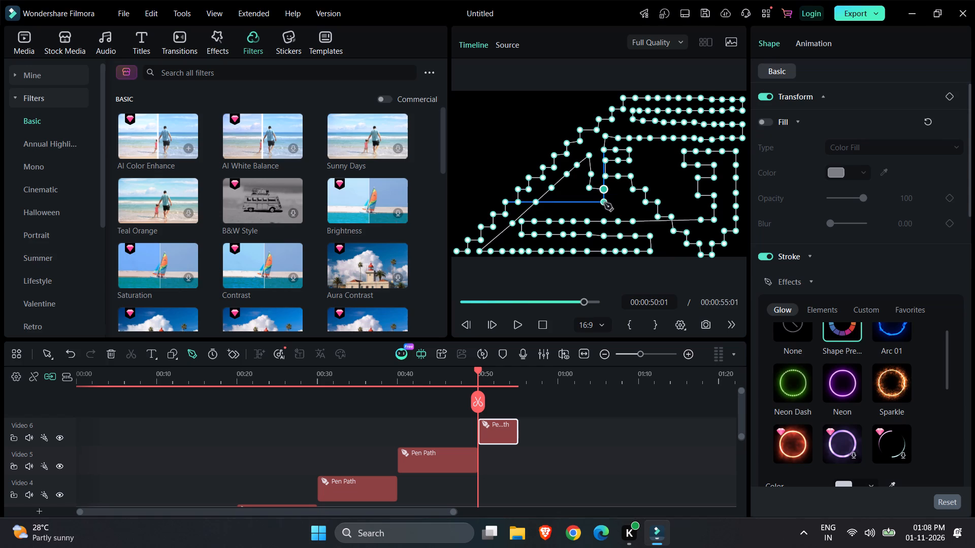
pyautogui.click(604, 205)
pyautogui.click(588, 205)
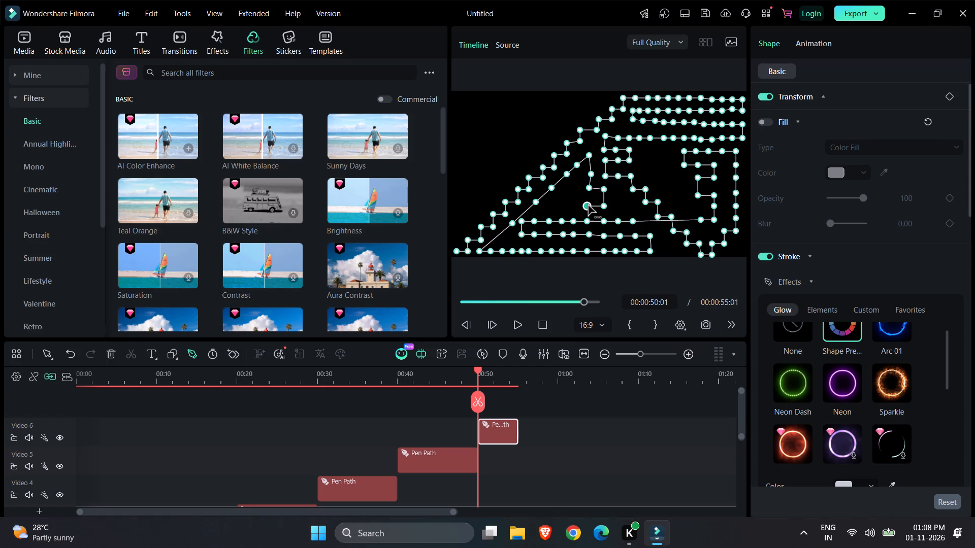
pyautogui.click(571, 204)
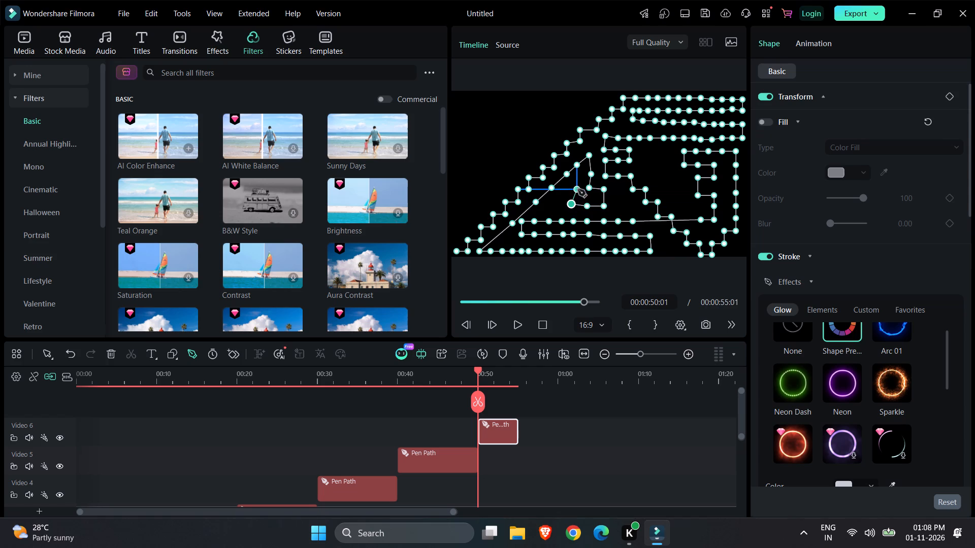
pyautogui.click(574, 188)
# Run the path straight leftward from the small box across the ascending staircase, ending with closely spaced points at the frame's left edge.
pyautogui.click(492, 188)
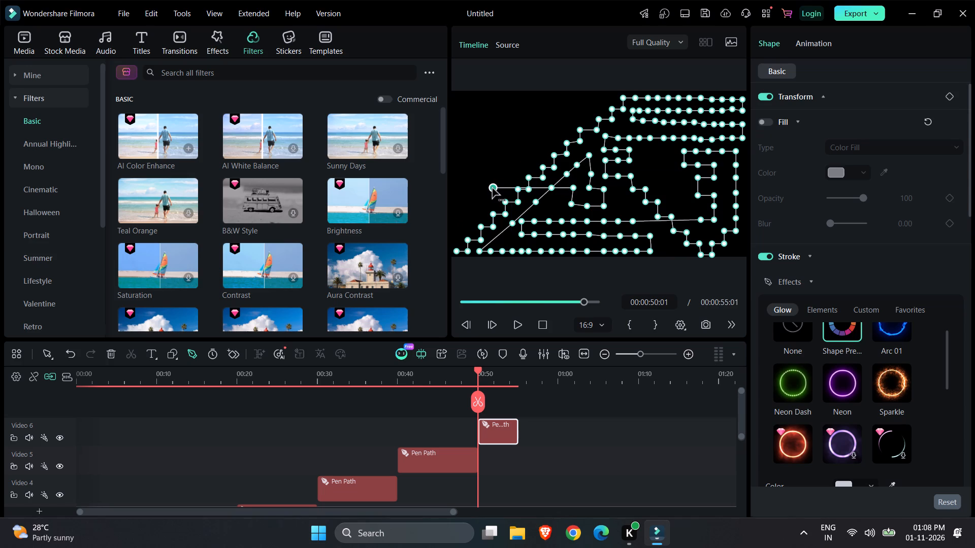
pyautogui.click(482, 188)
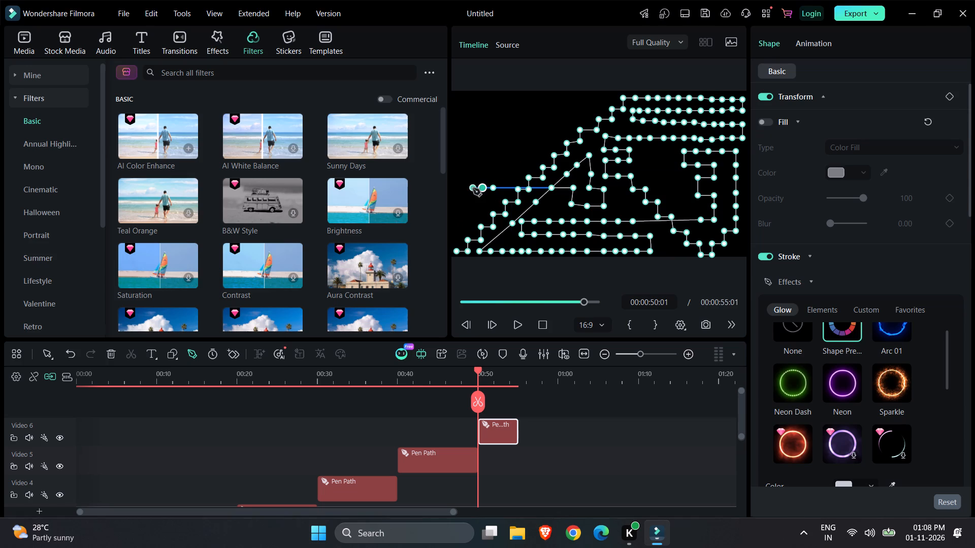
pyautogui.click(473, 188)
pyautogui.click(457, 188)
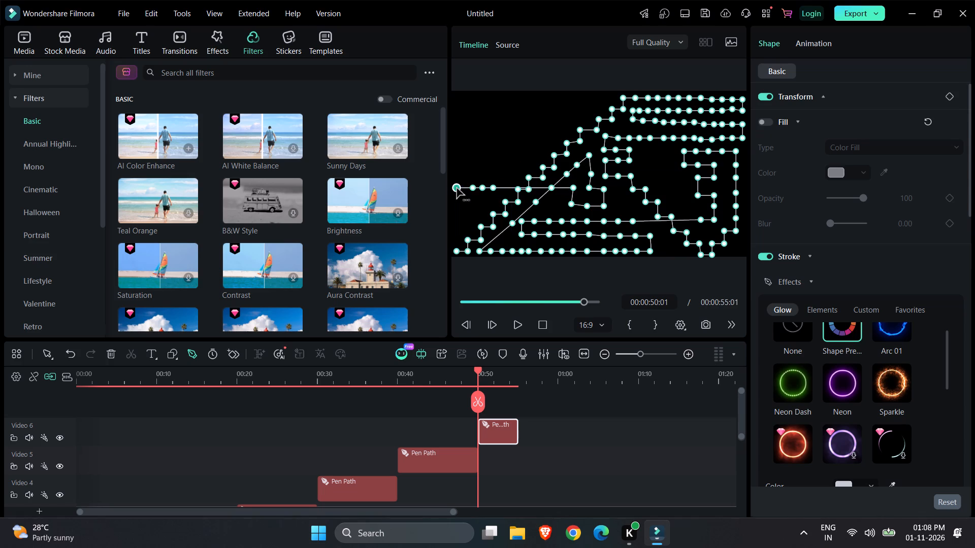
# Climb the frame's left edge with a vertical column of evenly spaced points up to the upper-left corner.
pyautogui.click(457, 176)
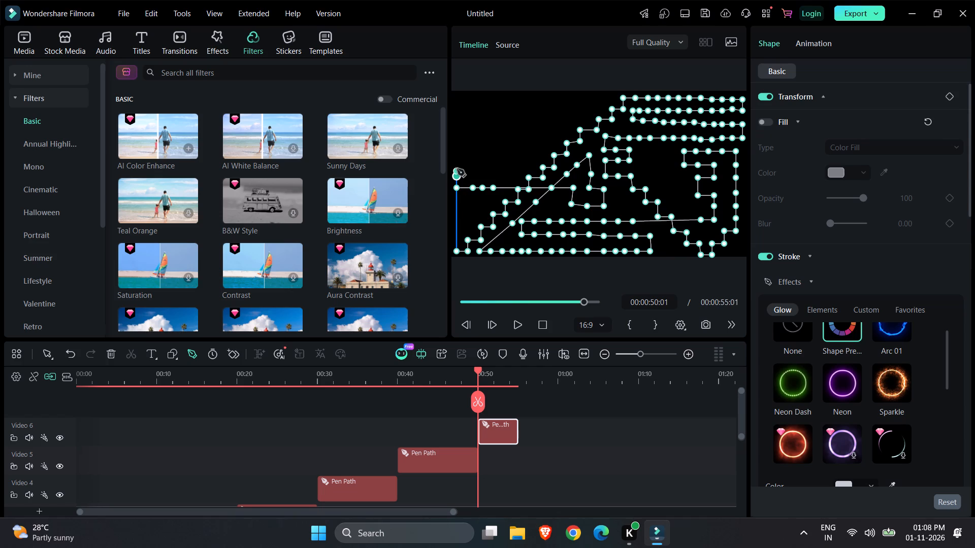
pyautogui.click(457, 165)
pyautogui.click(458, 153)
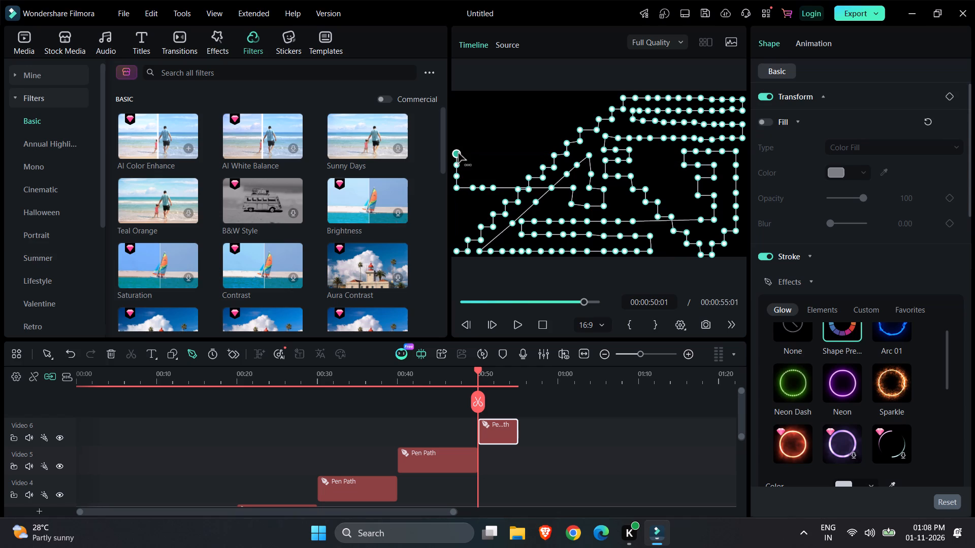
pyautogui.click(459, 143)
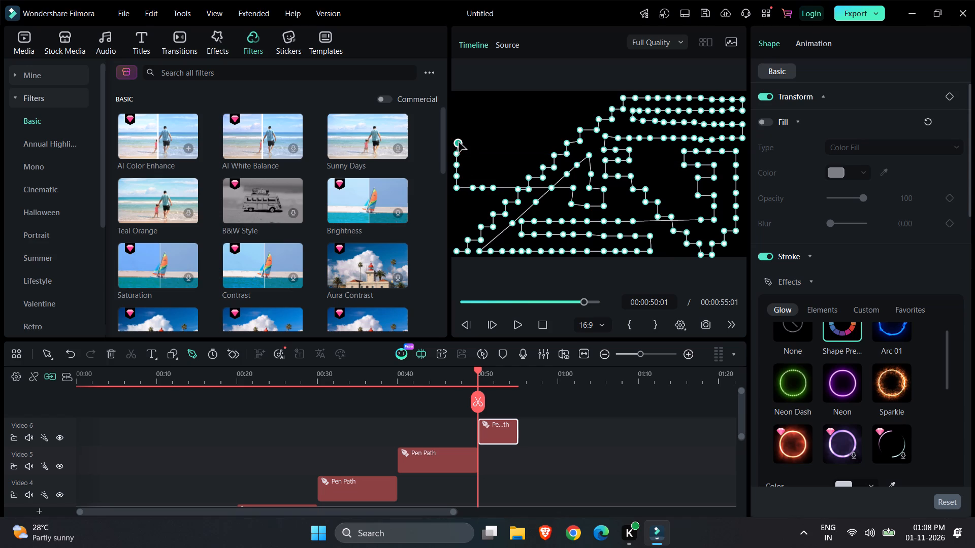
pyautogui.click(459, 133)
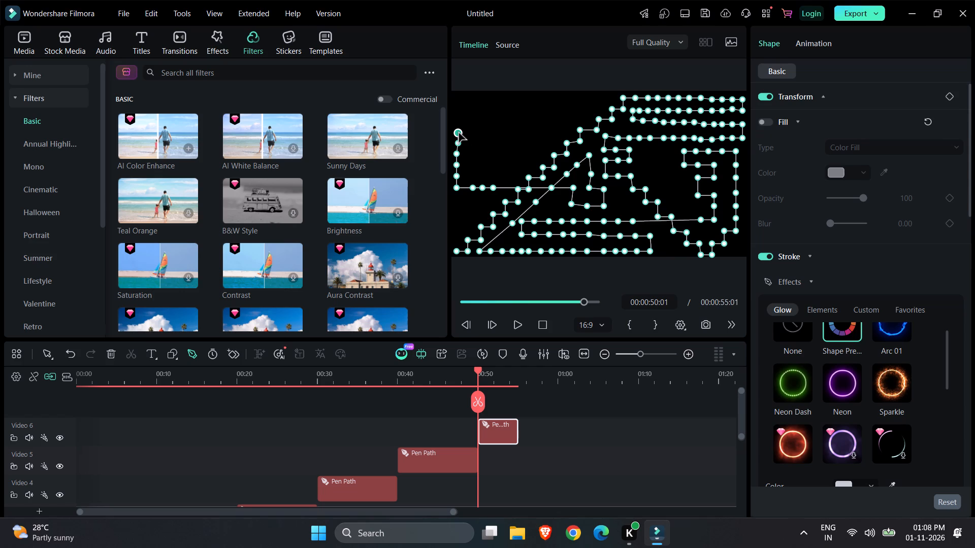
pyautogui.click(459, 121)
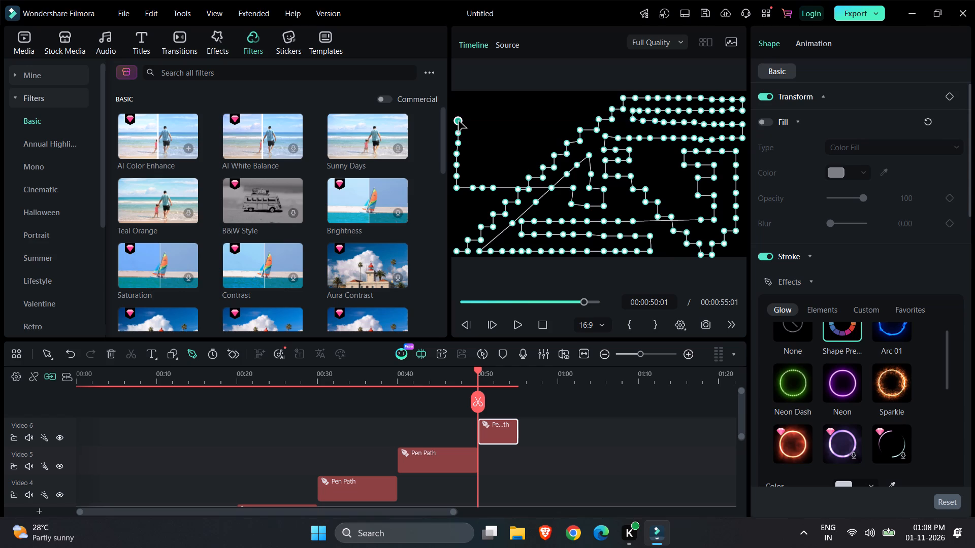
pyautogui.click(459, 111)
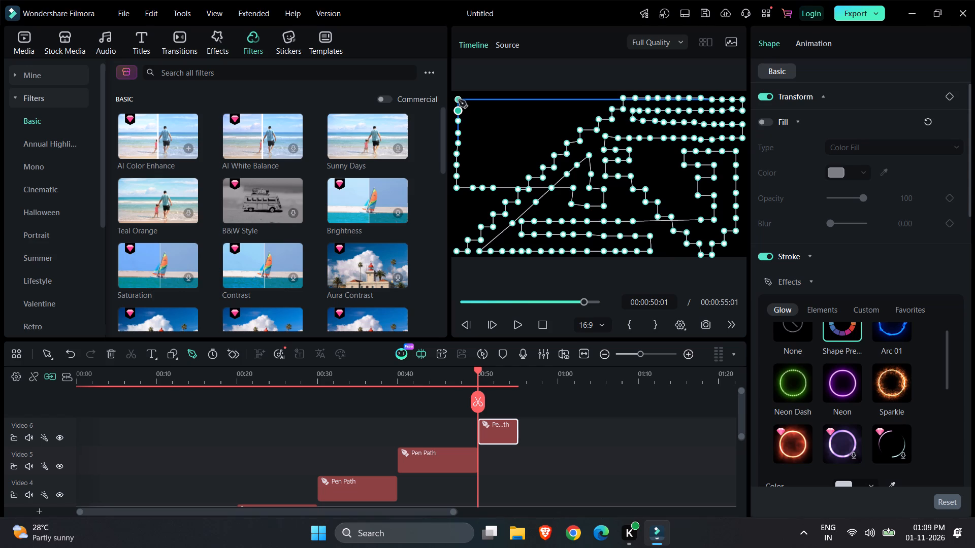
pyautogui.click(459, 100)
# Run closely spaced points rightward from the corner along the frame's top edge, dipping slightly and ending near the ascending staircase's top.
pyautogui.click(470, 100)
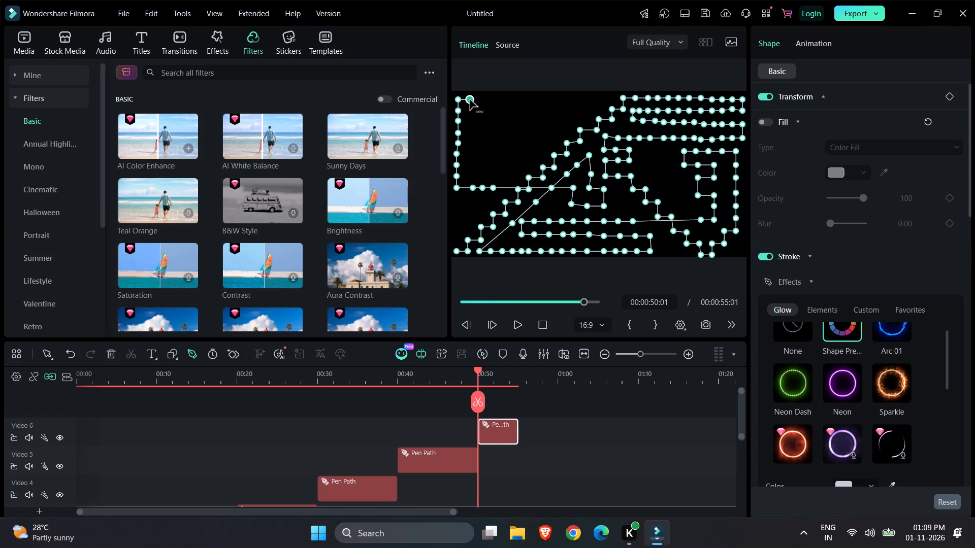
pyautogui.click(483, 100)
pyautogui.click(490, 101)
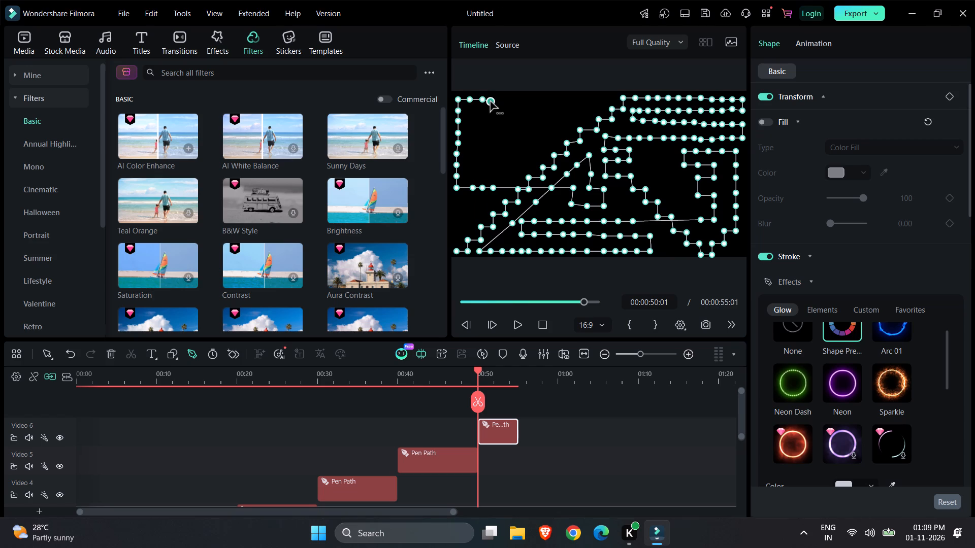
pyautogui.click(501, 102)
pyautogui.click(509, 105)
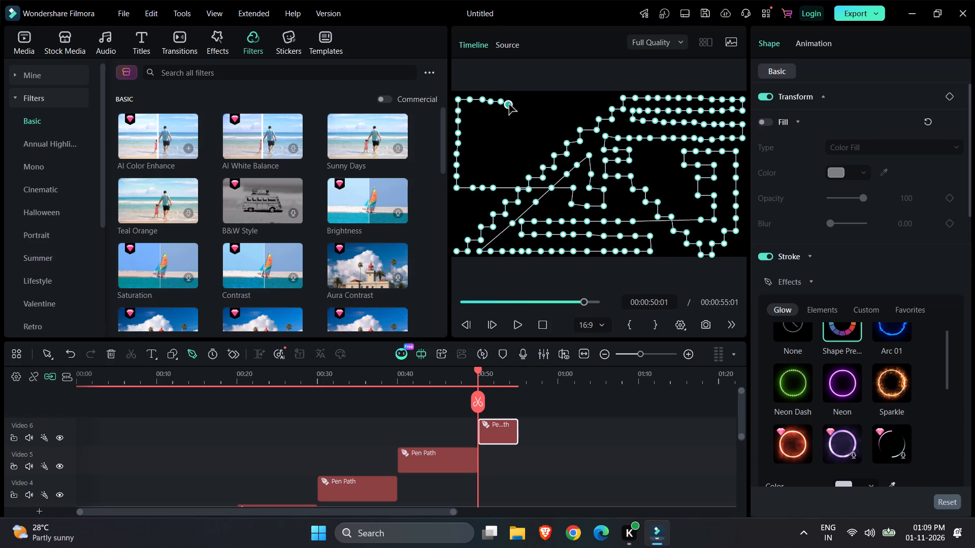
pyautogui.click(513, 105)
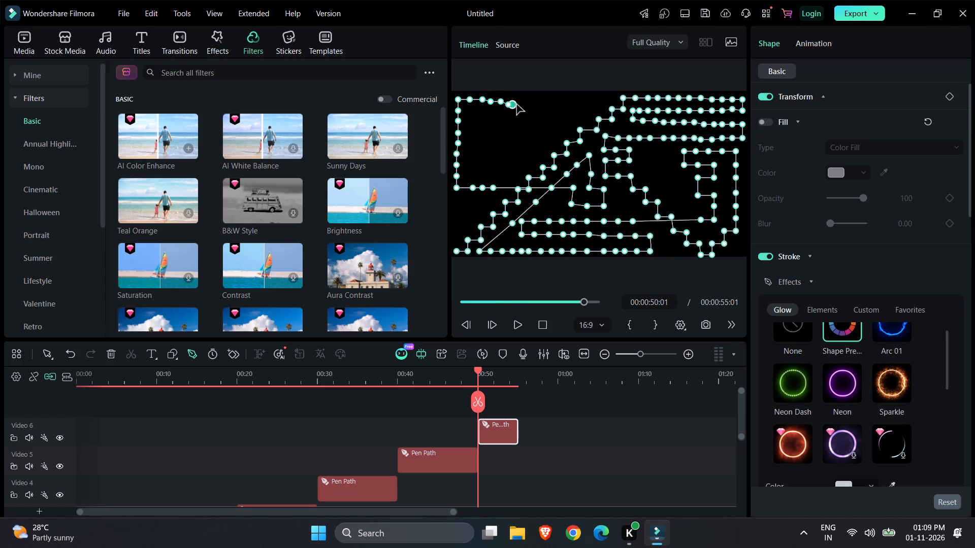
pyautogui.click(524, 105)
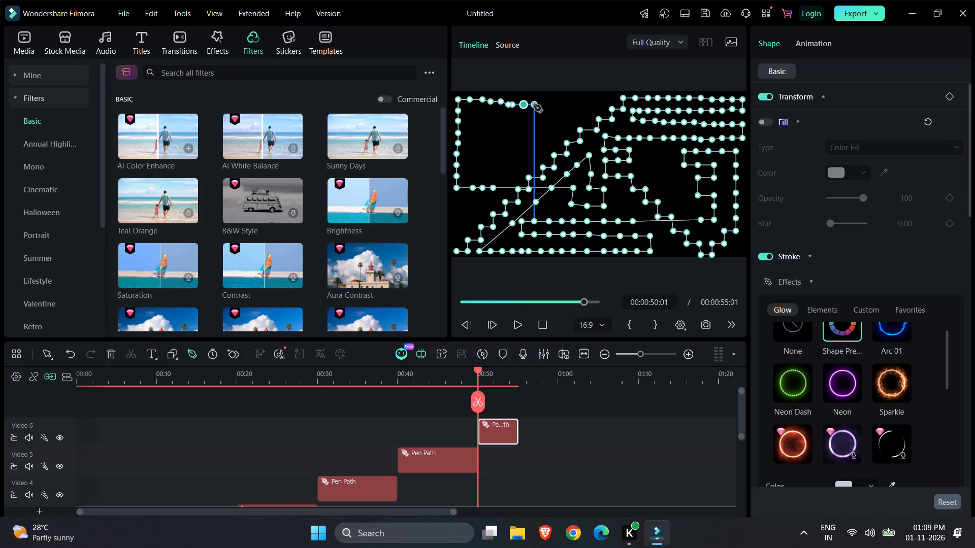
pyautogui.click(534, 105)
pyautogui.click(545, 105)
pyautogui.click(555, 105)
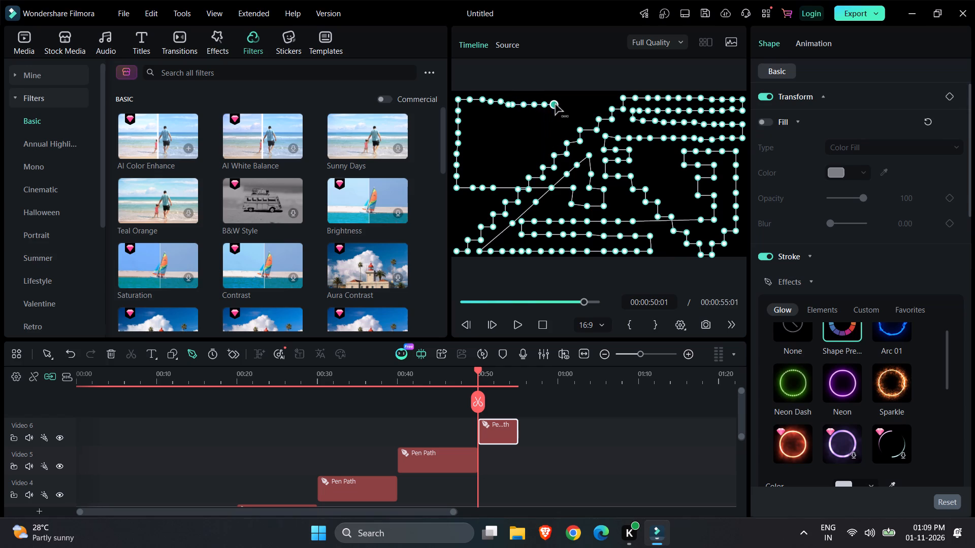
pyautogui.click(566, 104)
pyautogui.click(576, 104)
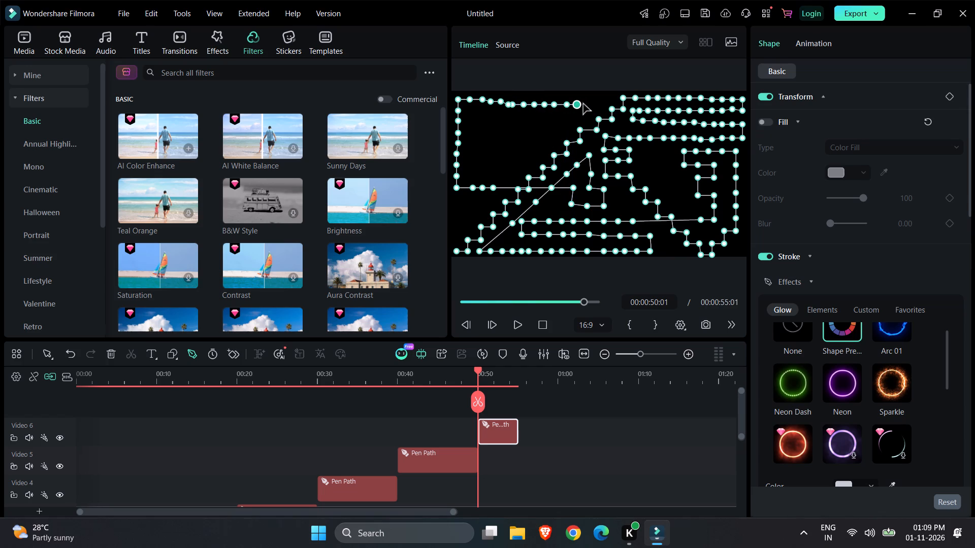
pyautogui.click(587, 104)
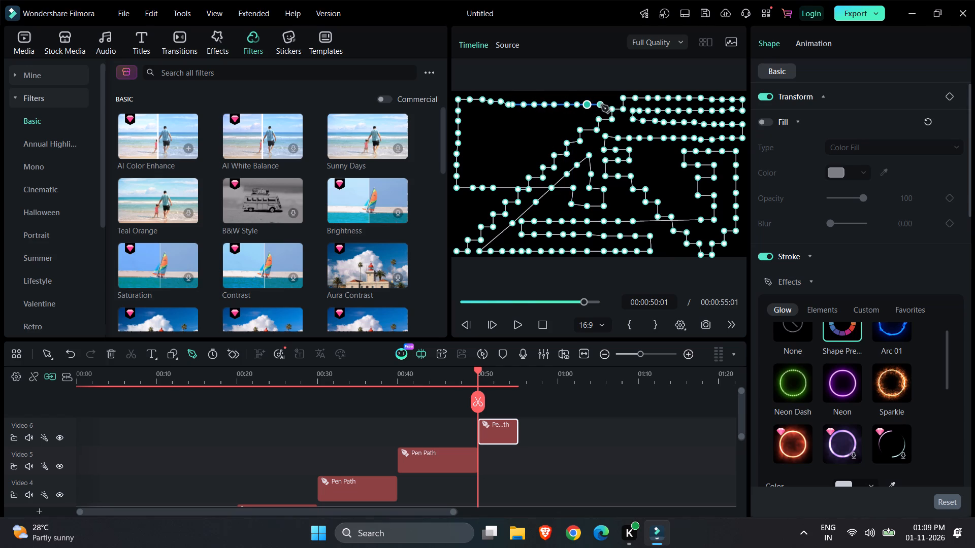
pyautogui.click(601, 105)
# Drop one step and double back leftward with a parallel row of points, stopping just inside the left-edge column.
pyautogui.click(588, 114)
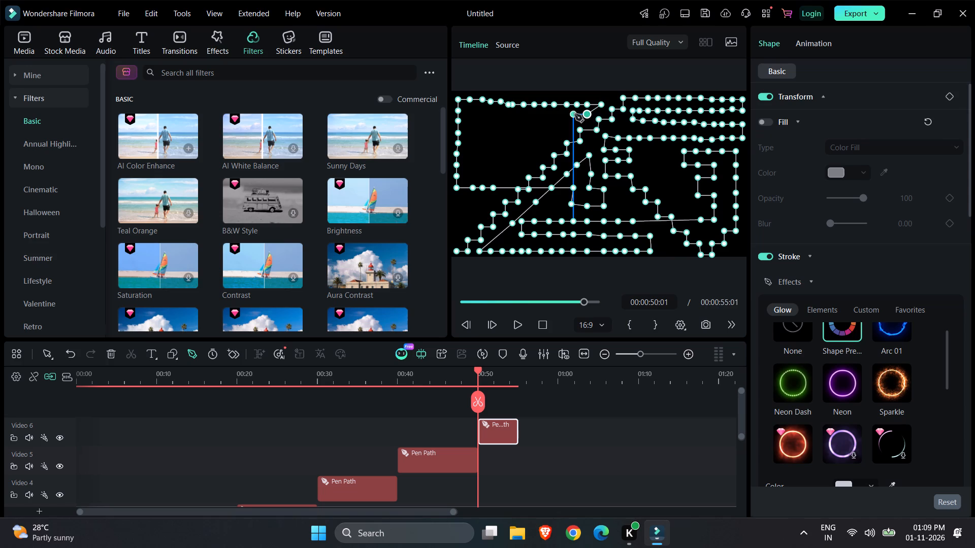
pyautogui.click(575, 114)
pyautogui.click(563, 114)
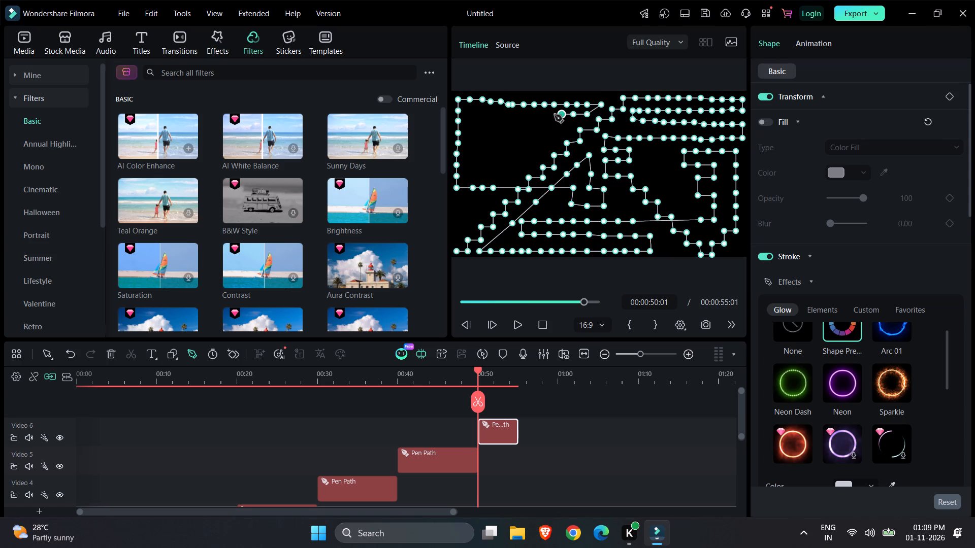
pyautogui.click(551, 115)
pyautogui.click(545, 116)
pyautogui.click(530, 112)
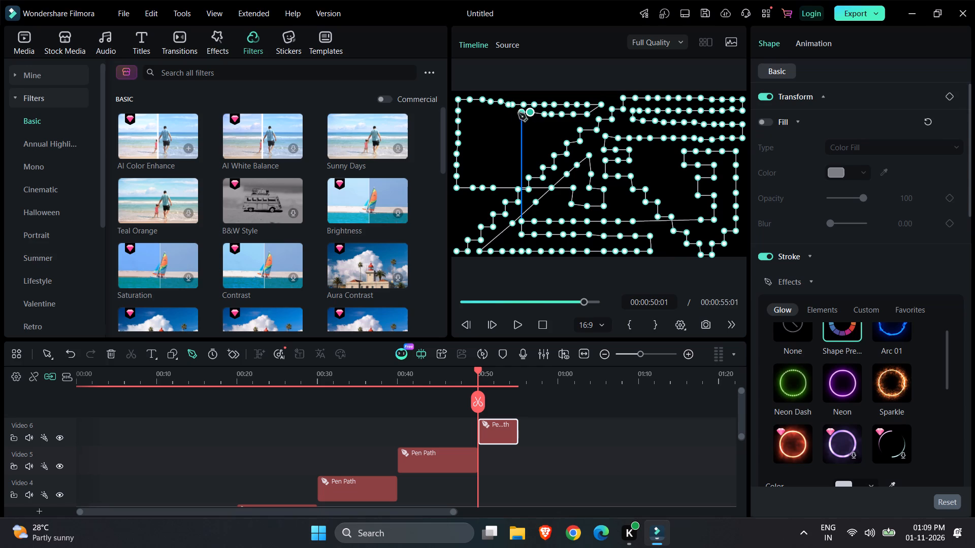
pyautogui.click(516, 114)
pyautogui.click(506, 114)
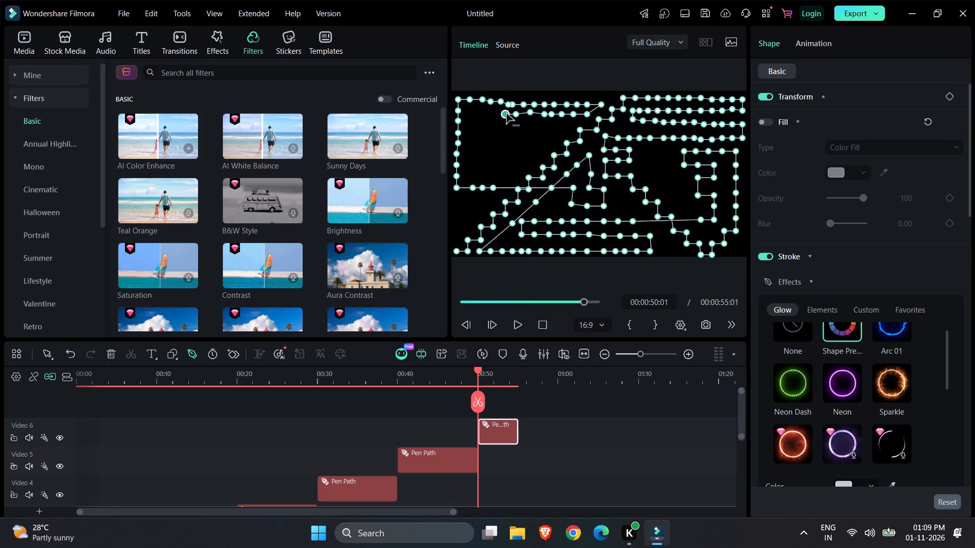
pyautogui.click(496, 114)
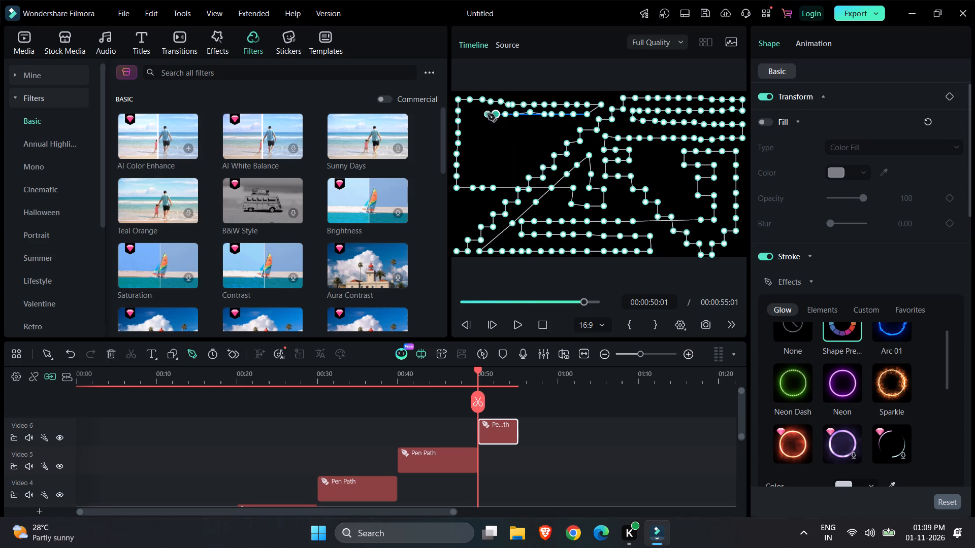
pyautogui.click(487, 114)
pyautogui.click(478, 114)
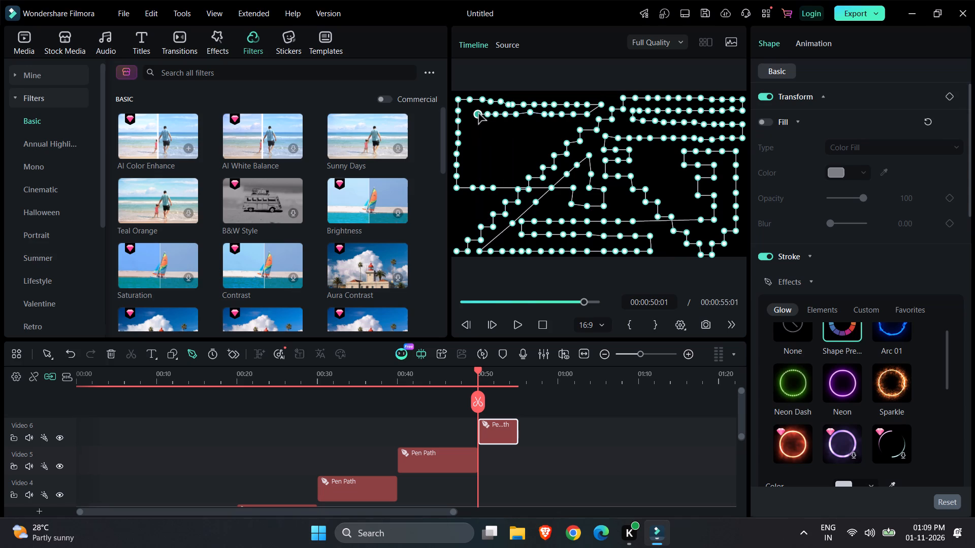
pyautogui.click(468, 114)
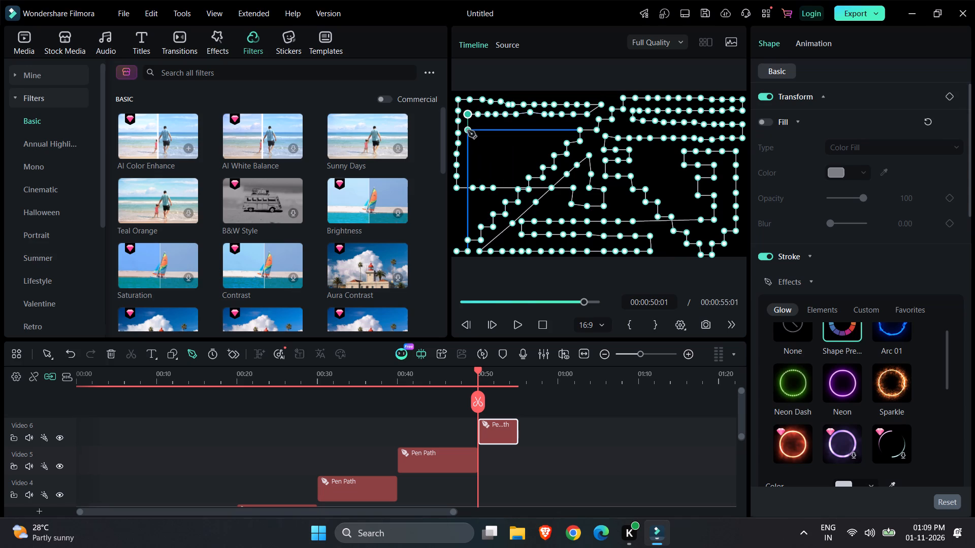
# Drop one more step and run a third row of points rightward, ending beside the ascending staircase.
pyautogui.click(468, 130)
pyautogui.click(480, 130)
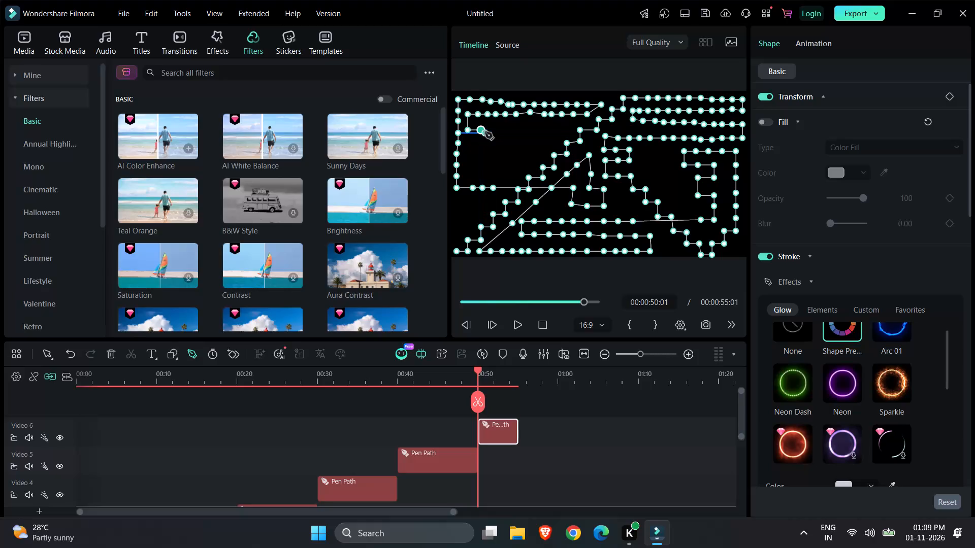
pyautogui.click(496, 131)
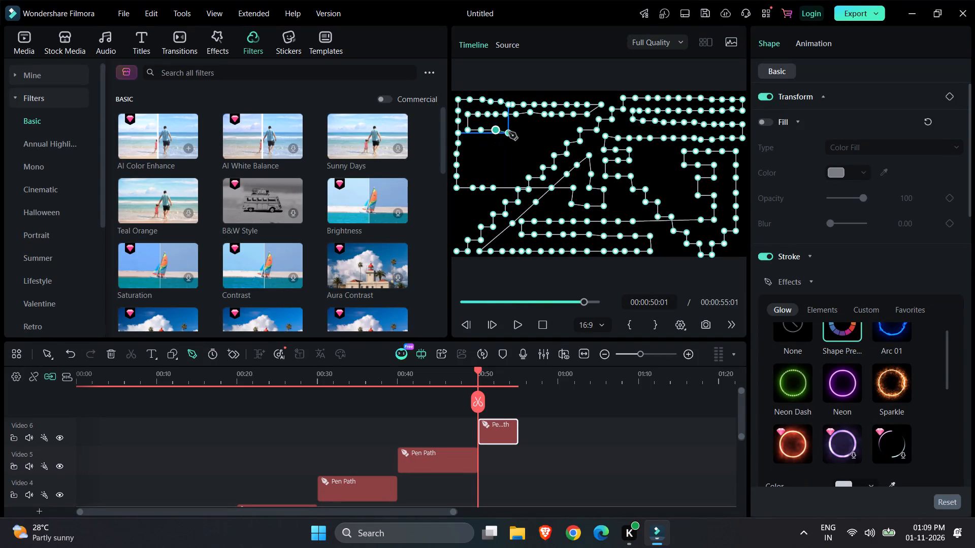
pyautogui.click(509, 132)
pyautogui.click(521, 132)
pyautogui.moveTo(528, 132); pyautogui.dragTo(529, 132)
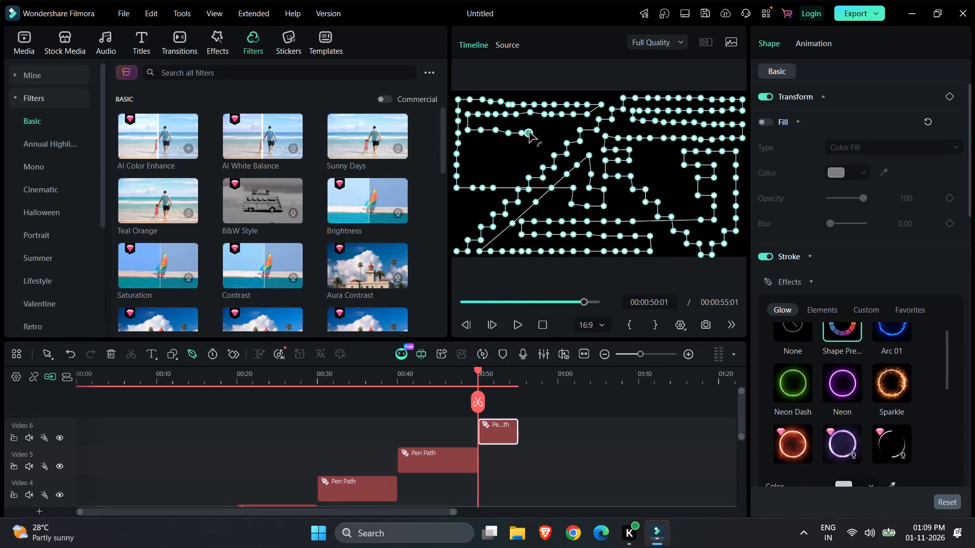
pyautogui.moveTo(529, 132); pyautogui.dragTo(540, 133)
pyautogui.click(540, 133)
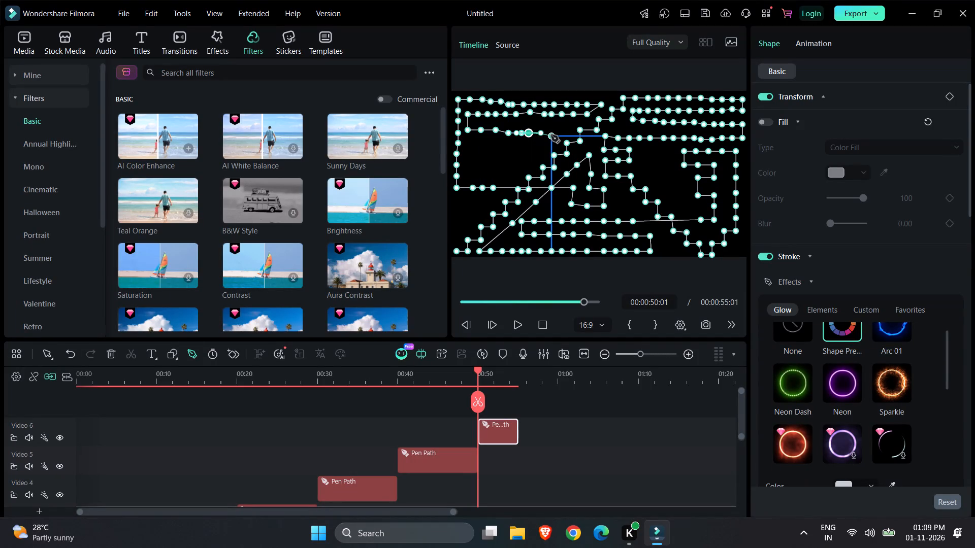
pyautogui.click(551, 135)
# Drop one step and run a fourth row of points leftward, stopping just inside the left-edge column.
pyautogui.click(542, 146)
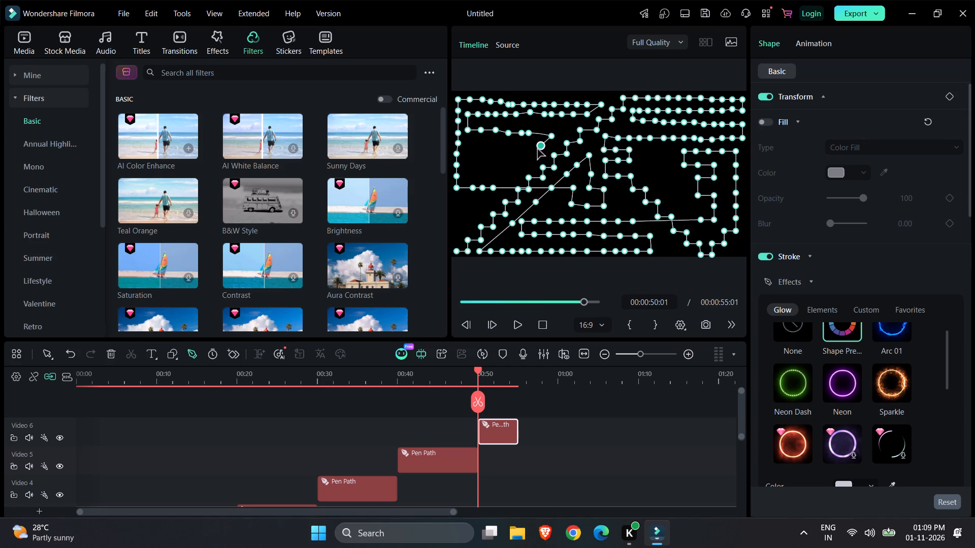
pyautogui.click(528, 147)
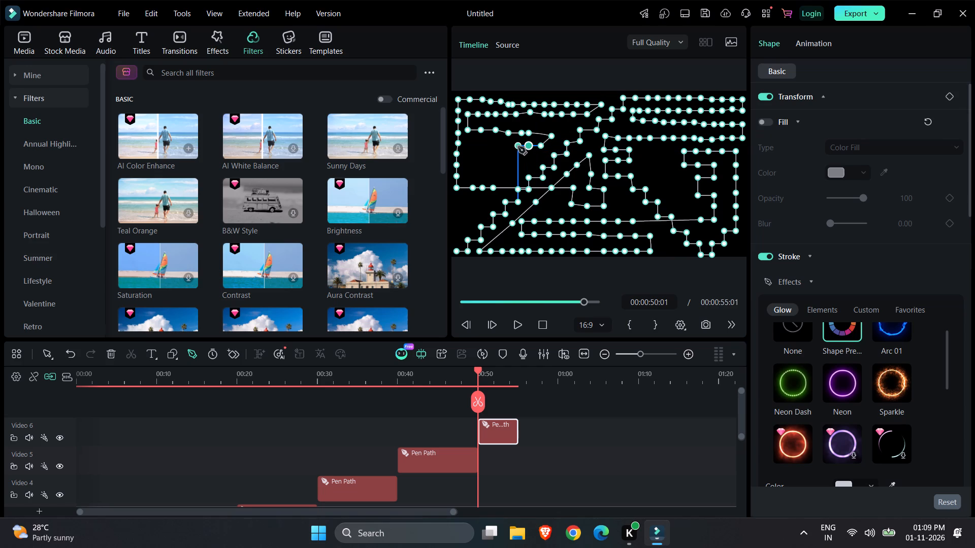
pyautogui.click(518, 147)
pyautogui.click(506, 147)
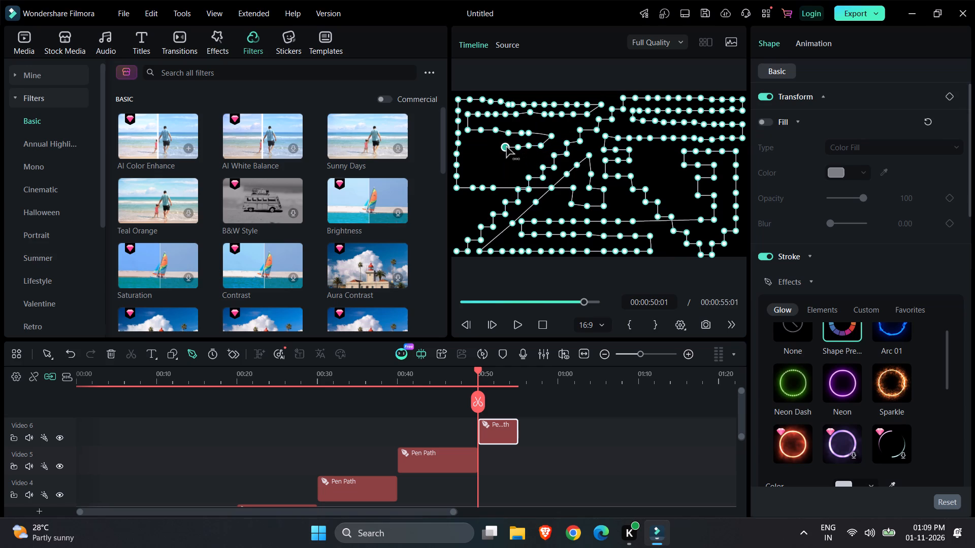
pyautogui.click(496, 147)
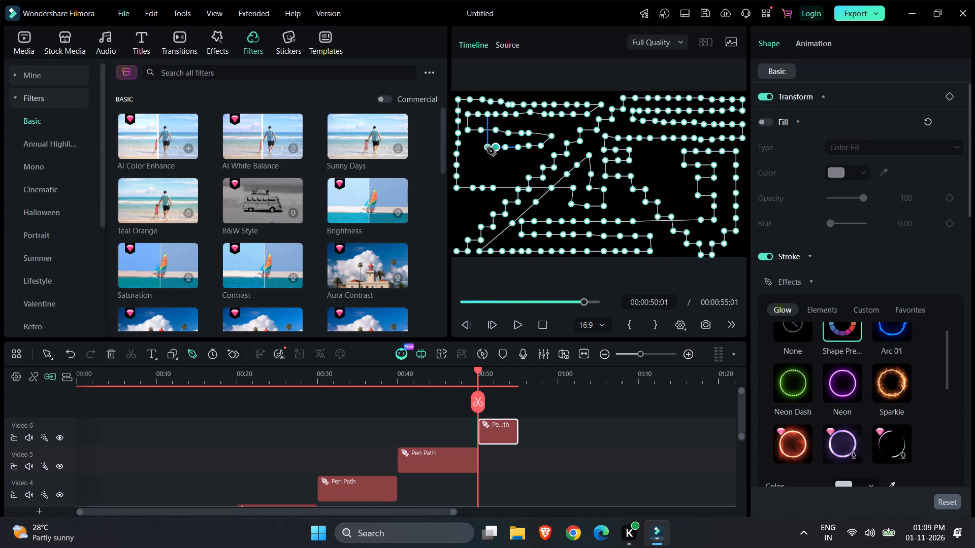
pyautogui.click(487, 148)
pyautogui.click(478, 149)
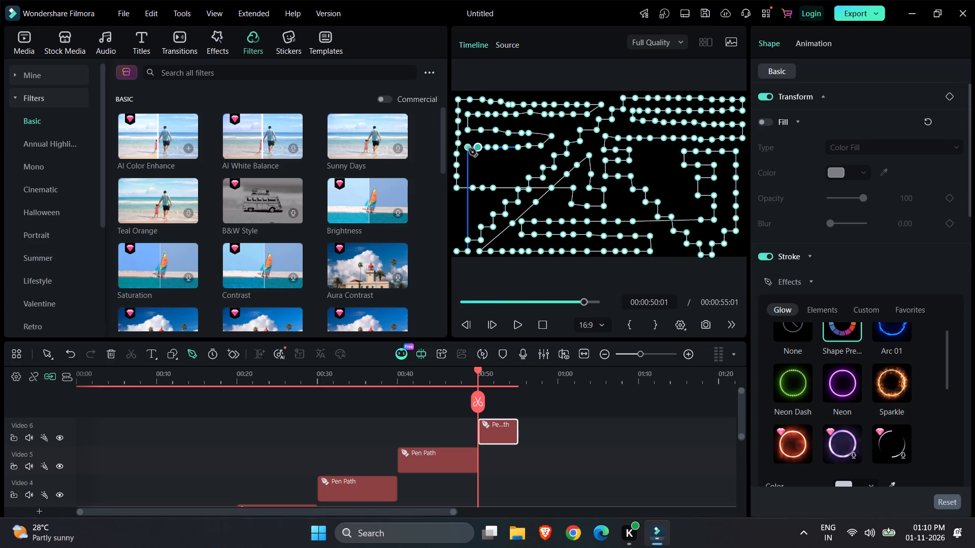
pyautogui.click(469, 149)
# Drop one more step and run a fifth row of points rightward, ending just short of the ascending staircase.
pyautogui.click(469, 164)
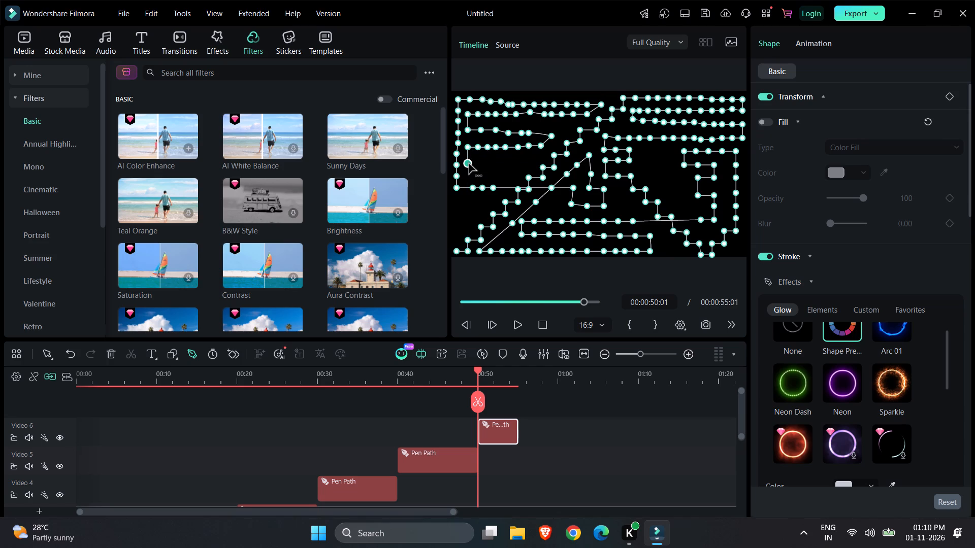
pyautogui.click(479, 165)
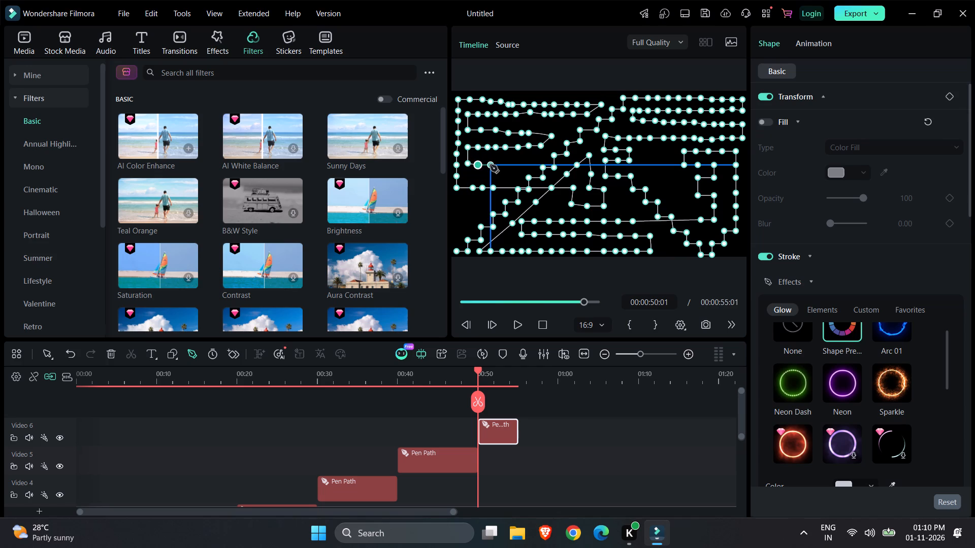
pyautogui.click(490, 165)
pyautogui.click(503, 166)
pyautogui.click(515, 166)
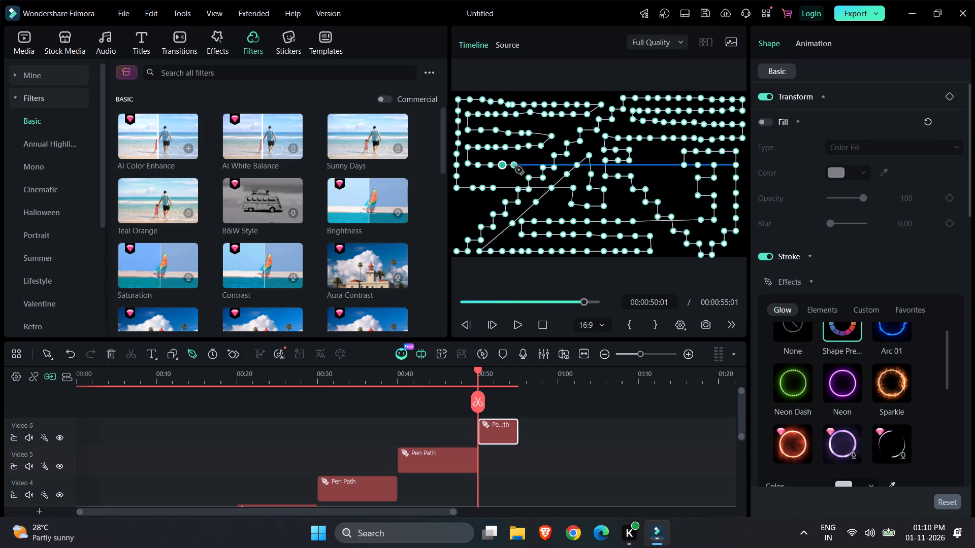
pyautogui.click(527, 165)
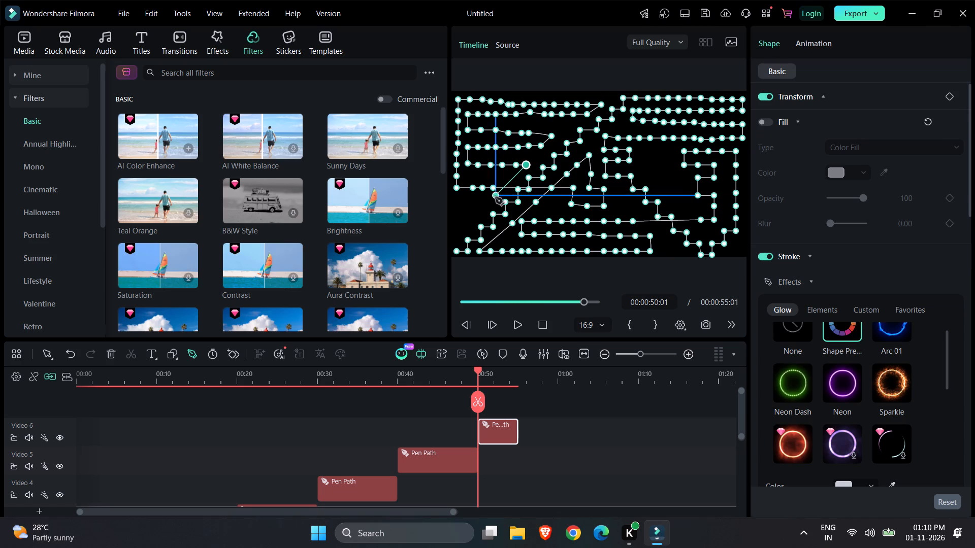
# Draw a diagonal of points down toward the frame's lower-left area, with a short upward hook at its end.
pyautogui.click(495, 198)
pyautogui.click(481, 207)
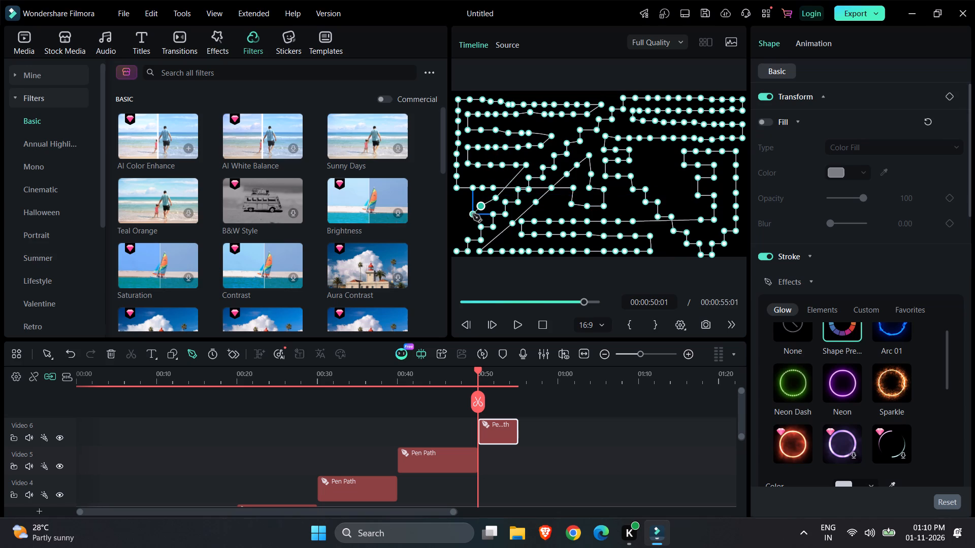
pyautogui.click(473, 214)
pyautogui.click(464, 226)
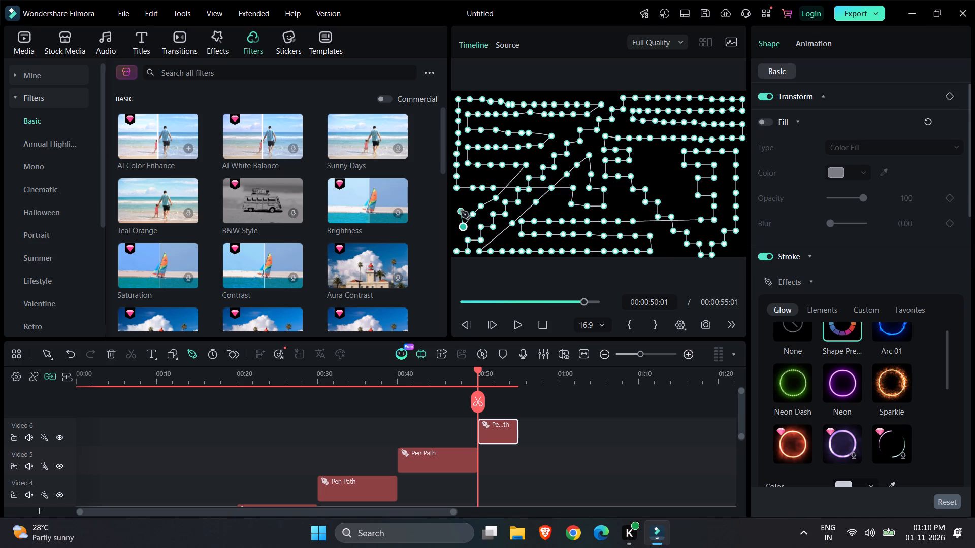
pyautogui.click(461, 211)
pyautogui.click(463, 197)
# Extend a long horizontal segment across to the descending staircase, rise steeply above it, and add a short flat top.
pyautogui.click(624, 199)
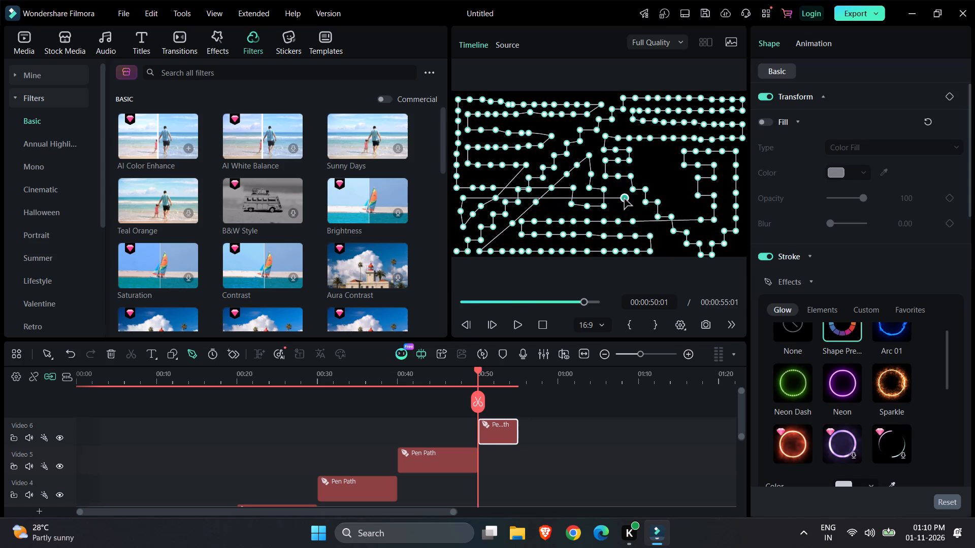
pyautogui.click(641, 152)
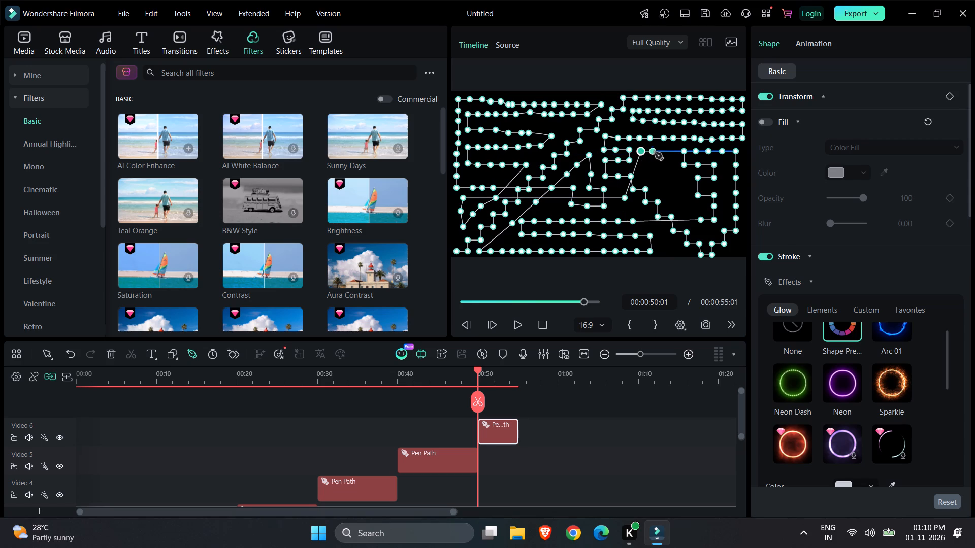
pyautogui.click(657, 153)
pyautogui.click(669, 154)
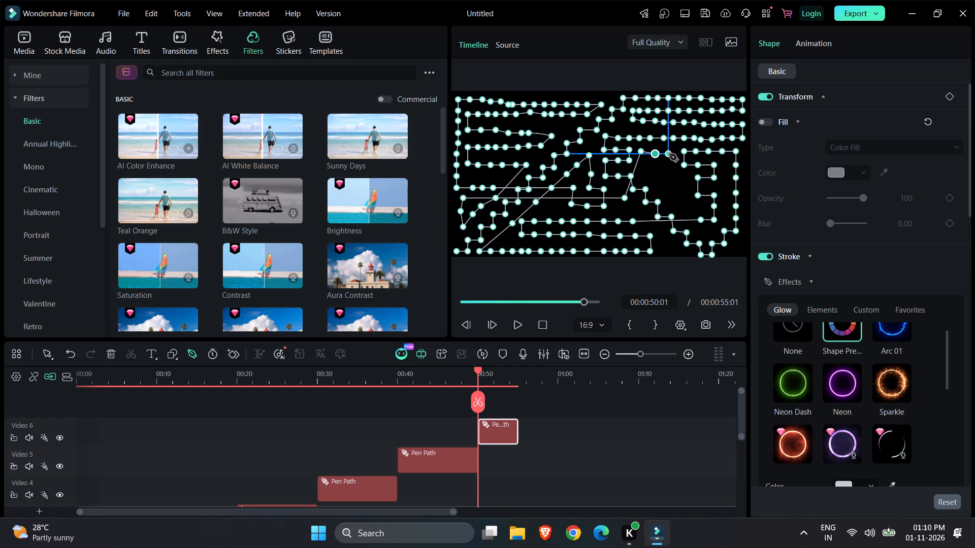
# Descend with spaced points between the staircase and the right-hand stepped shape, turn rightward into that shape, and finish the path.
pyautogui.click(670, 167)
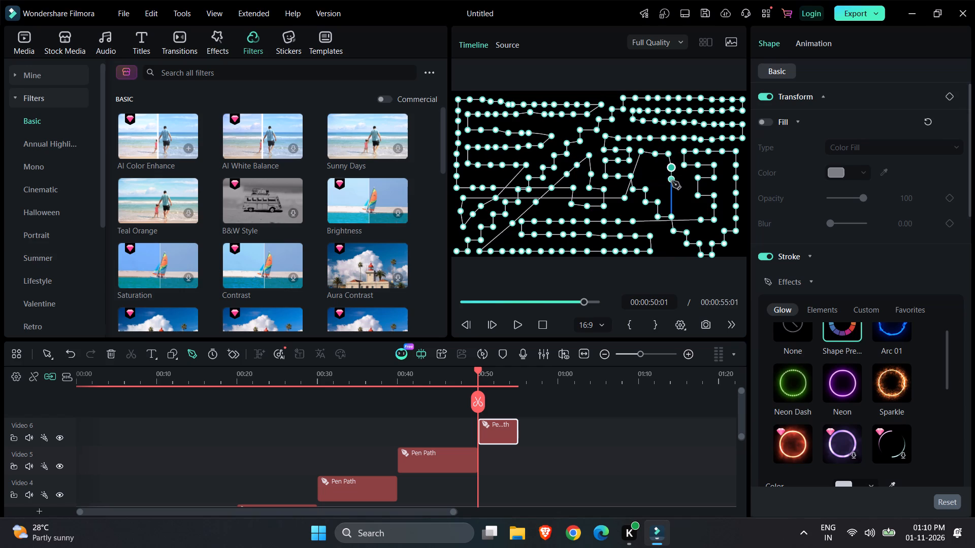
pyautogui.click(672, 184)
pyautogui.click(676, 198)
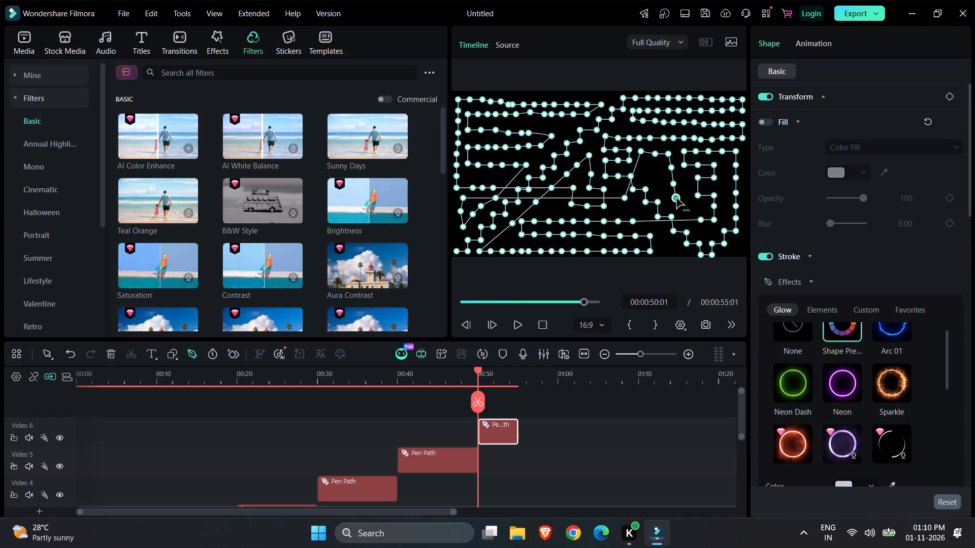
pyautogui.click(680, 209)
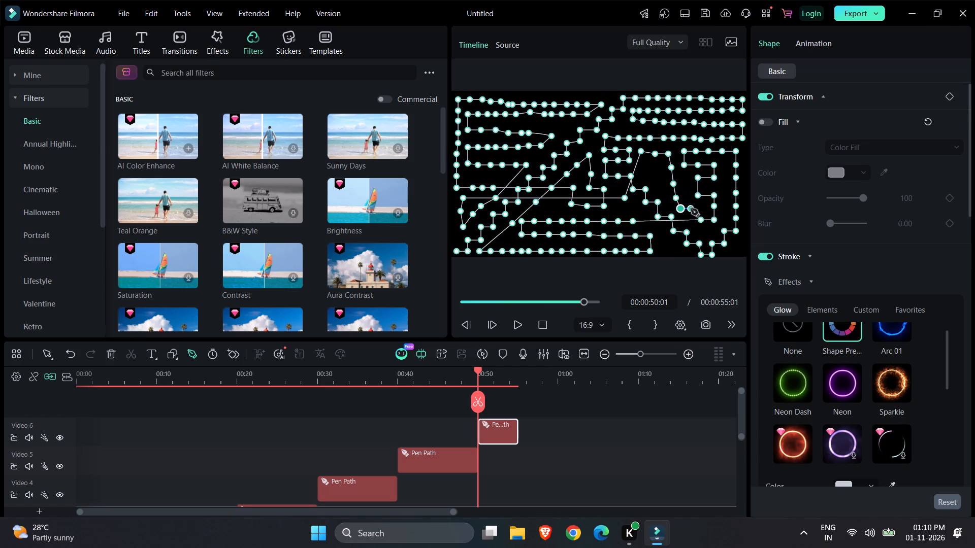
pyautogui.click(691, 209)
pyautogui.click(702, 208)
pyautogui.click(667, 451)
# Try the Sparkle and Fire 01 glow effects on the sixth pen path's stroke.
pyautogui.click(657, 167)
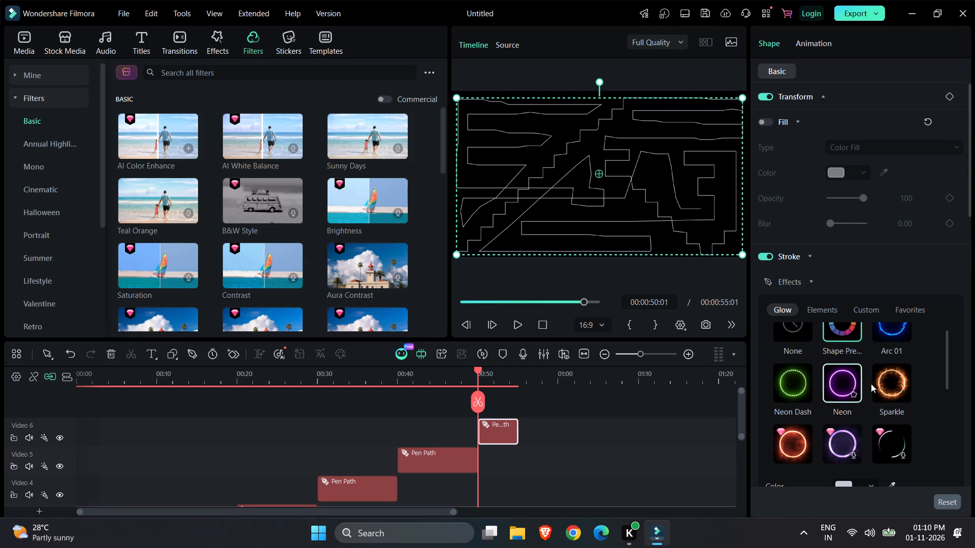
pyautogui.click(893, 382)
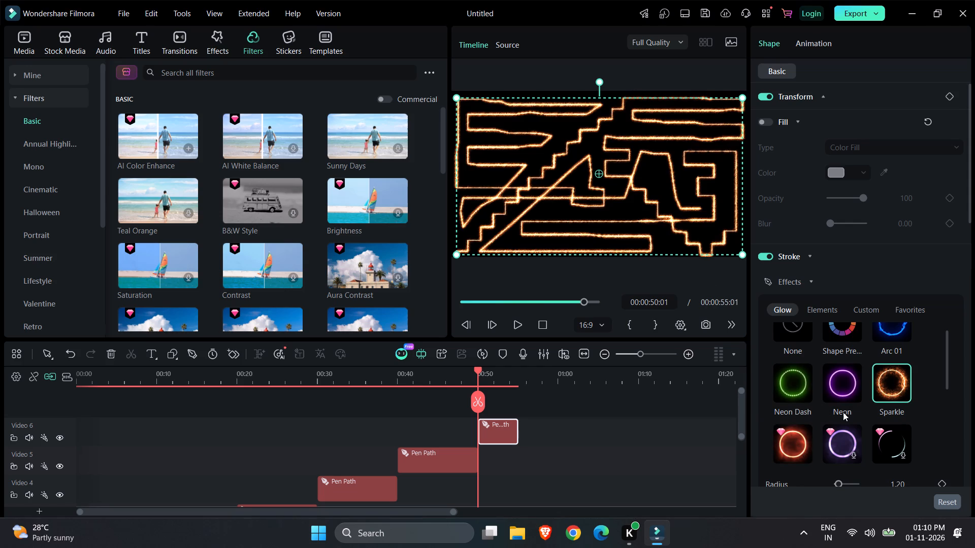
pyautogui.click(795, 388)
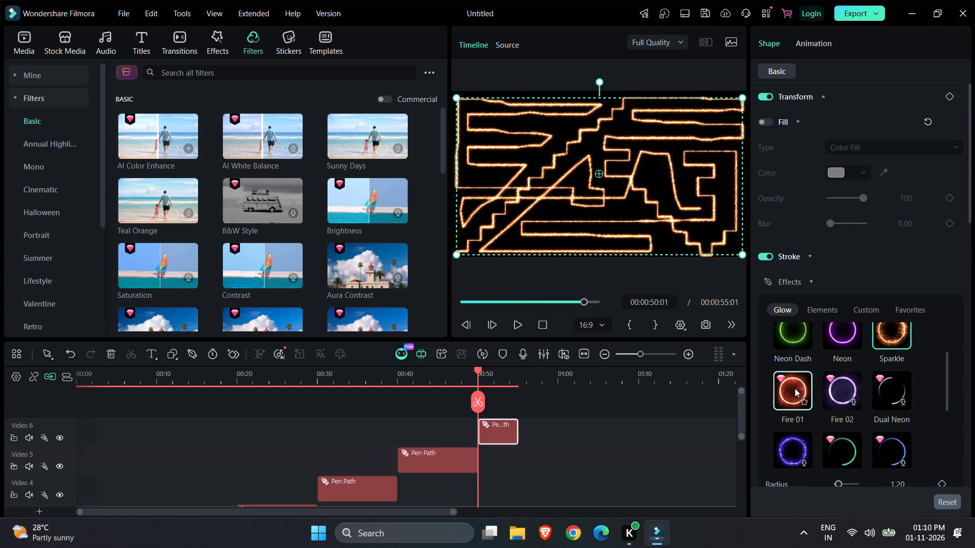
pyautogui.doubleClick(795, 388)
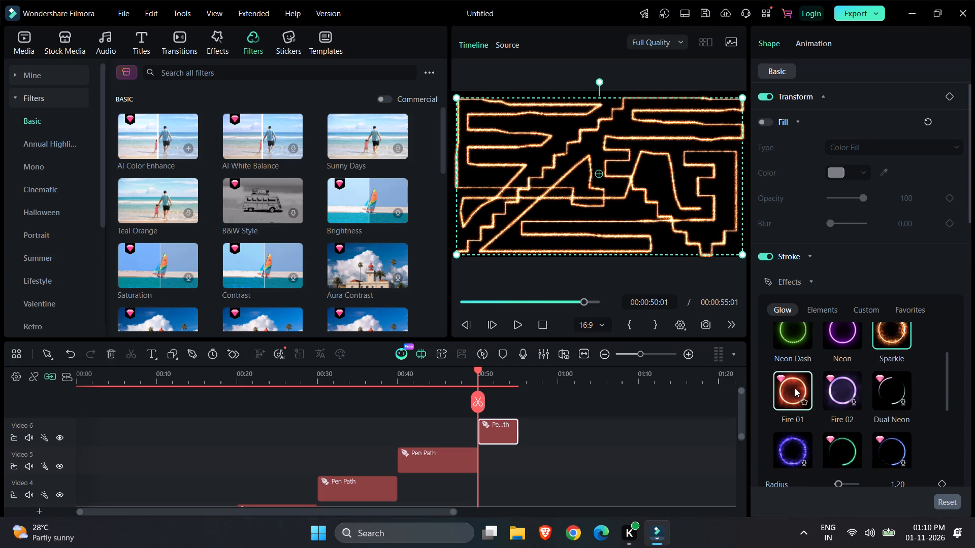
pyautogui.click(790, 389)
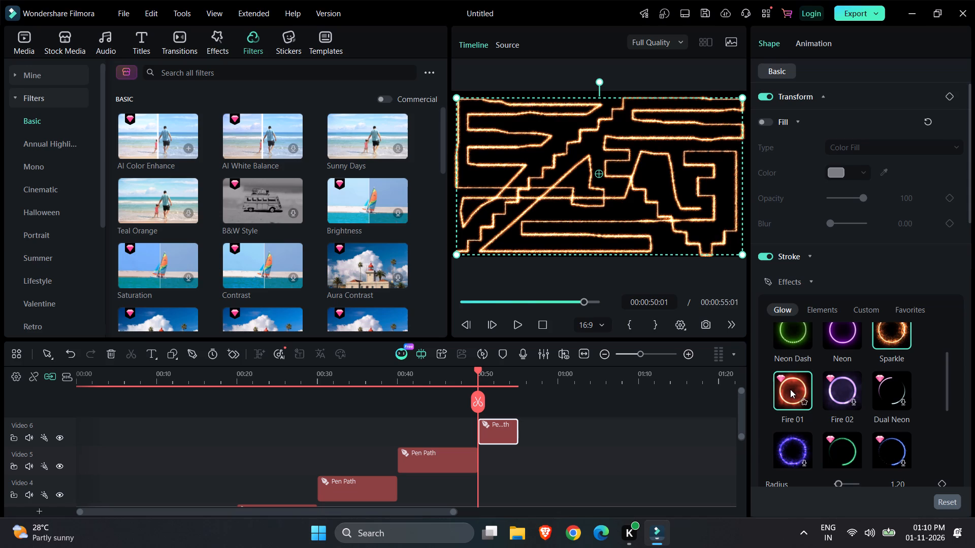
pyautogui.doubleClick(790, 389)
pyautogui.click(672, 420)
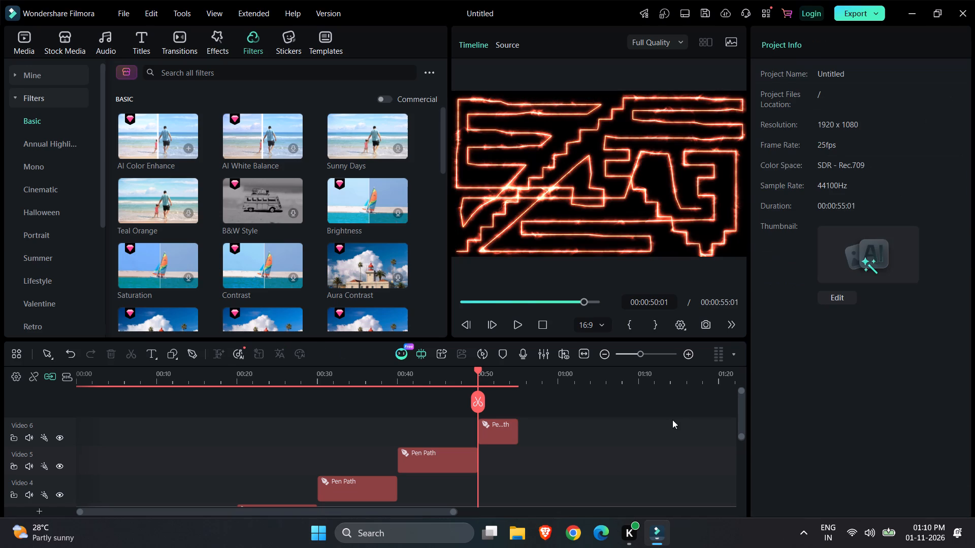
# Apply the Arc 01 glow effect to the sixth pen path's stroke.
pyautogui.click(673, 156)
pyautogui.scroll(1, 853, 339)
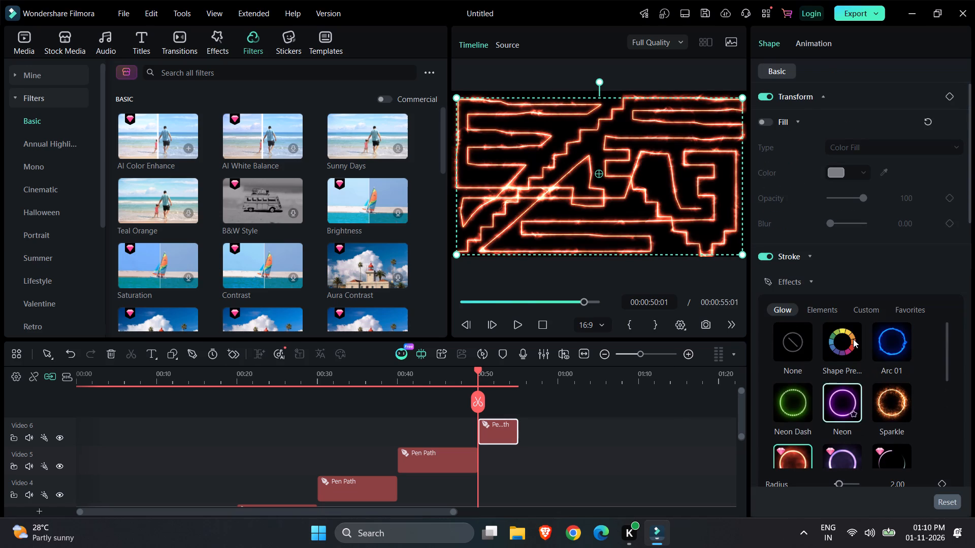
pyautogui.click(884, 345)
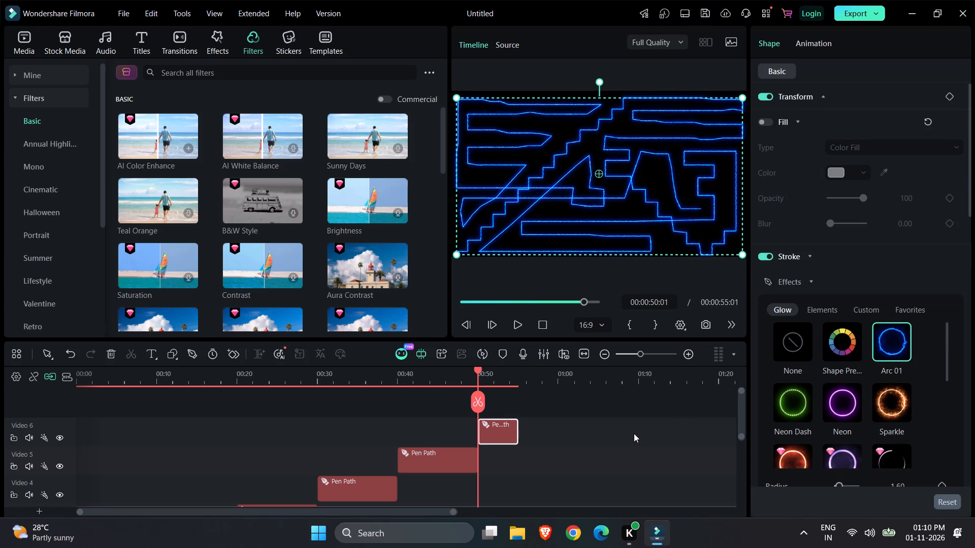
# Extend the Video 6 pen path clip to end at 00:01:00:00, making it about ten seconds long.
pyautogui.click(448, 449)
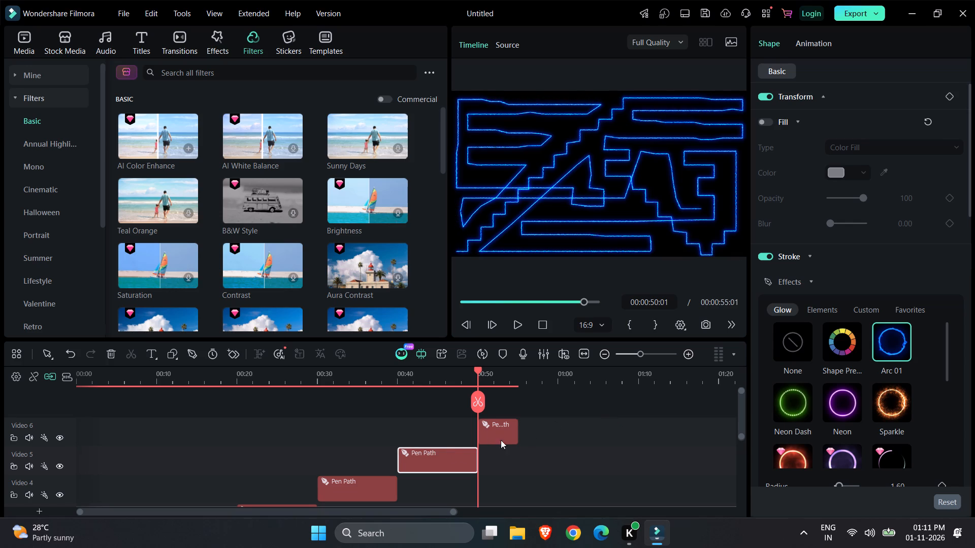
pyautogui.click(513, 426)
pyautogui.moveTo(516, 428); pyautogui.dragTo(522, 428)
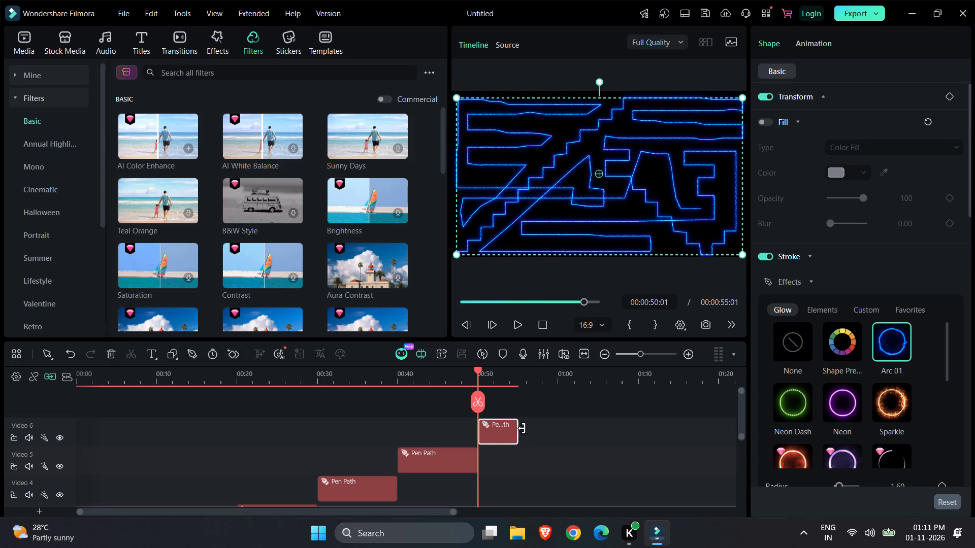
pyautogui.moveTo(522, 428); pyautogui.dragTo(555, 429)
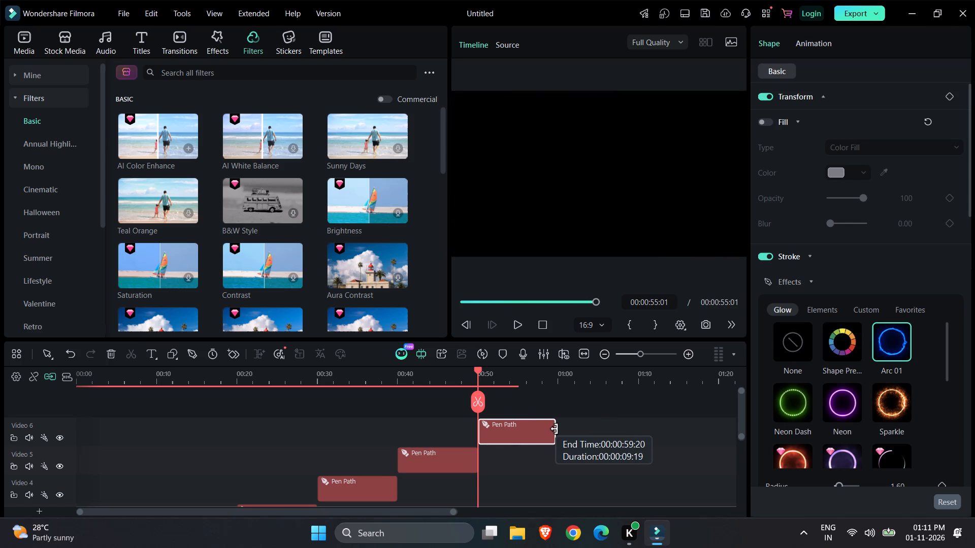
pyautogui.moveTo(555, 429); pyautogui.dragTo(557, 429)
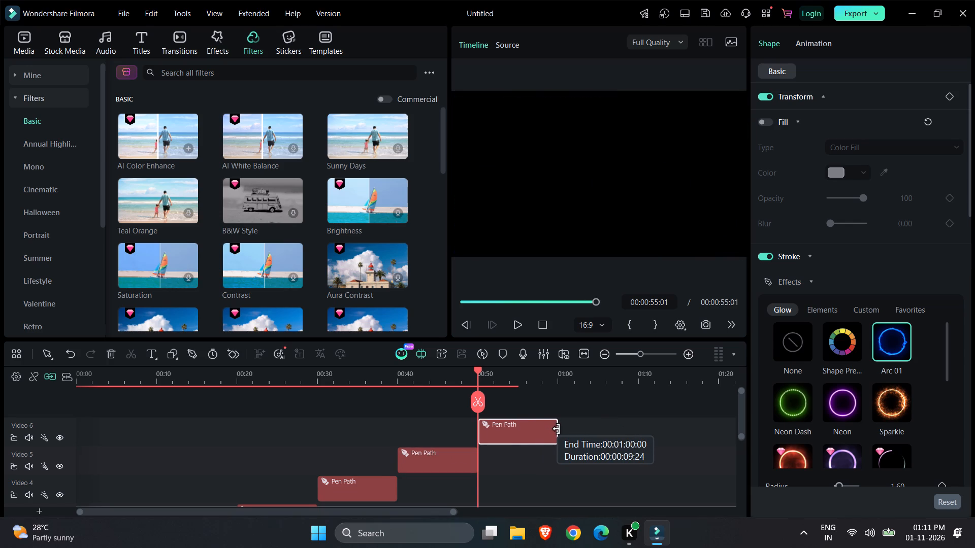
pyautogui.moveTo(557, 429); pyautogui.dragTo(556, 429)
pyautogui.moveTo(556, 429); pyautogui.dragTo(560, 429)
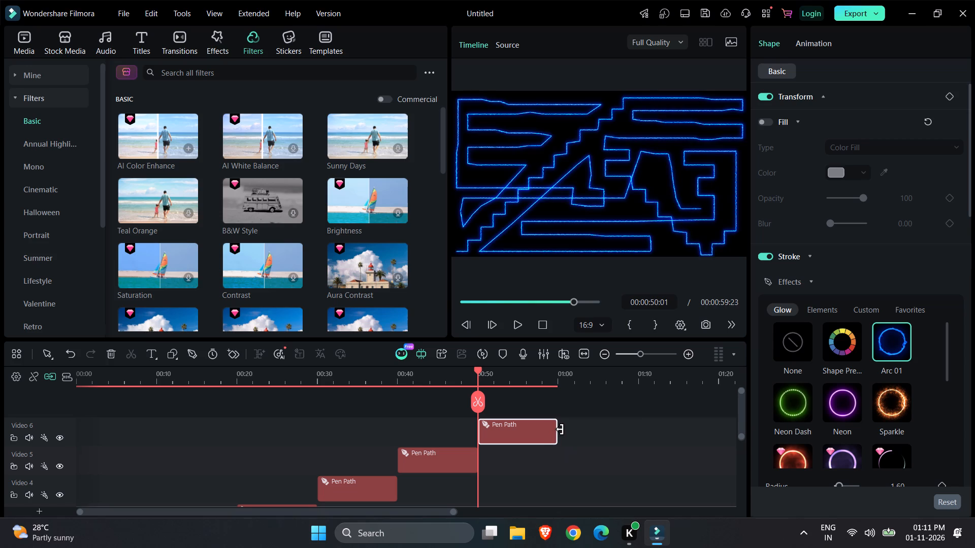
pyautogui.moveTo(560, 429); pyautogui.dragTo(561, 429)
pyautogui.click(557, 429)
# Move the playhead to the end of the Video 6 clip at 00:01:00:00 and deselect the clip.
pyautogui.moveTo(478, 402); pyautogui.dragTo(568, 404)
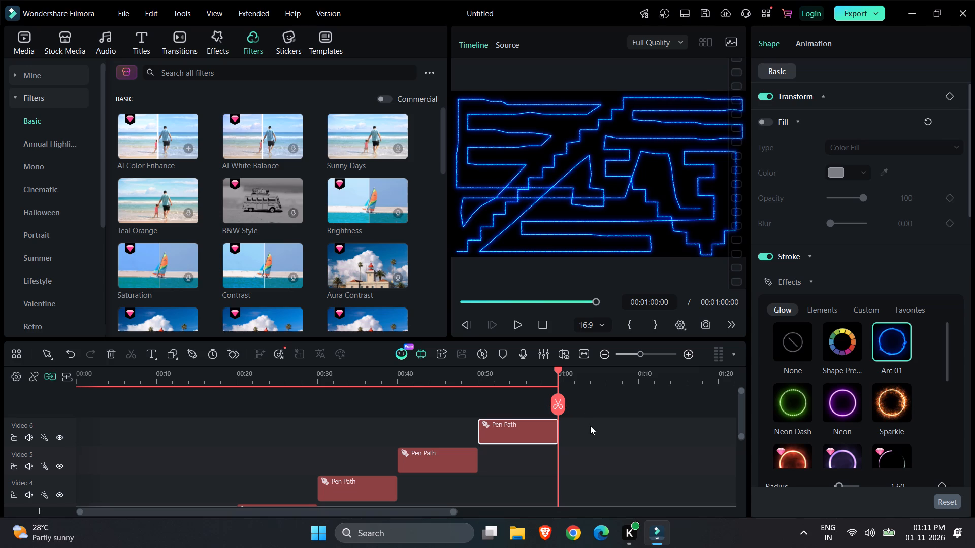
pyautogui.click(590, 428)
pyautogui.click(560, 401)
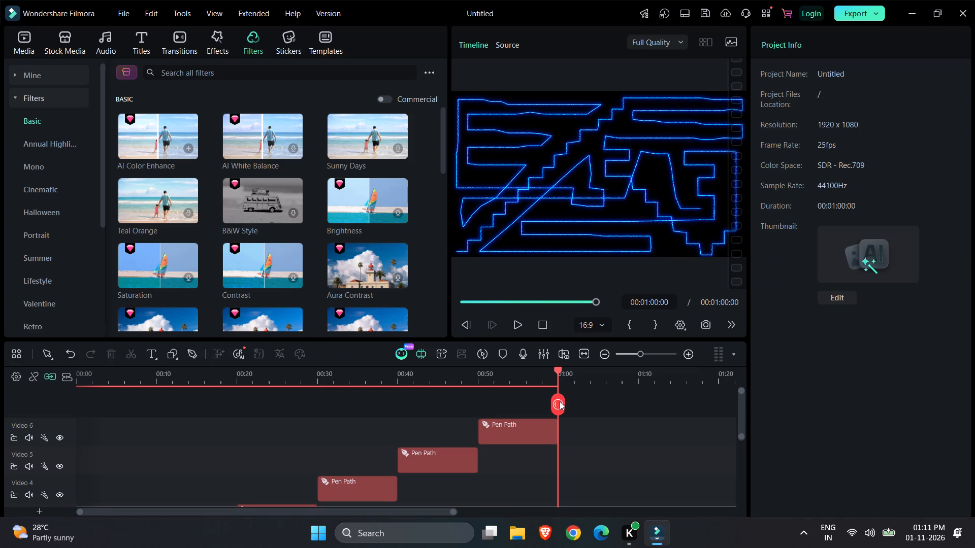
# Scrub back to the Video 5 pen path clip to review it, and return the playhead to 00:01:00:00.
pyautogui.click(530, 432)
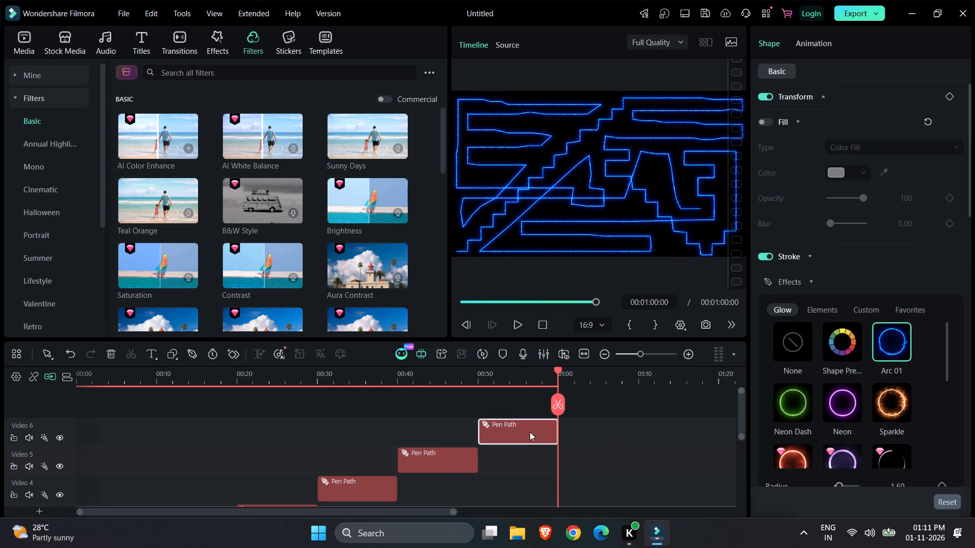
pyautogui.click(444, 456)
pyautogui.click(444, 456)
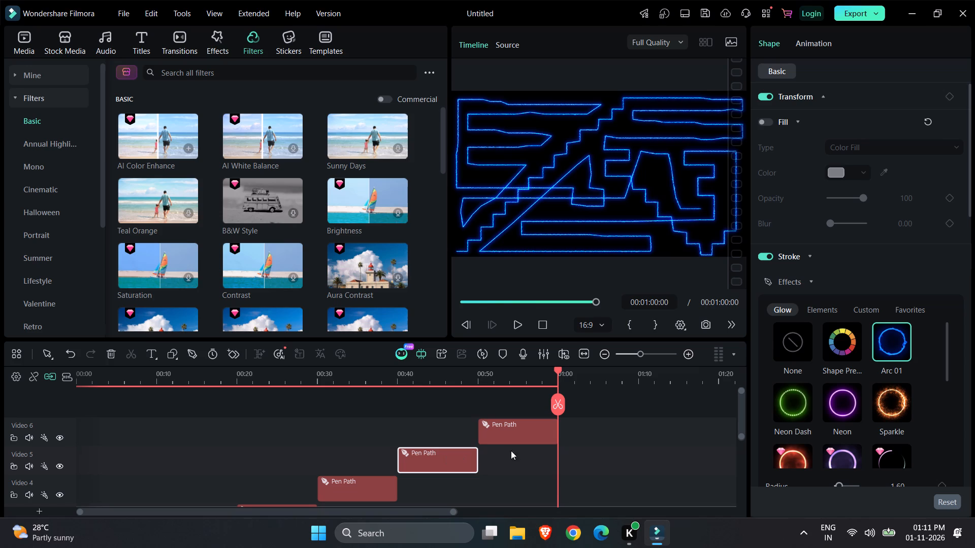
pyautogui.click(516, 439)
pyautogui.click(587, 440)
pyautogui.click(427, 452)
pyautogui.moveTo(556, 405); pyautogui.dragTo(425, 420)
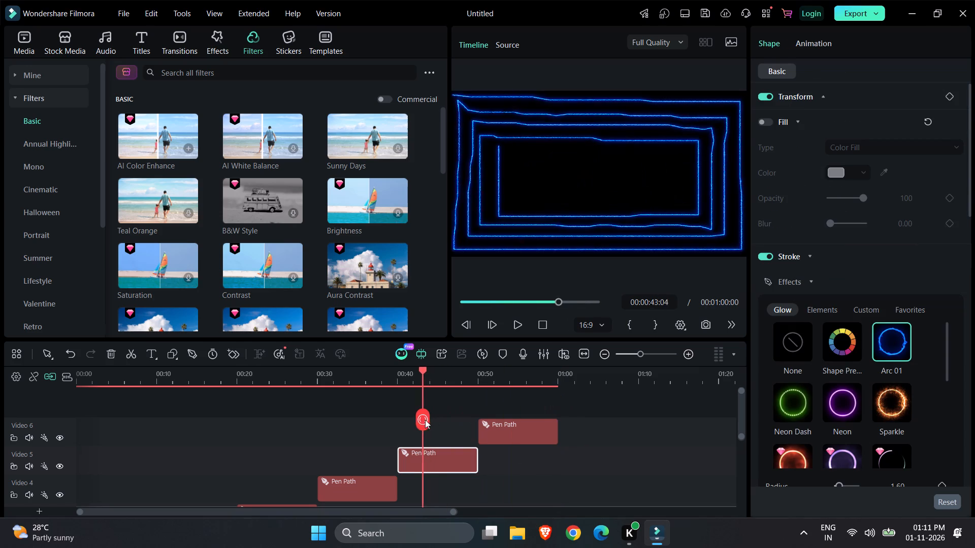
pyautogui.moveTo(425, 420); pyautogui.dragTo(585, 408)
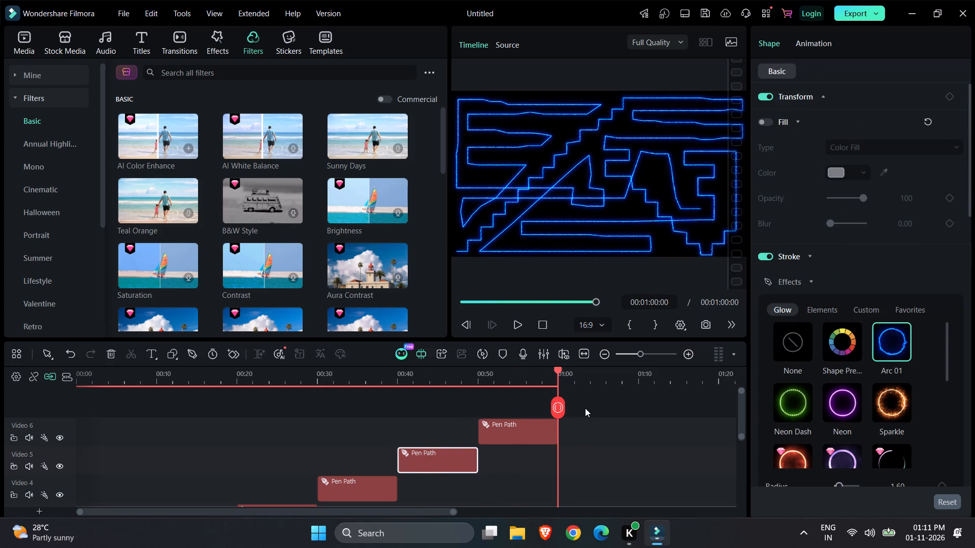
pyautogui.moveTo(585, 408); pyautogui.dragTo(588, 403)
pyautogui.click(602, 424)
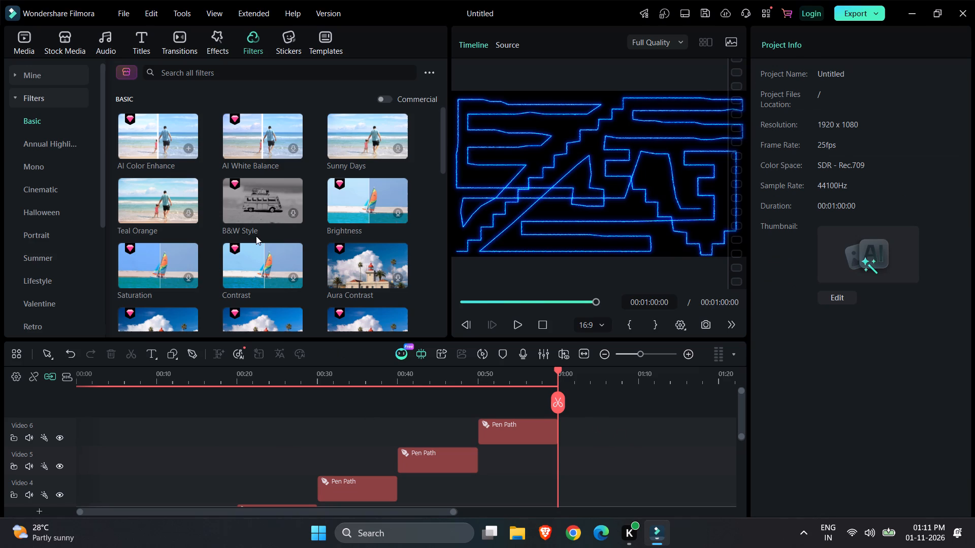
# Browse the sticker, template and trending video effect libraries for possible additions.
pyautogui.click(291, 41)
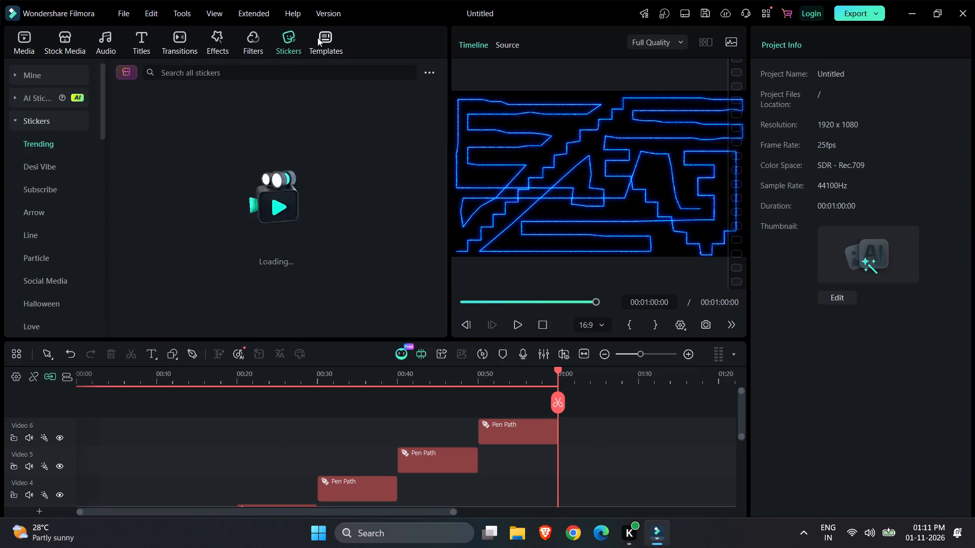
pyautogui.click(321, 41)
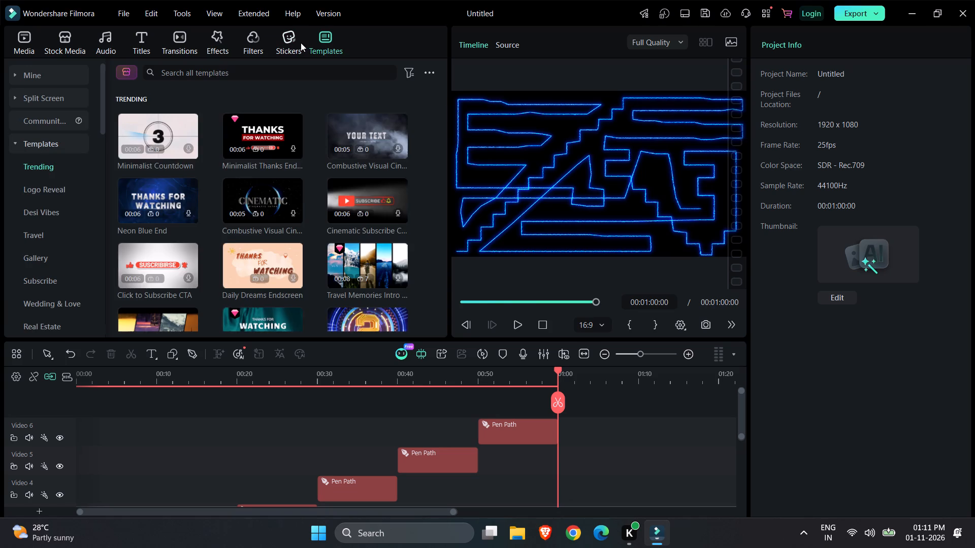
pyautogui.click(301, 43)
pyautogui.click(261, 44)
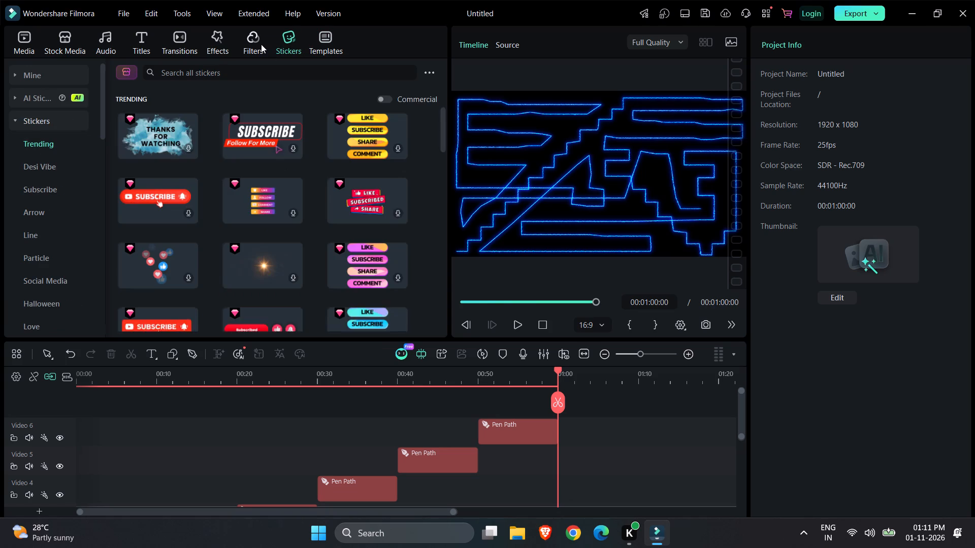
pyautogui.click(219, 46)
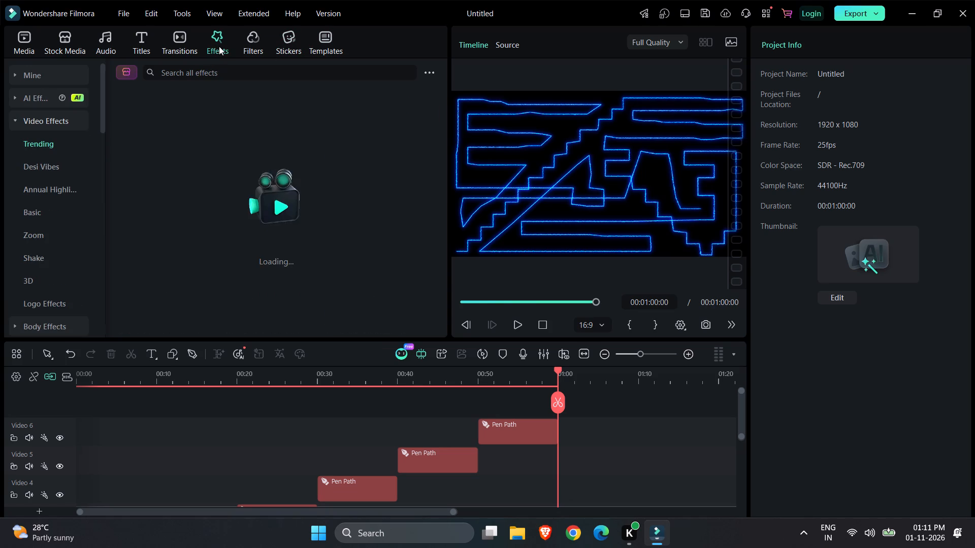
pyautogui.scroll(4, 253, 214)
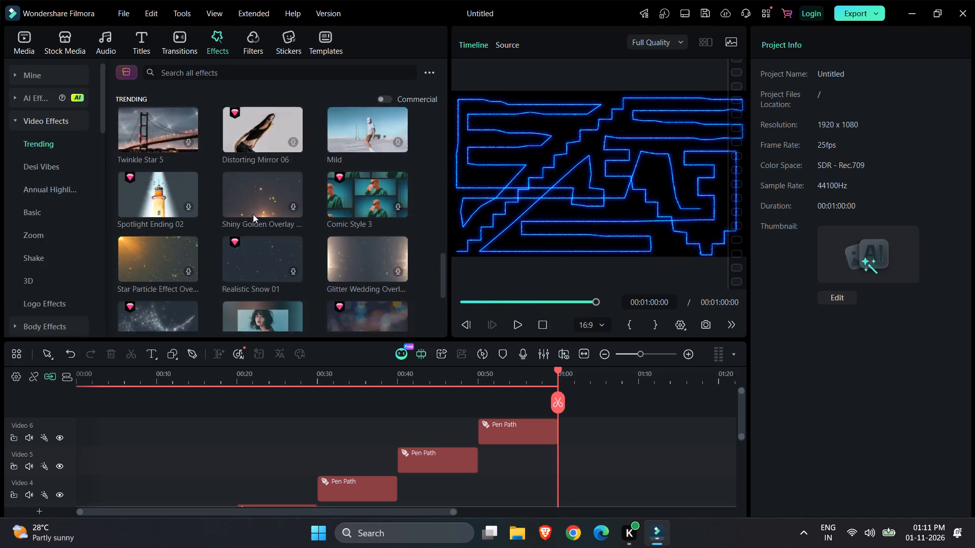
pyautogui.scroll(6, 253, 214)
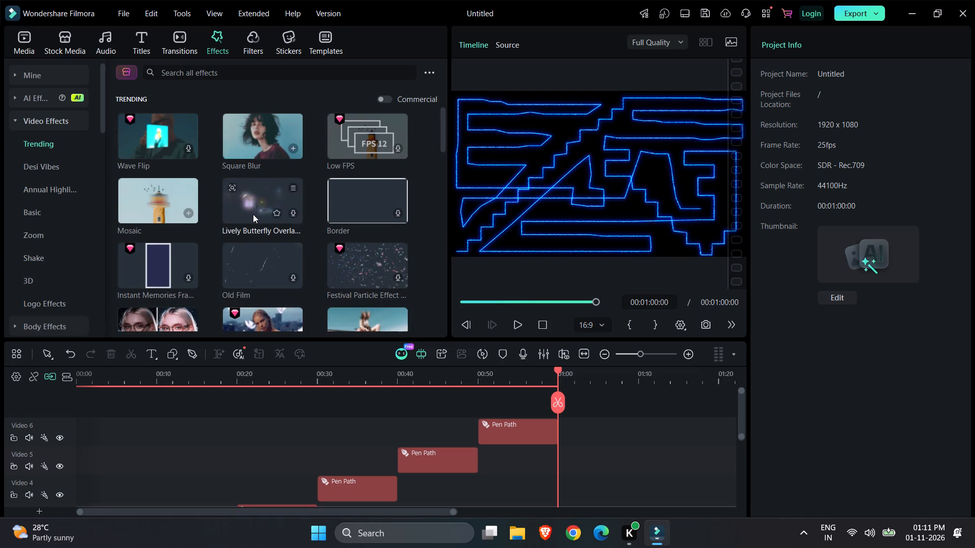
pyautogui.scroll(2, 253, 214)
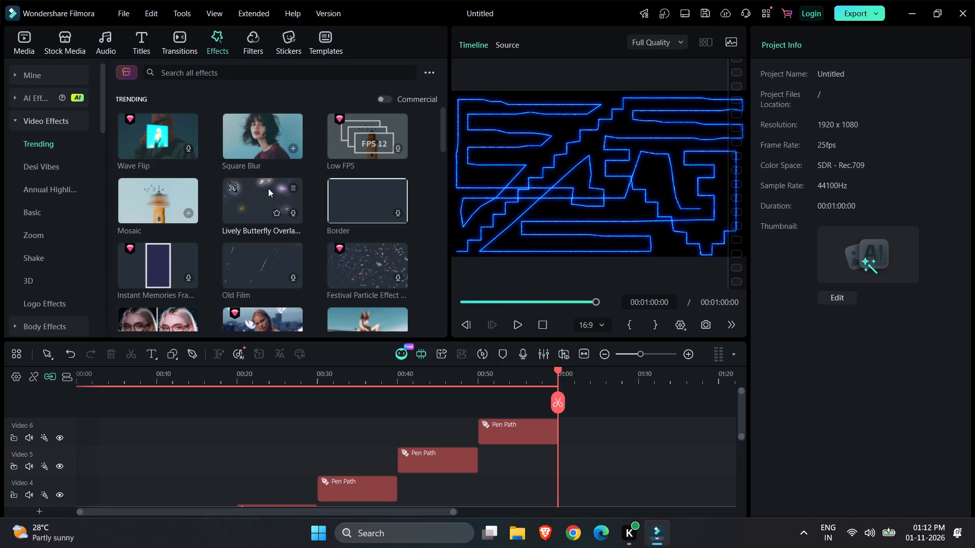
pyautogui.scroll(5, 313, 170)
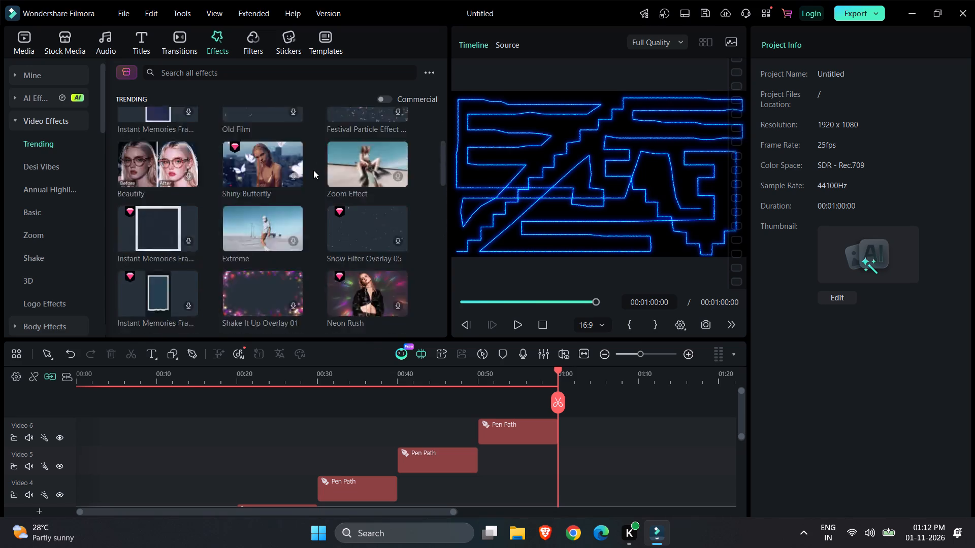
pyautogui.scroll(8, 313, 170)
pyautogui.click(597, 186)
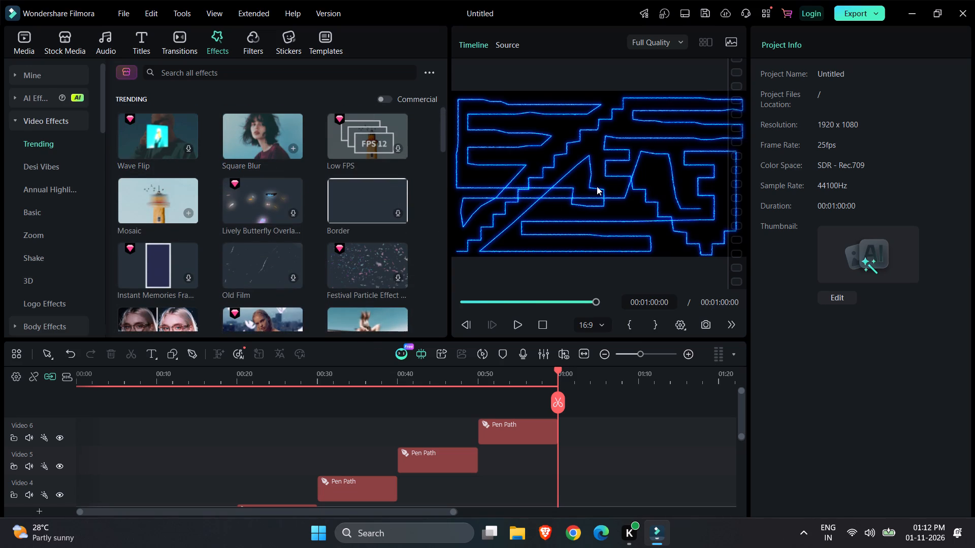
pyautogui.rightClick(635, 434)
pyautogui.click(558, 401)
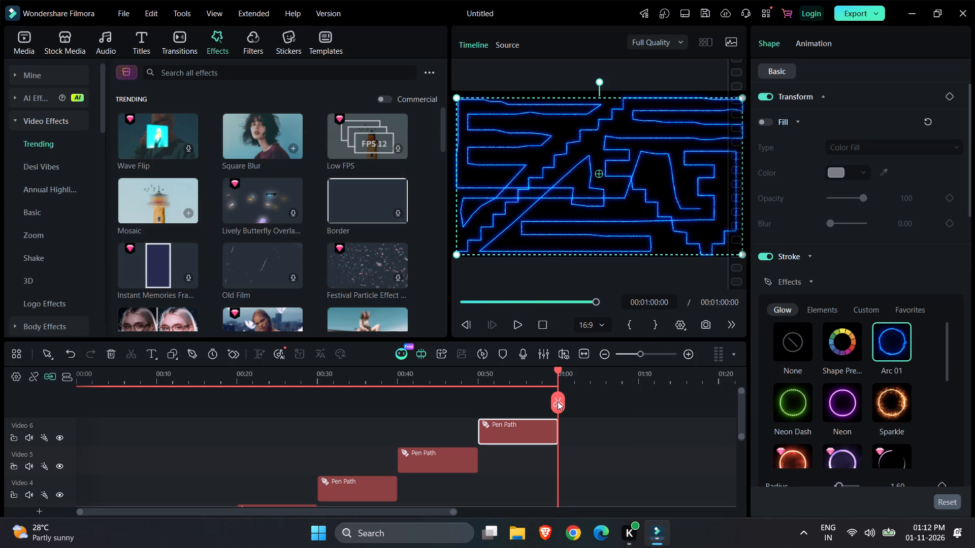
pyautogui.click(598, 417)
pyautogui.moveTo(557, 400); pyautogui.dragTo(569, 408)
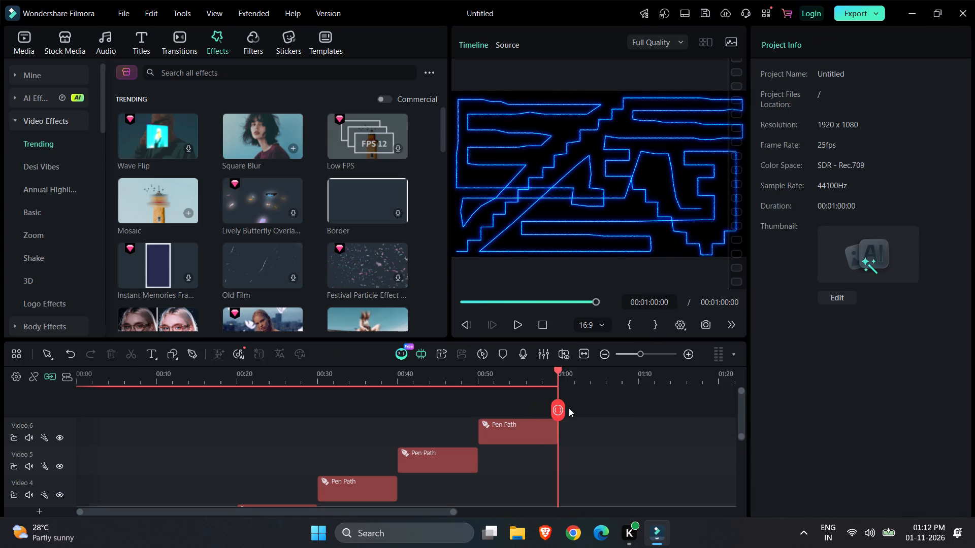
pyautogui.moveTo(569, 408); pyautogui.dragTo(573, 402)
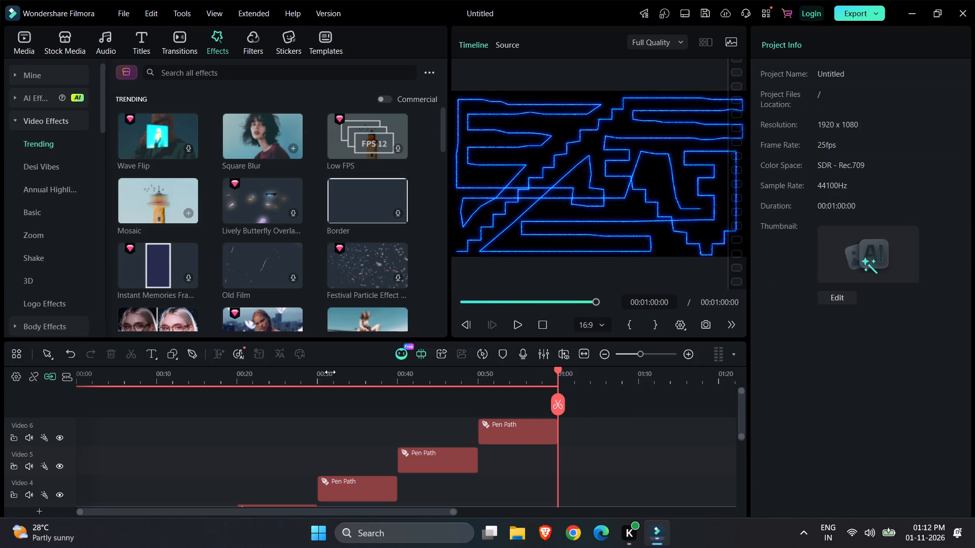
# Start a seventh pen path at 00:01:00:00 with eleven closely spaced points from the frame's lower-left corner along its bottom edge to about mid-width.
pyautogui.click(190, 349)
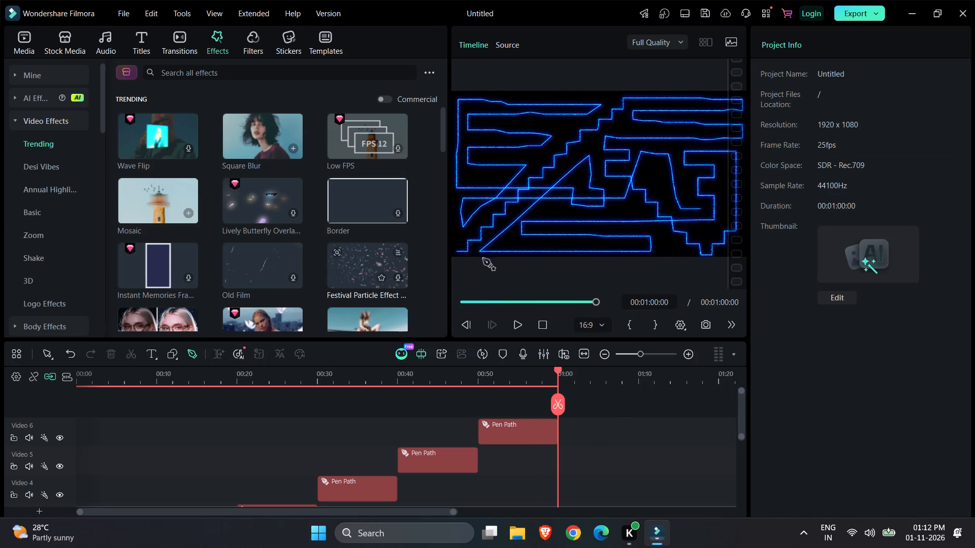
pyautogui.click(461, 246)
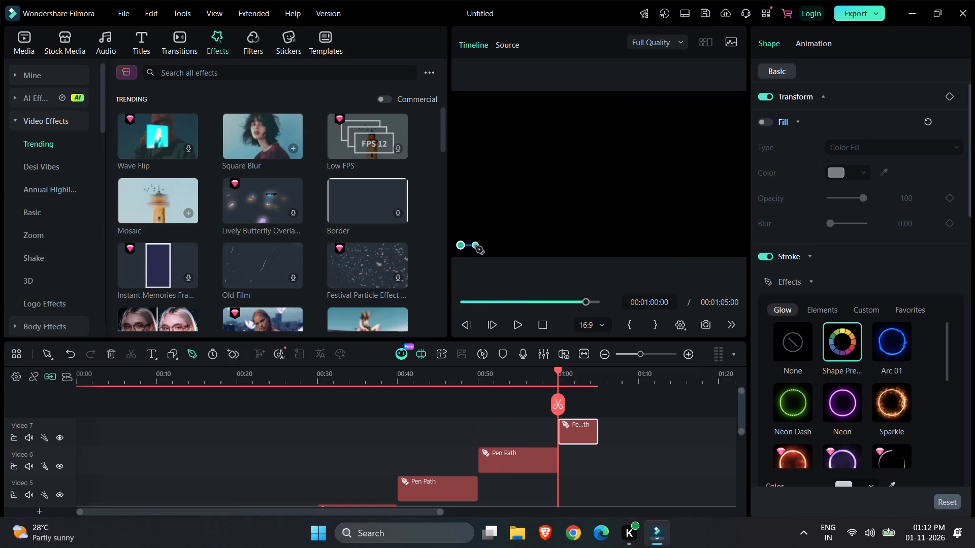
pyautogui.click(474, 246)
pyautogui.click(484, 245)
pyautogui.click(501, 245)
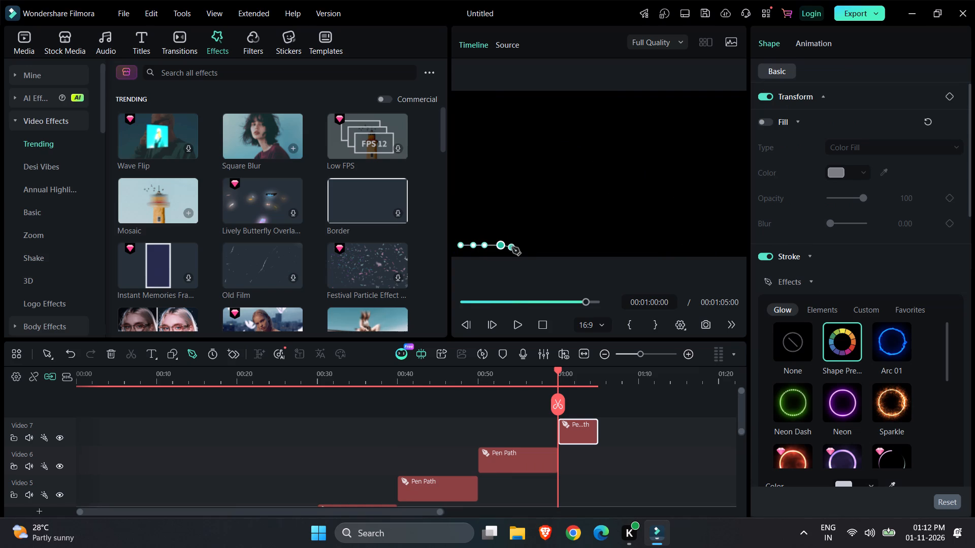
pyautogui.click(512, 247)
pyautogui.click(526, 247)
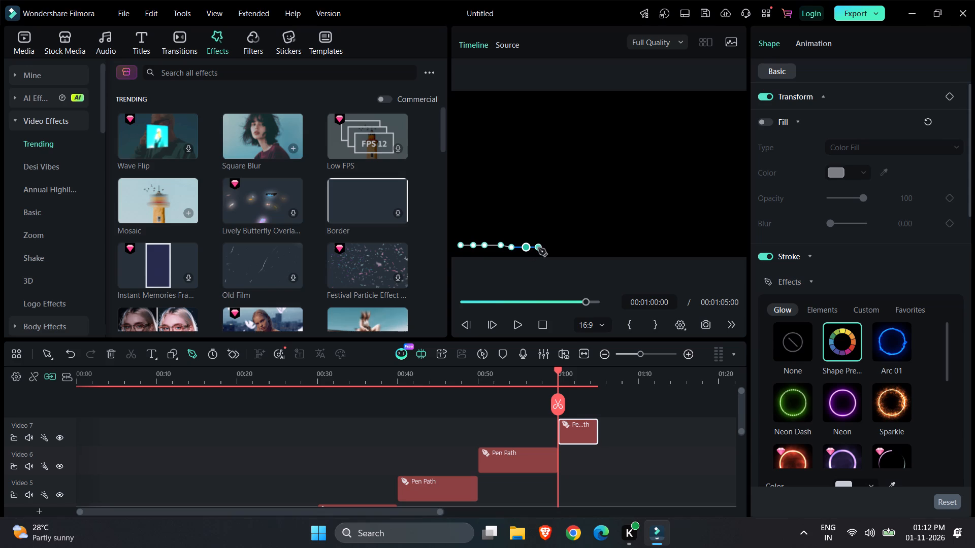
pyautogui.click(538, 248)
pyautogui.click(551, 249)
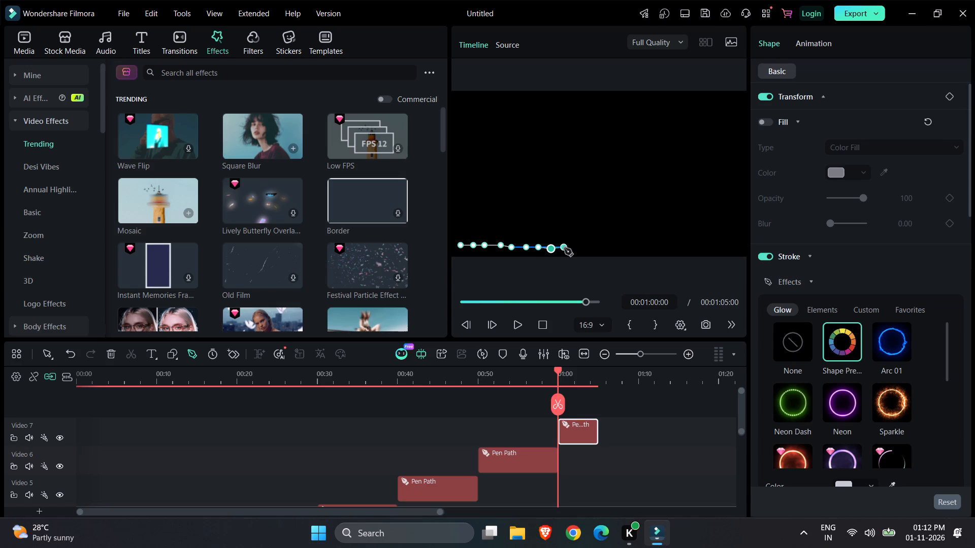
pyautogui.click(564, 251)
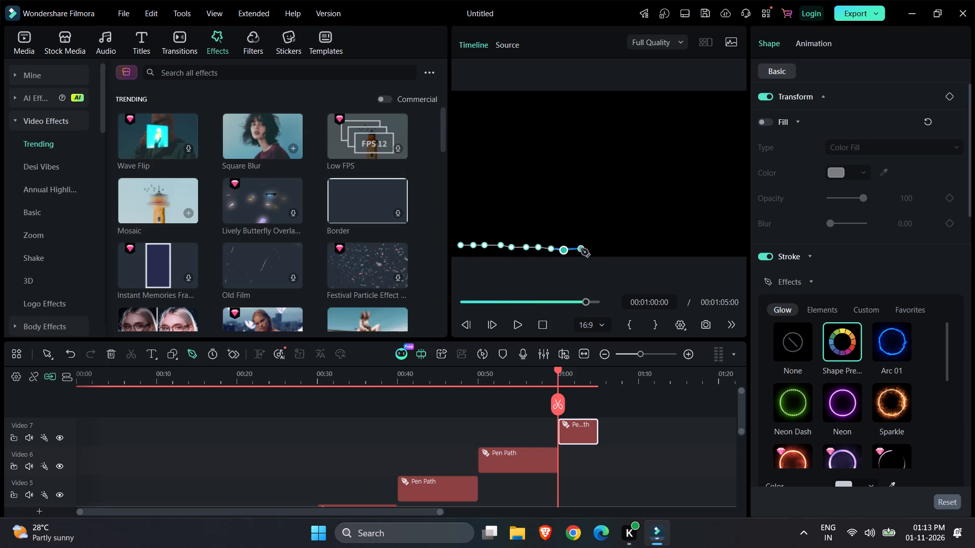
pyautogui.click(579, 251)
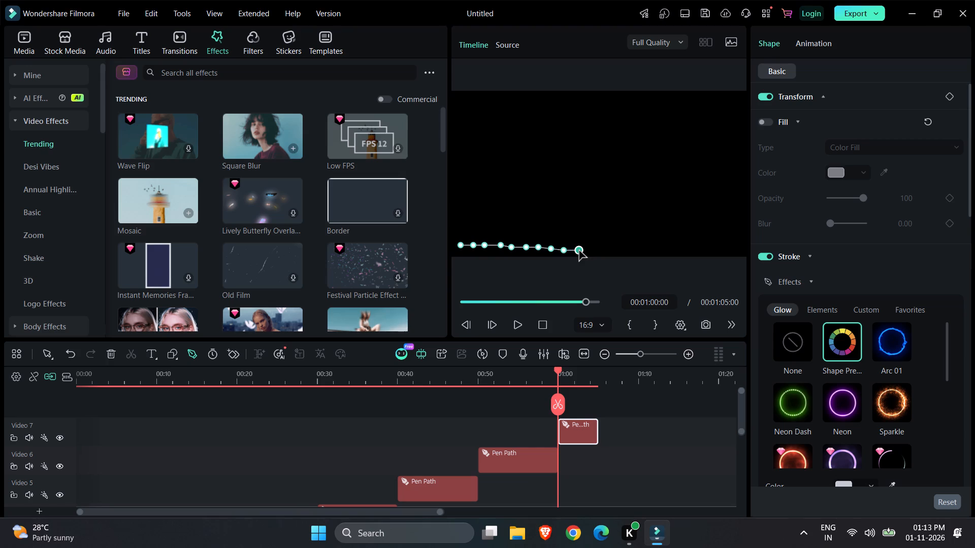
pyautogui.click(592, 251)
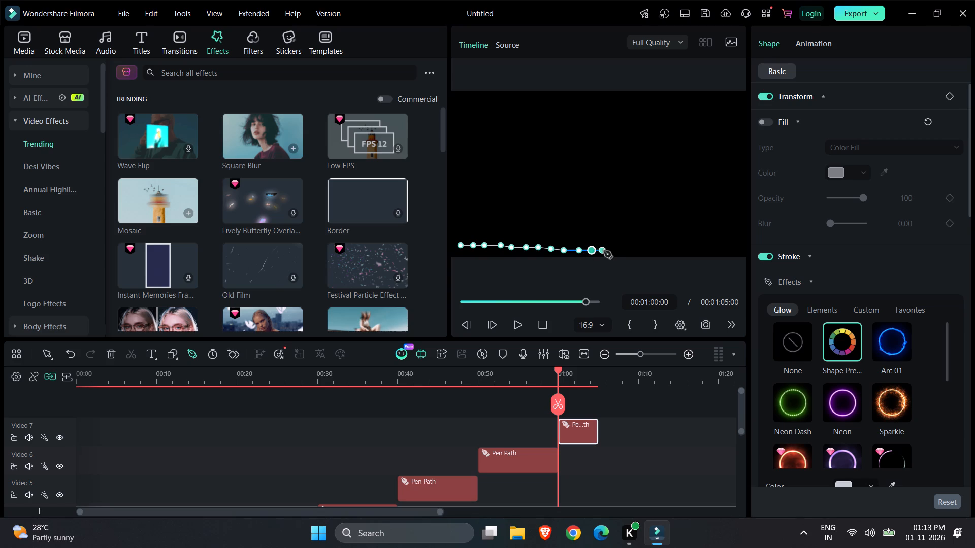
# Extend the seventh pen path with twelve closely spaced points along the frame's bottom edge from mid-width to the frame's right edge.
pyautogui.click(605, 252)
pyautogui.click(619, 251)
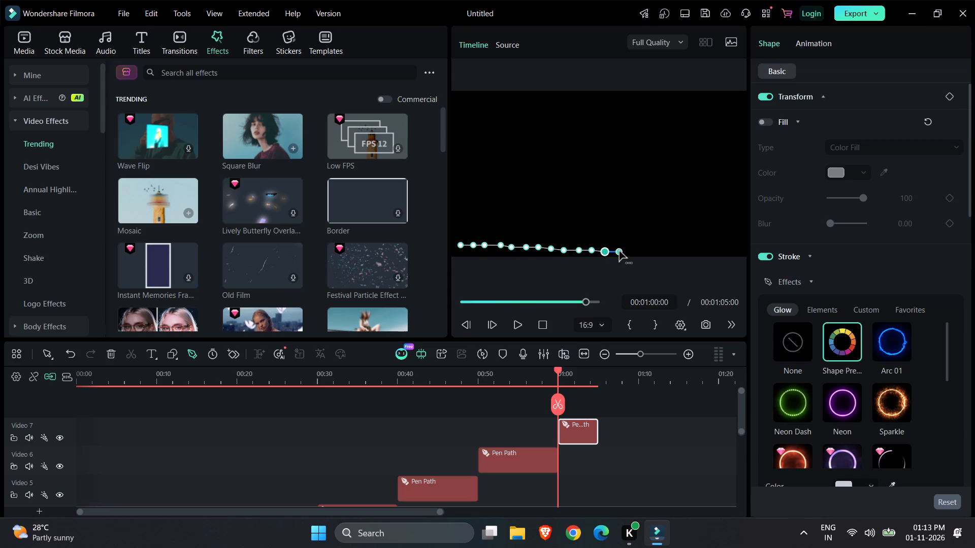
pyautogui.click(631, 251)
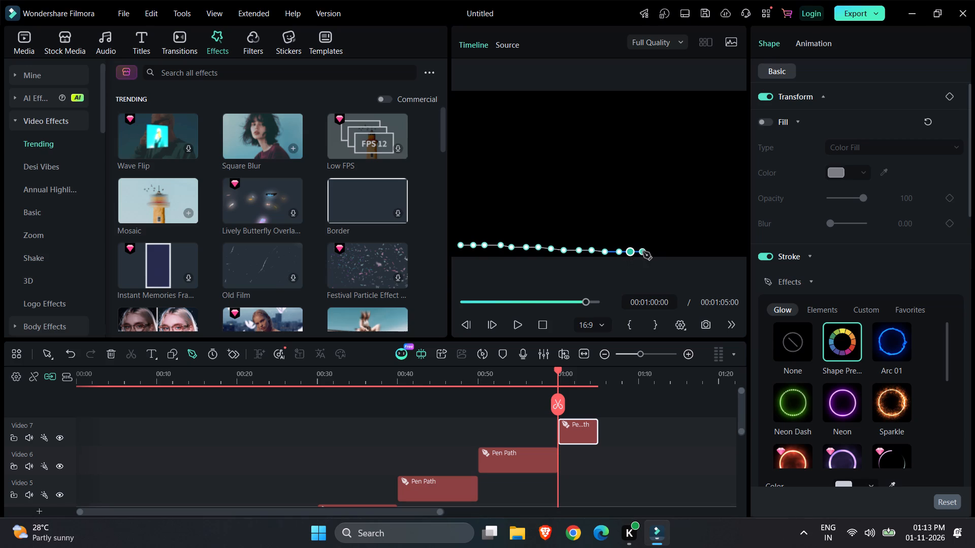
pyautogui.click(643, 252)
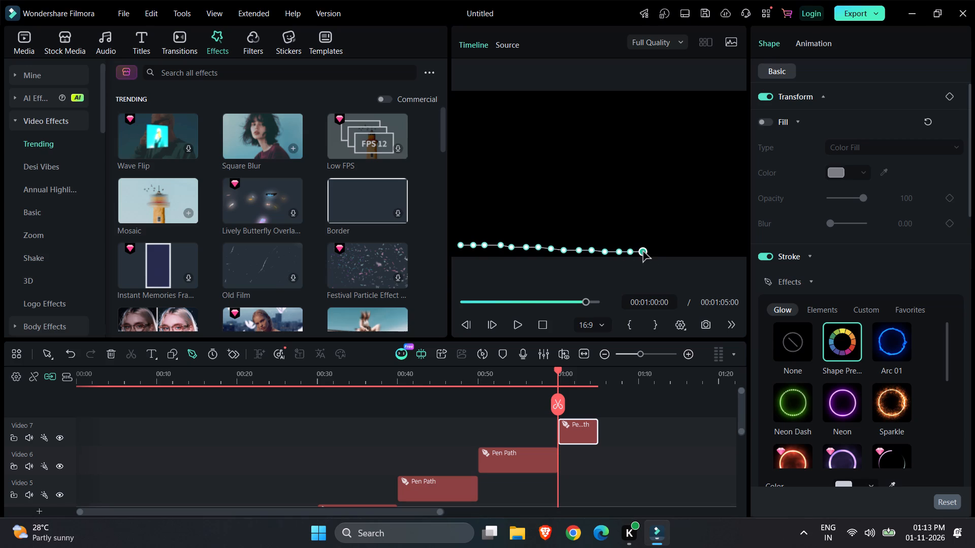
pyautogui.click(654, 253)
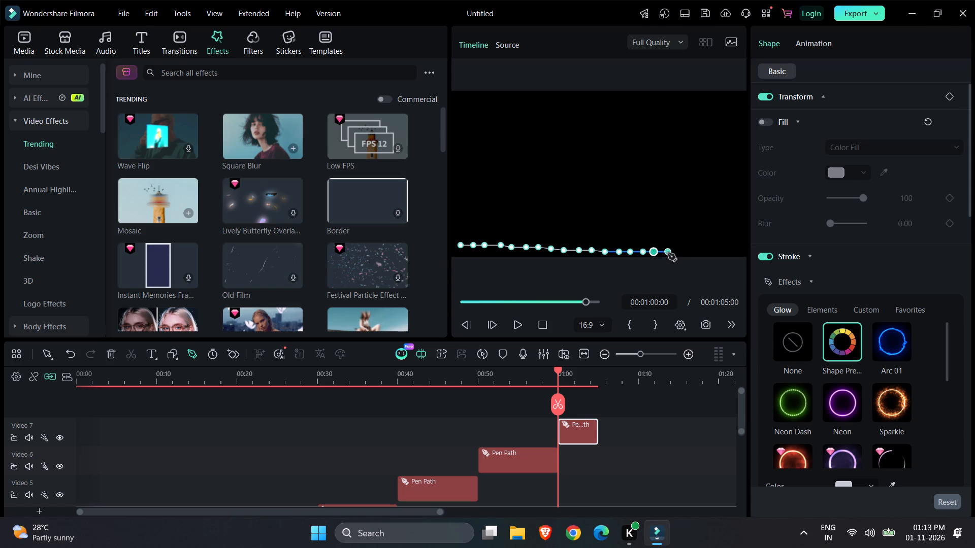
pyautogui.click(668, 253)
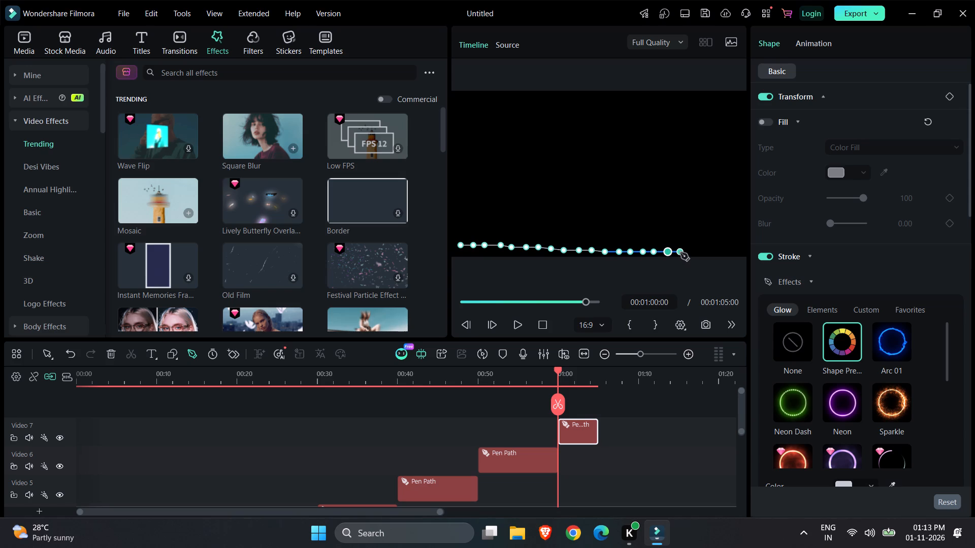
pyautogui.click(680, 253)
pyautogui.click(695, 250)
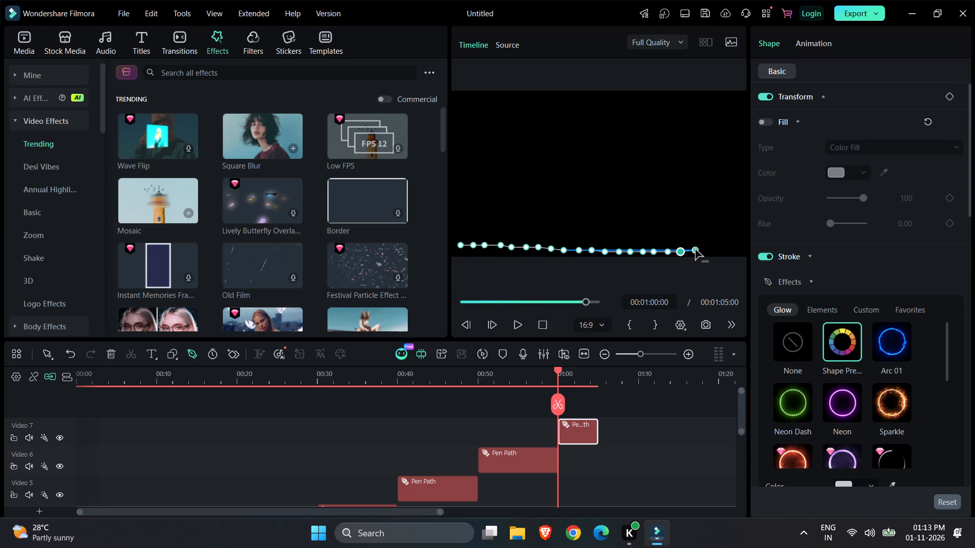
pyautogui.click(710, 250)
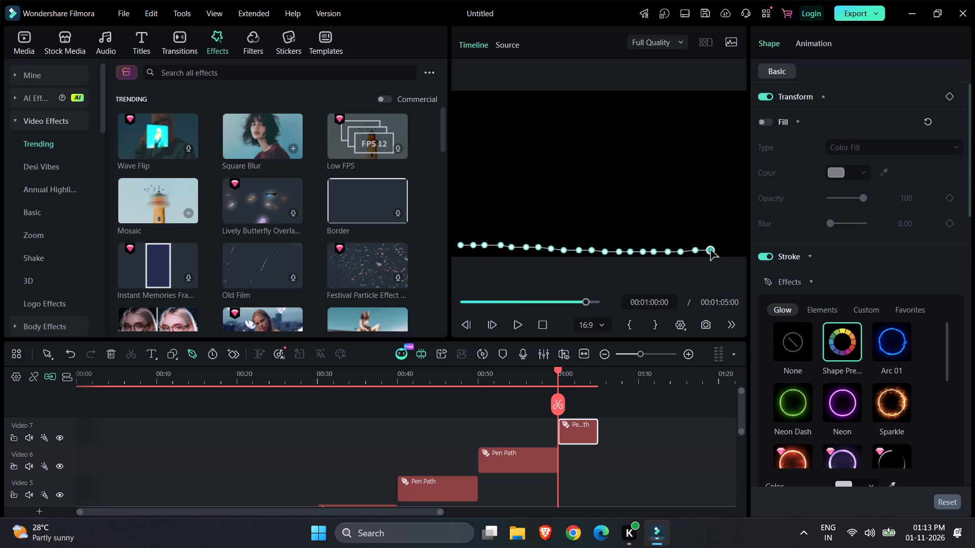
pyautogui.click(722, 250)
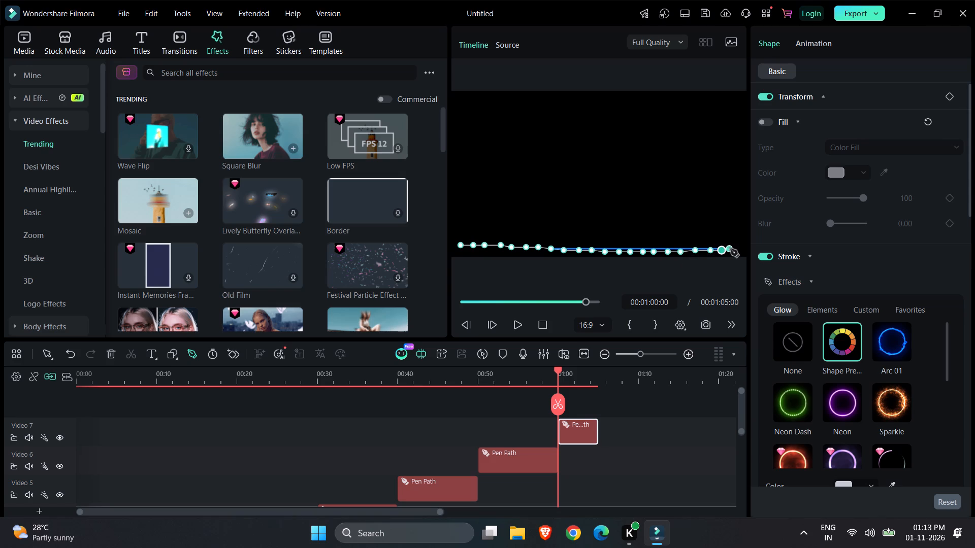
pyautogui.click(731, 249)
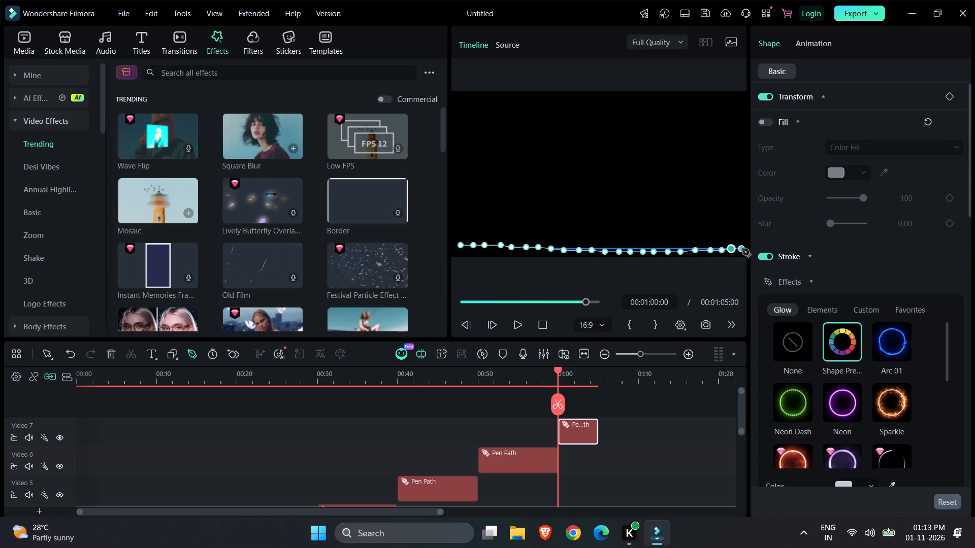
pyautogui.click(742, 248)
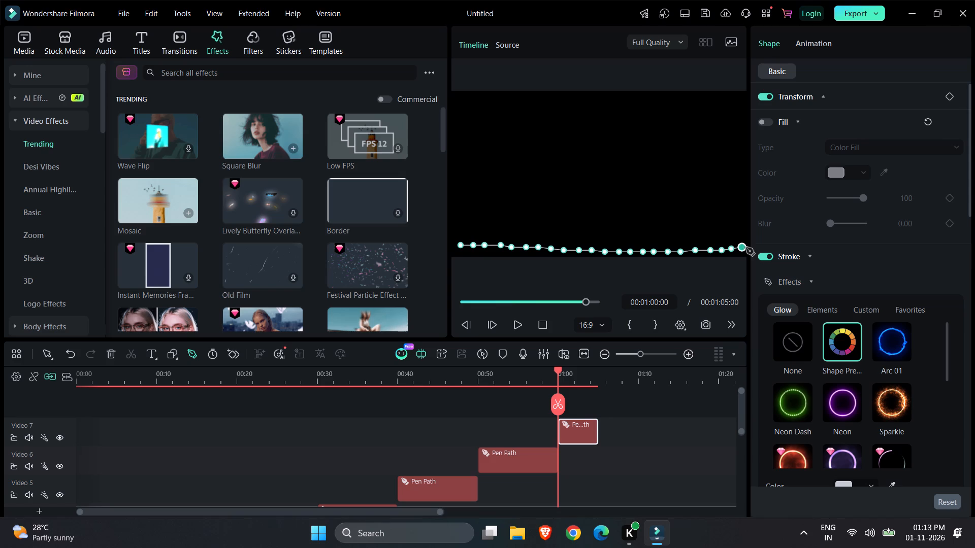
# Turn the path up a short distance at the frame's right edge and run a second row of points back to mid-width, twelve points in all.
pyautogui.click(742, 232)
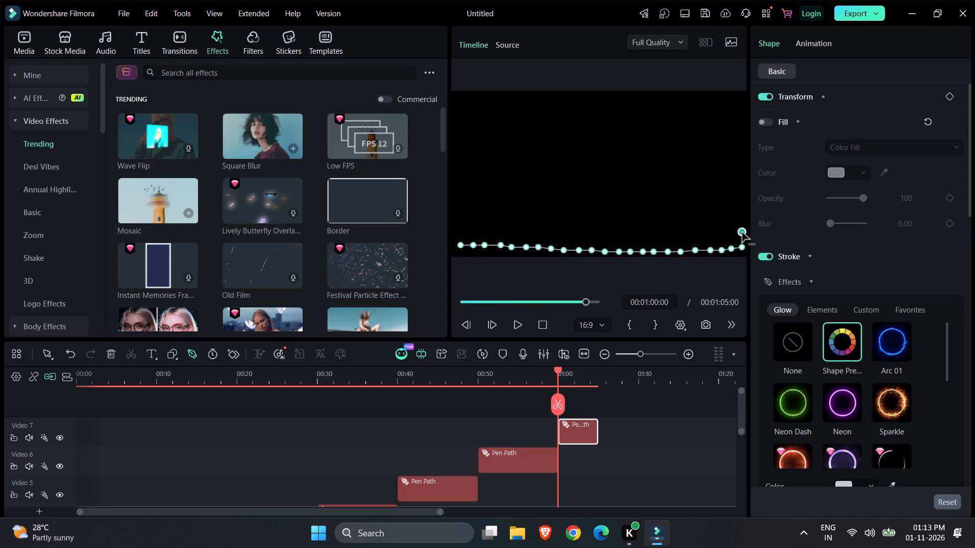
pyautogui.click(731, 233)
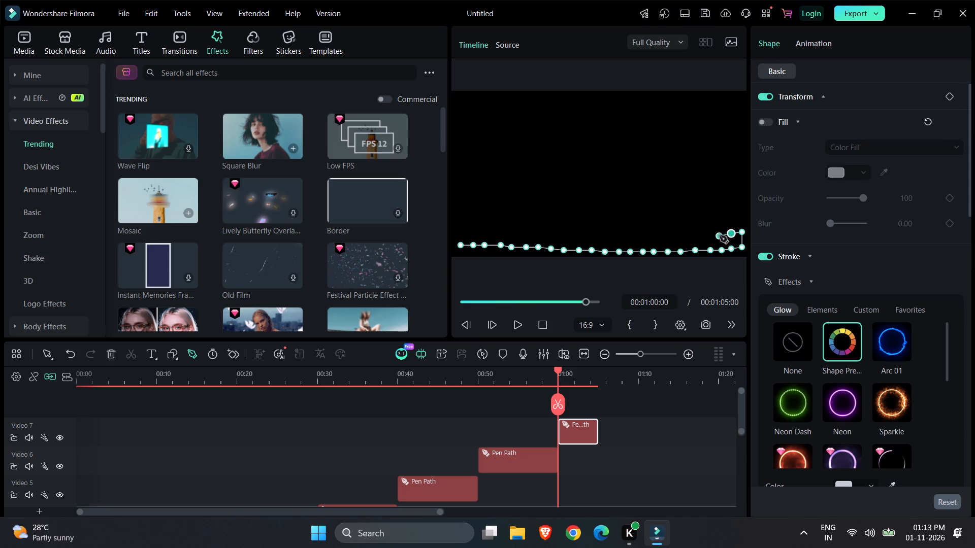
pyautogui.click(720, 235)
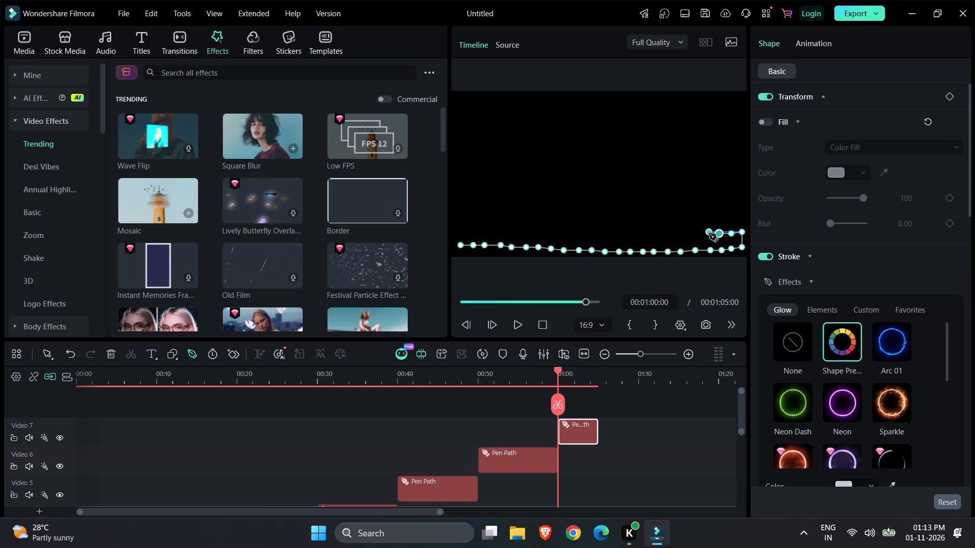
pyautogui.click(709, 233)
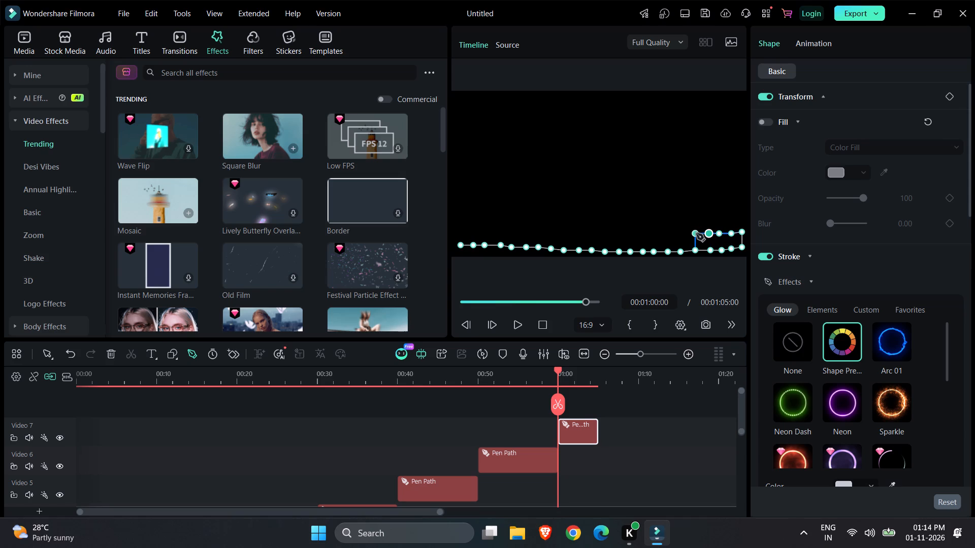
pyautogui.click(696, 233)
pyautogui.click(681, 233)
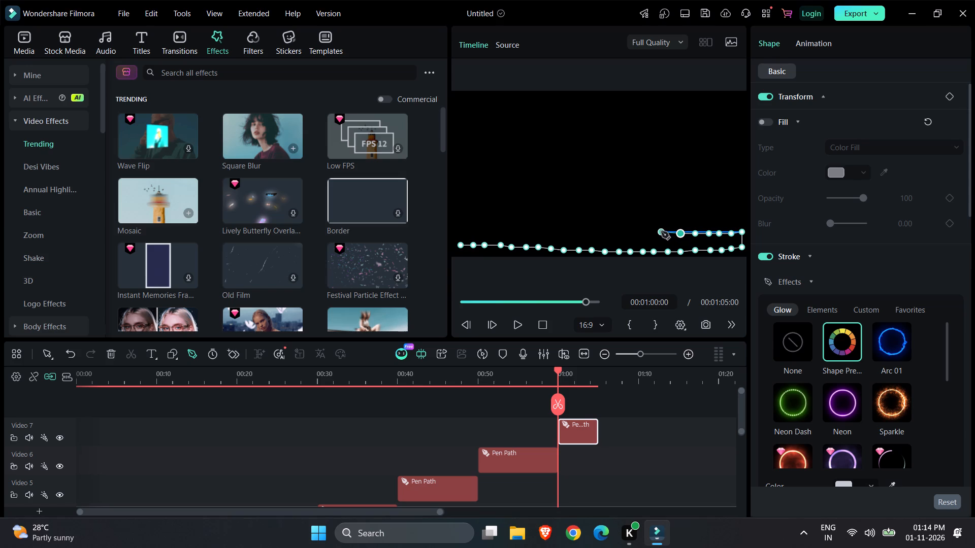
pyautogui.click(662, 234)
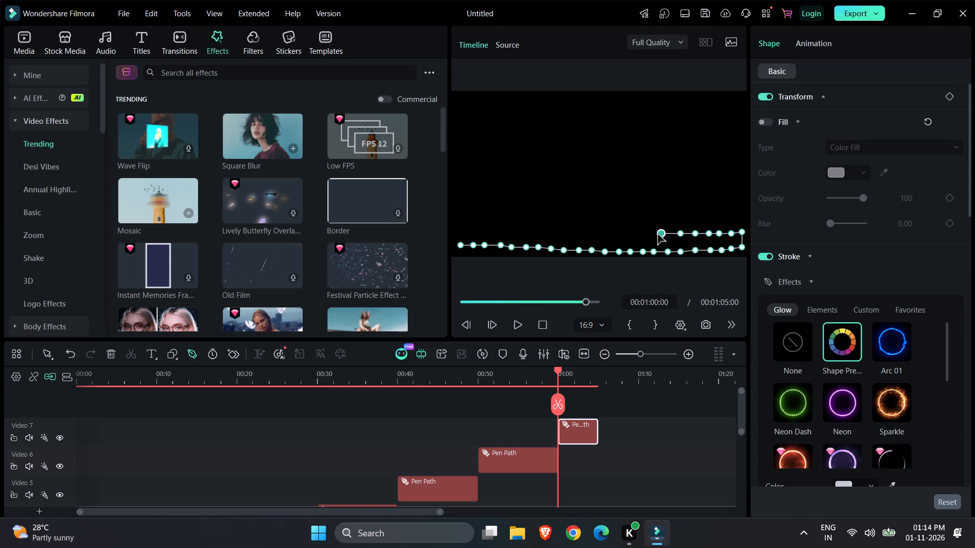
pyautogui.click(645, 234)
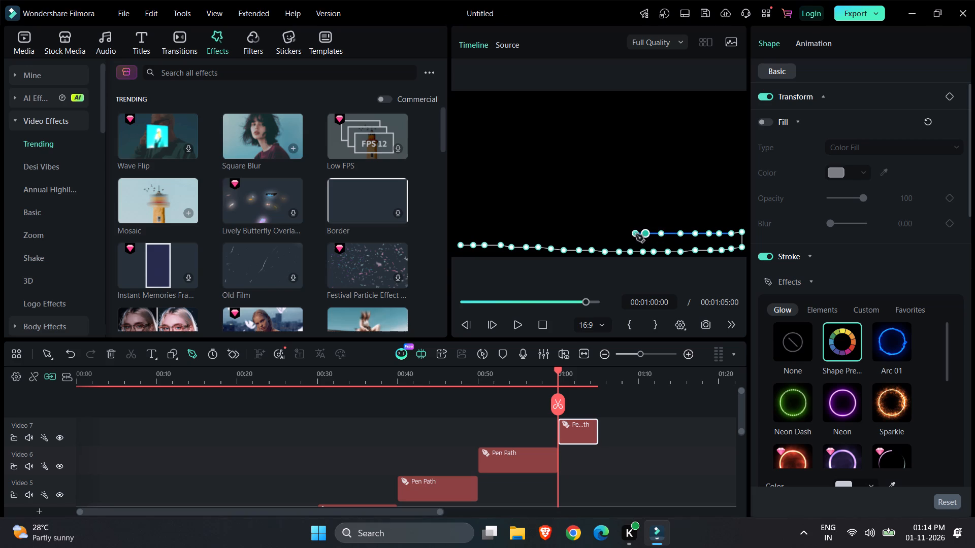
pyautogui.click(634, 234)
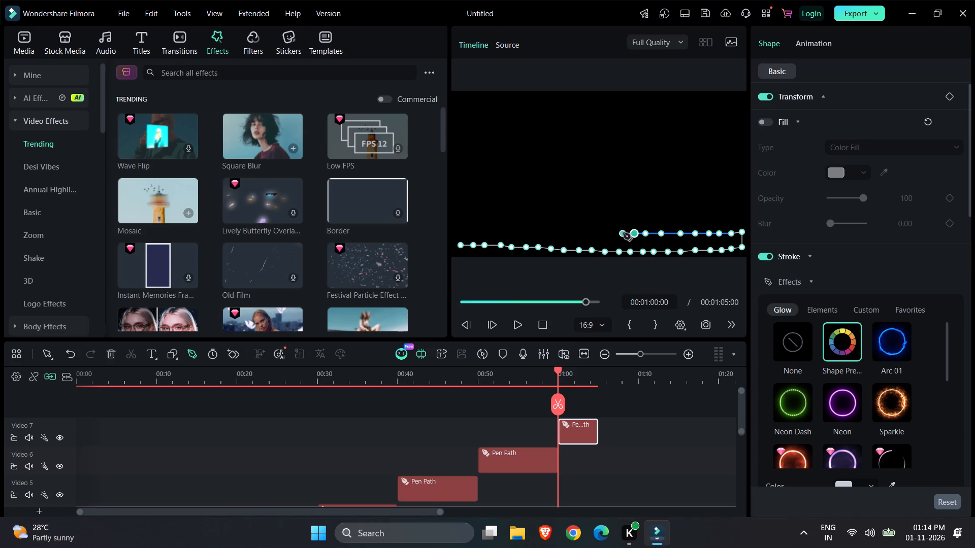
pyautogui.click(623, 233)
pyautogui.click(612, 231)
pyautogui.click(597, 231)
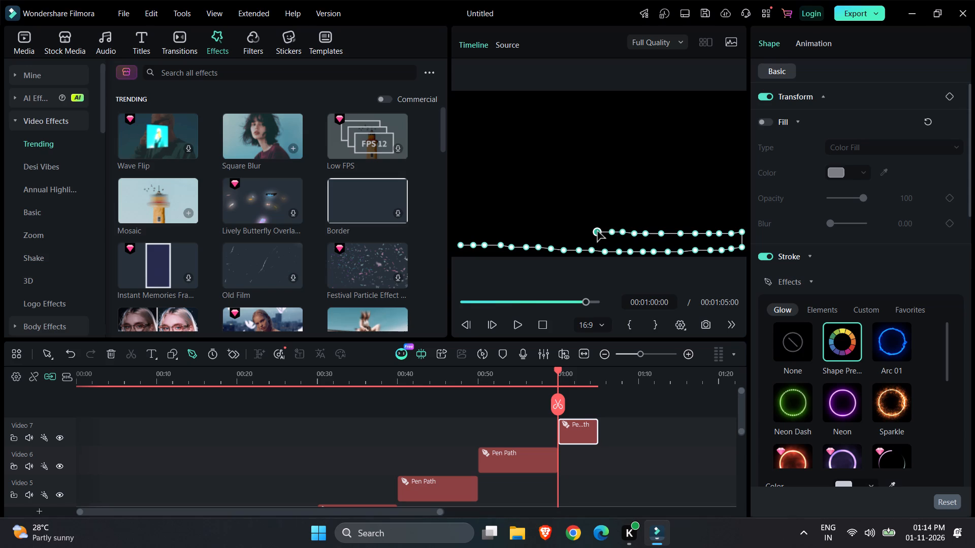
# Continue the second row with eleven closely spaced points from mid-width to the frame's left edge.
pyautogui.click(585, 230)
pyautogui.click(571, 230)
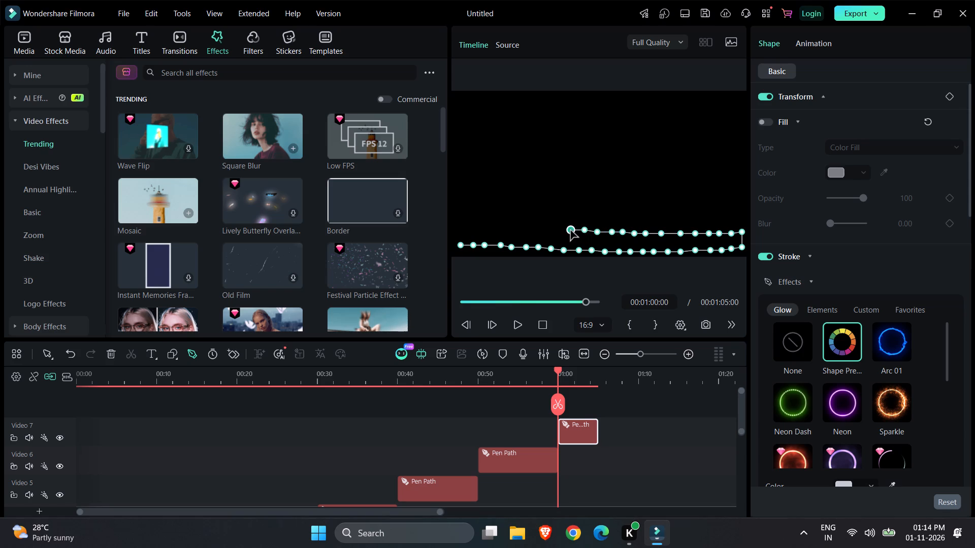
pyautogui.click(559, 229)
pyautogui.click(546, 230)
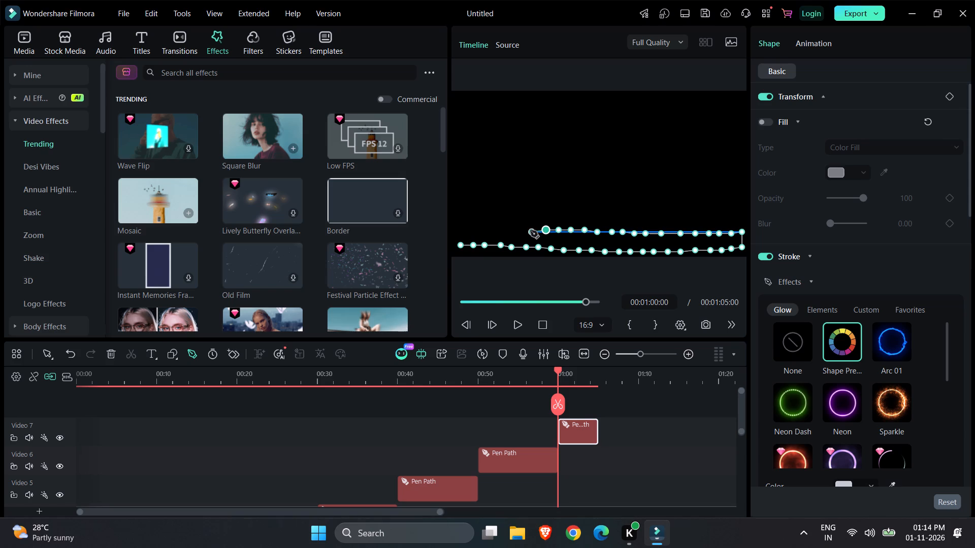
pyautogui.click(529, 228)
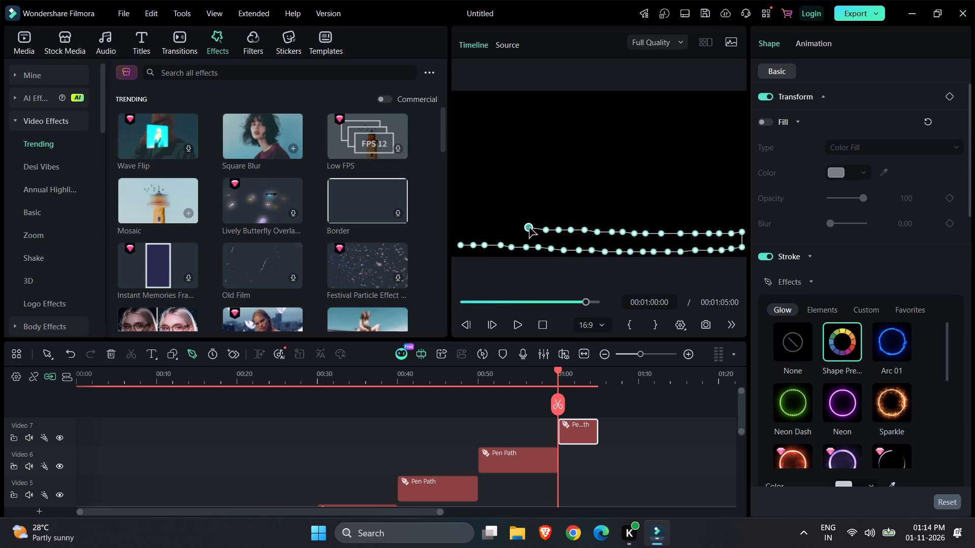
pyautogui.click(516, 226)
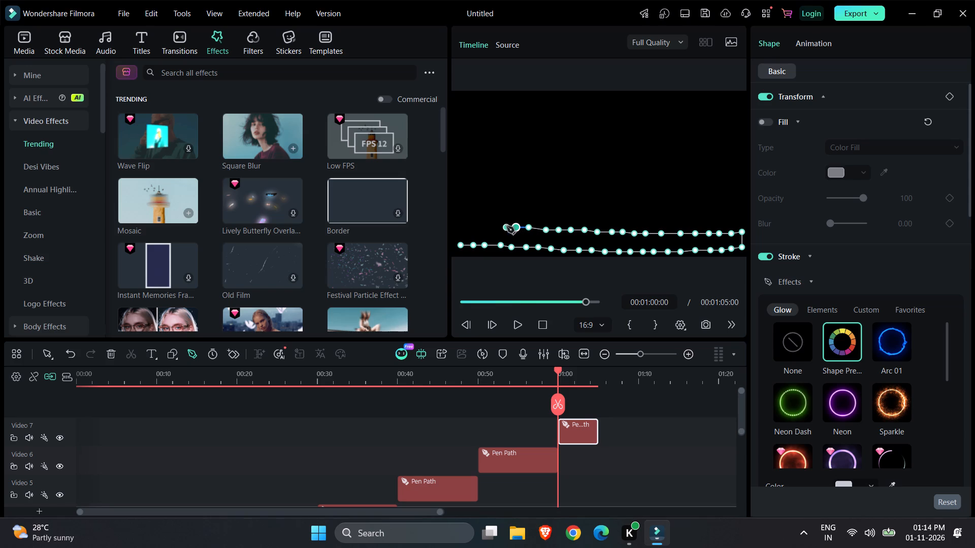
pyautogui.click(507, 226)
pyautogui.click(493, 226)
pyautogui.click(480, 225)
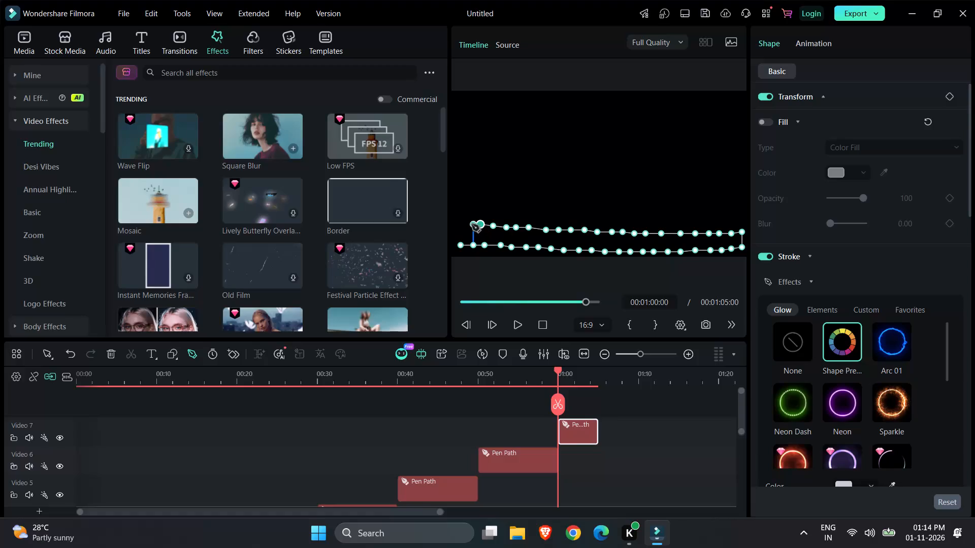
pyautogui.click(469, 224)
pyautogui.click(460, 223)
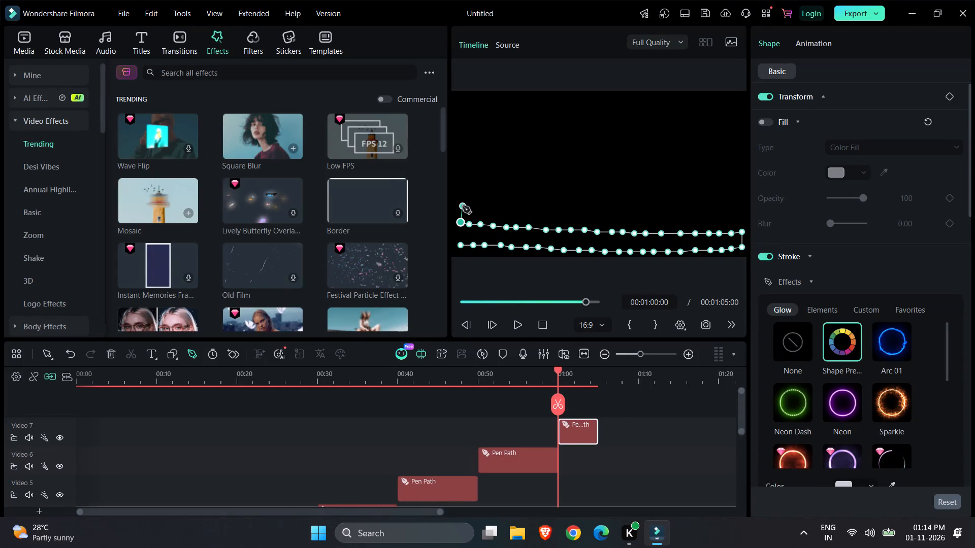
# Turn the seventh pen path up at the frame's left edge and run a third row to mid-width, thirteen points in all.
pyautogui.click(463, 206)
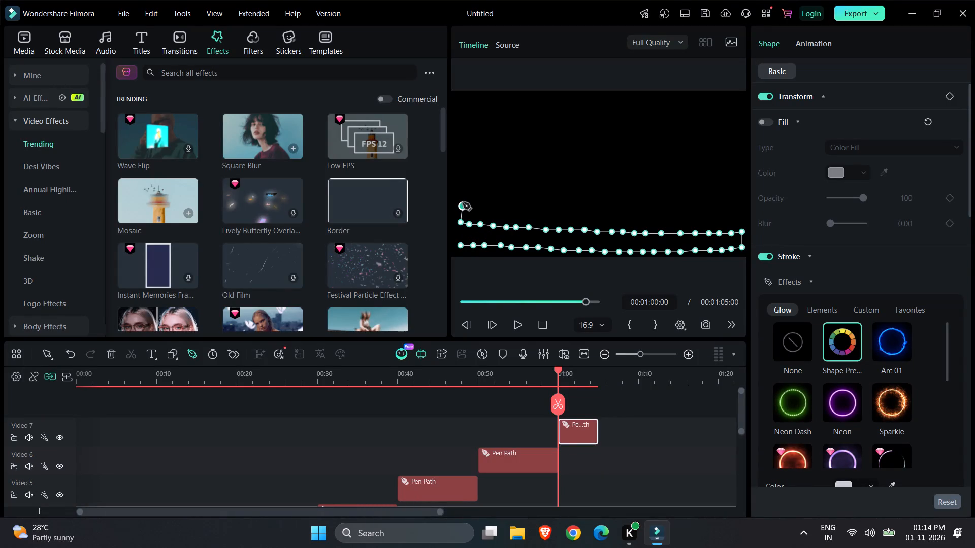
pyautogui.click(465, 193)
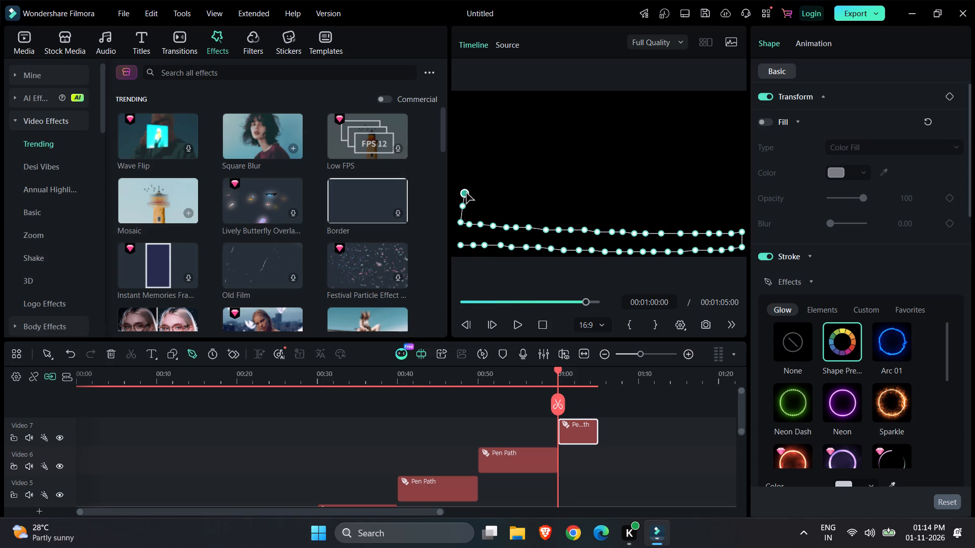
pyautogui.click(475, 193)
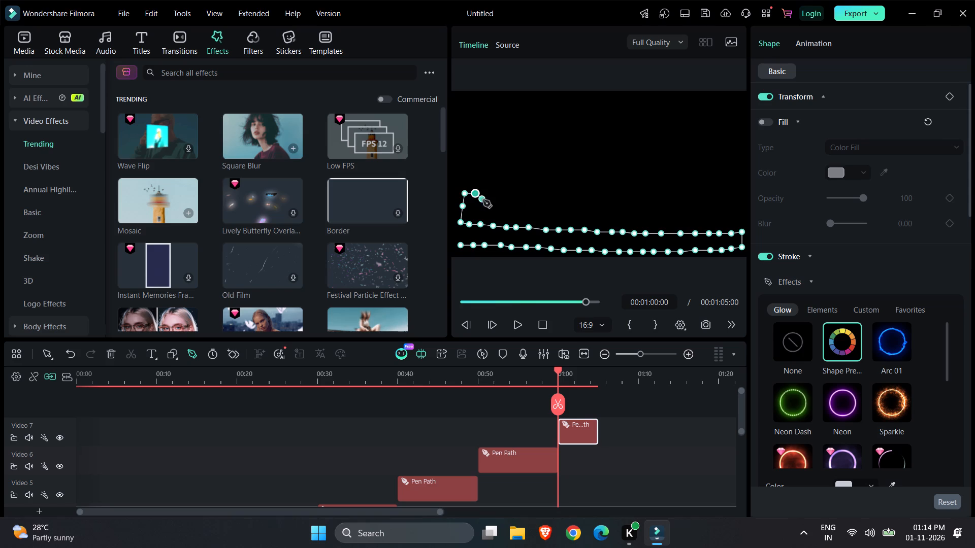
pyautogui.click(492, 193)
pyautogui.click(504, 195)
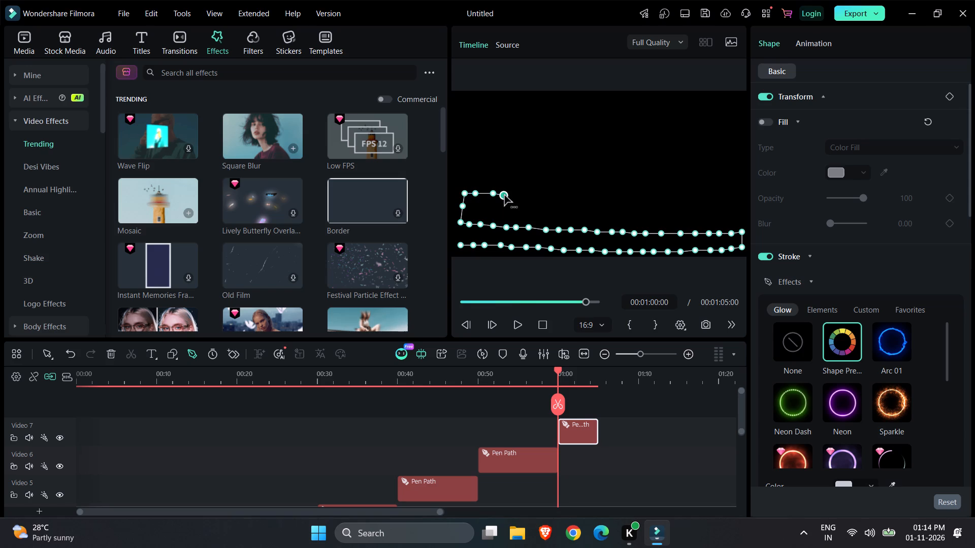
pyautogui.click(509, 196)
pyautogui.click(518, 197)
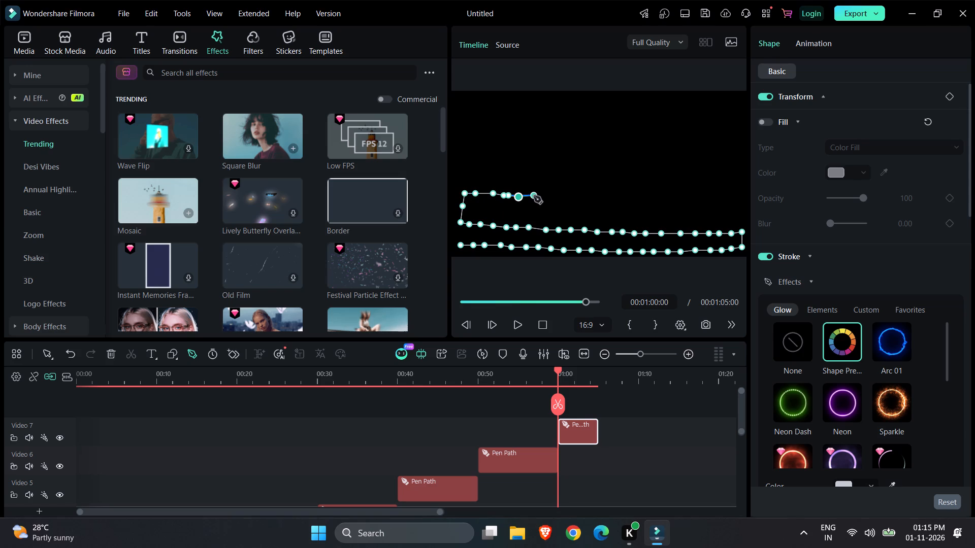
pyautogui.click(534, 196)
pyautogui.click(546, 196)
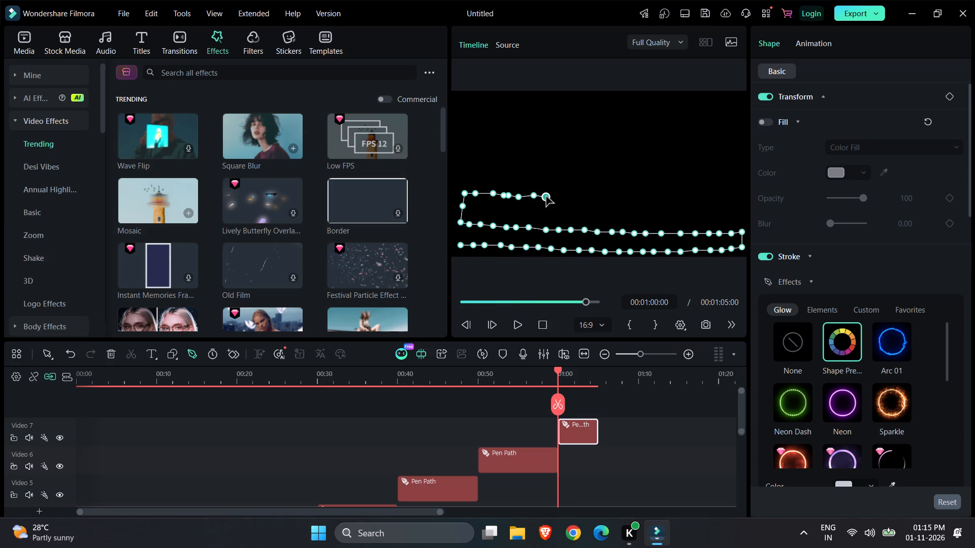
pyautogui.click(557, 196)
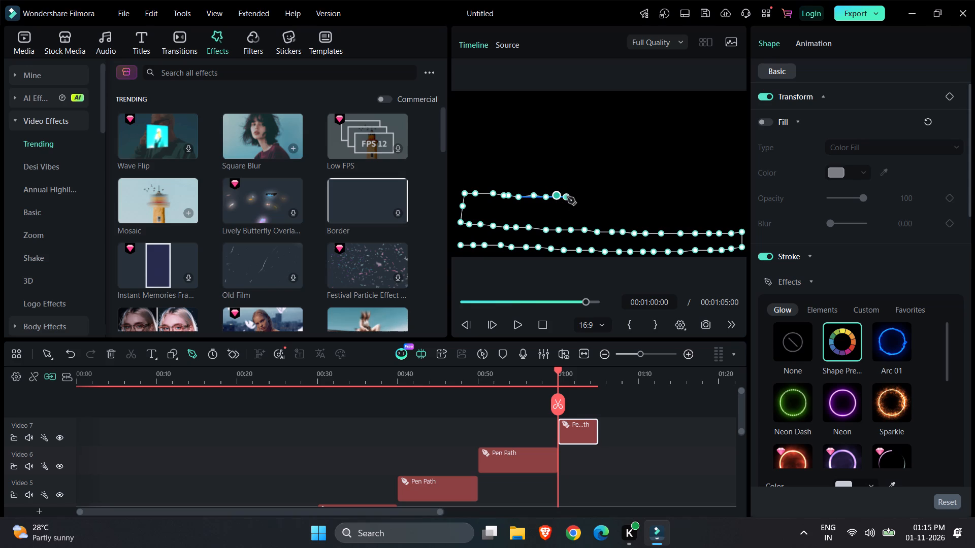
pyautogui.click(570, 196)
pyautogui.click(585, 197)
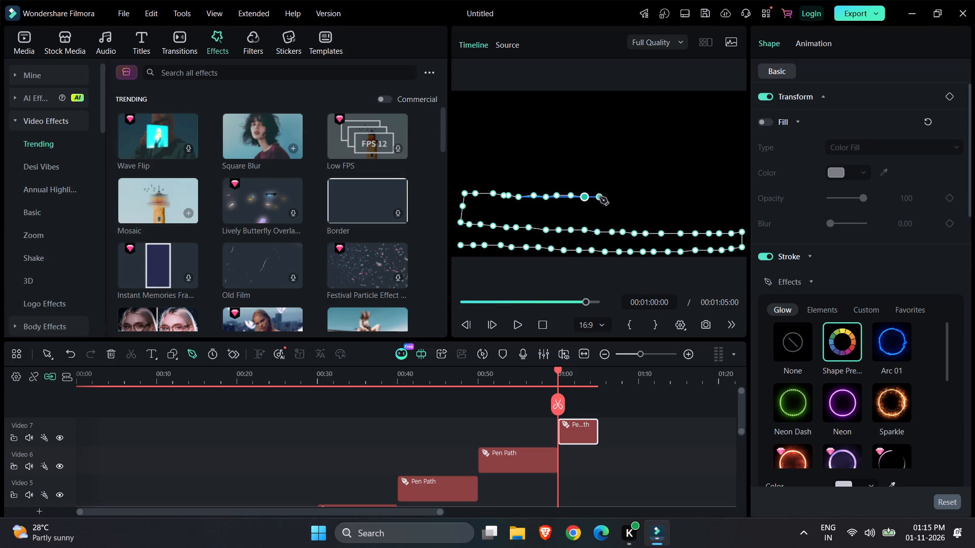
pyautogui.click(601, 195)
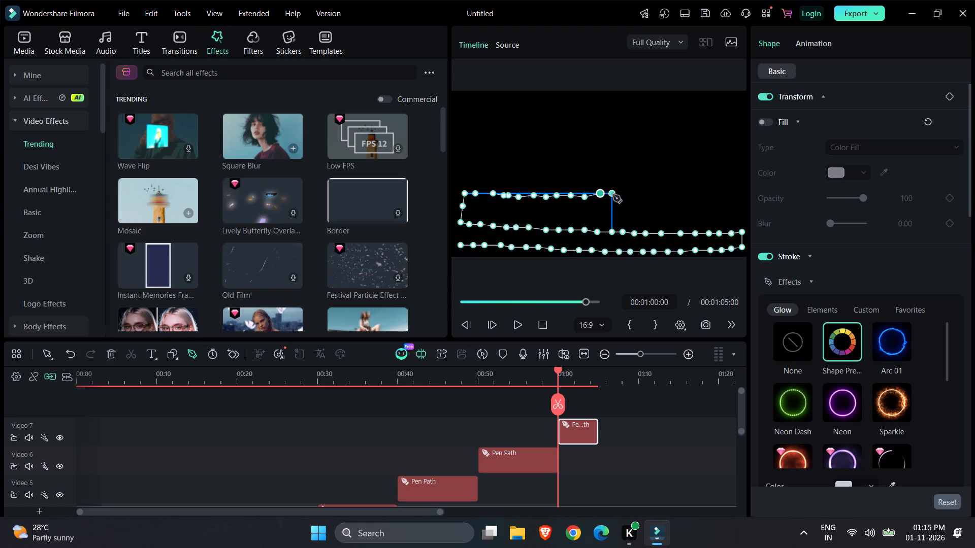
# Continue the third row with thirteen closely spaced points from mid-width to the frame's right edge.
pyautogui.click(613, 195)
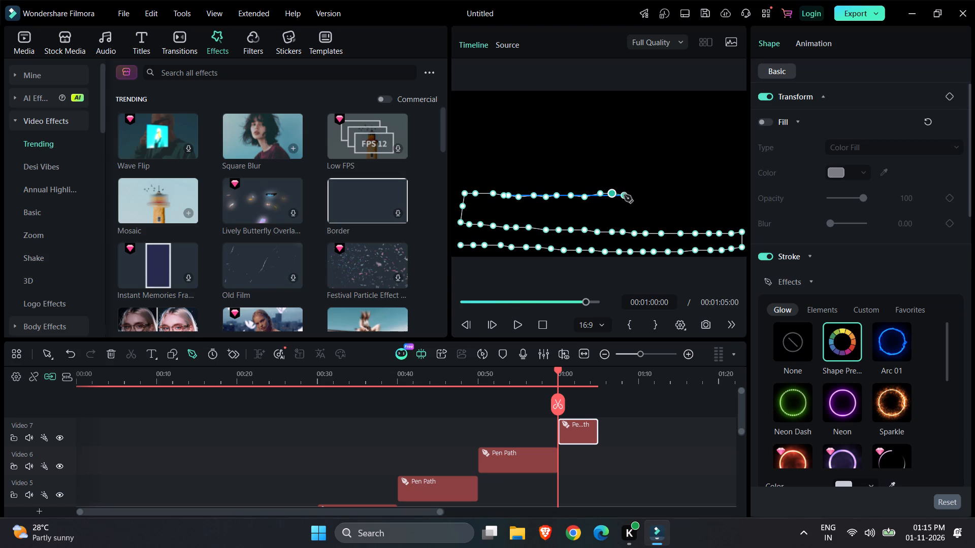
pyautogui.click(625, 193)
pyautogui.click(636, 193)
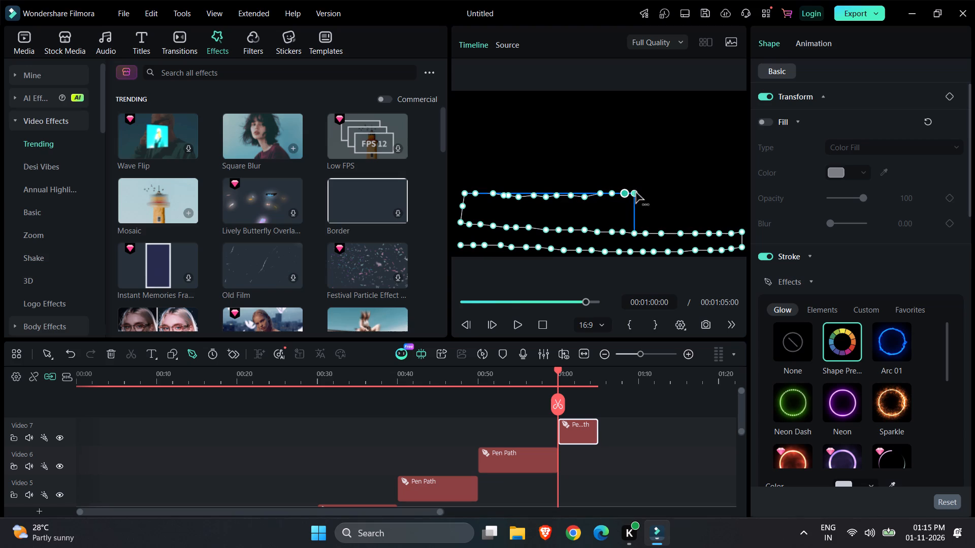
pyautogui.click(641, 193)
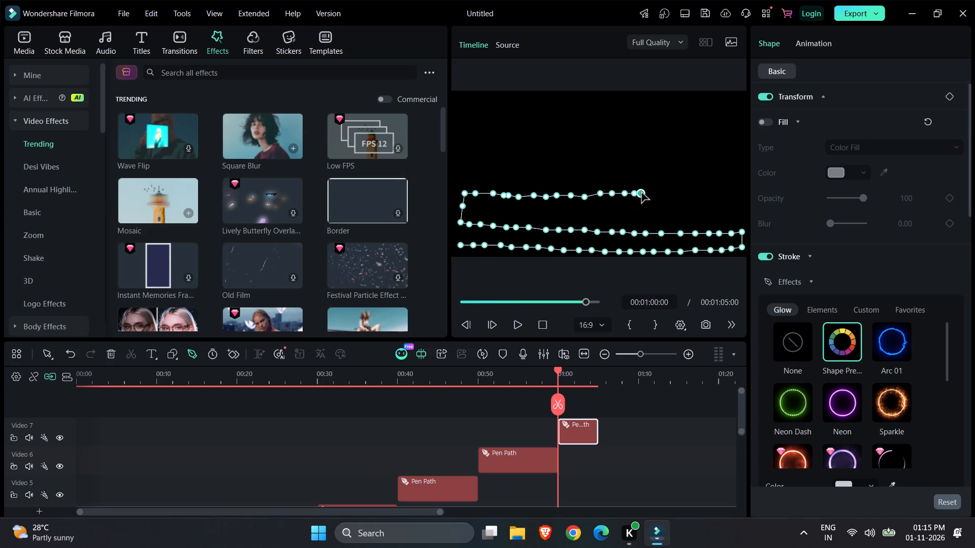
pyautogui.click(652, 194)
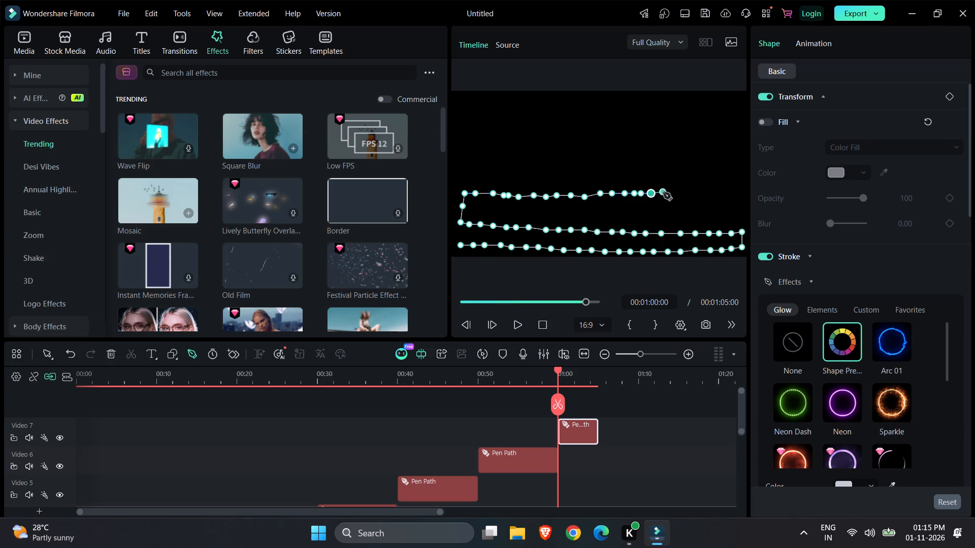
pyautogui.click(663, 192)
pyautogui.click(675, 192)
pyautogui.click(689, 193)
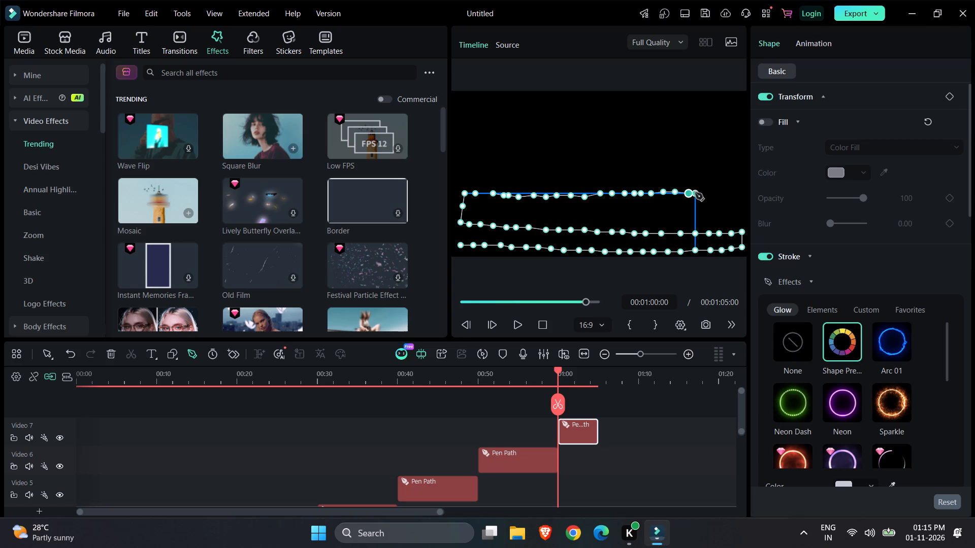
pyautogui.click(702, 193)
pyautogui.click(710, 196)
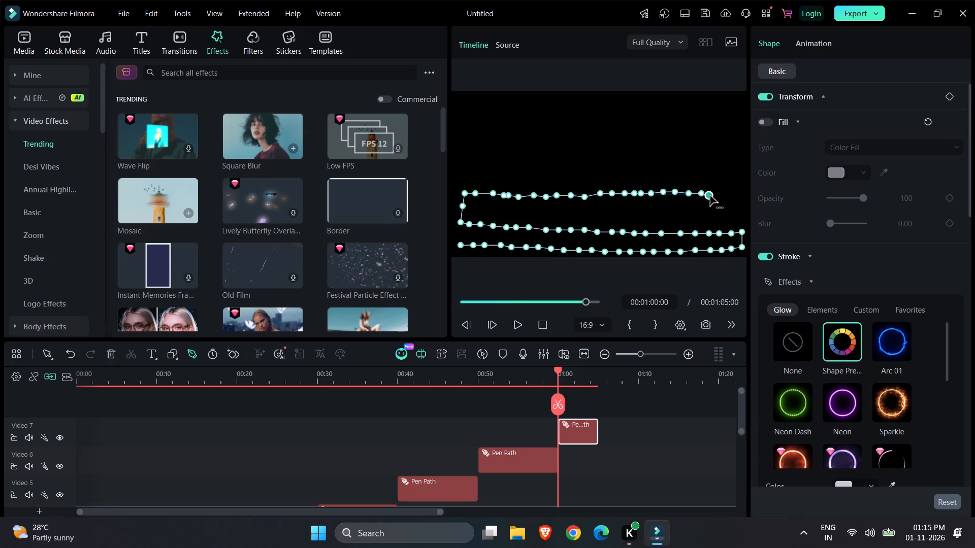
pyautogui.click(718, 196)
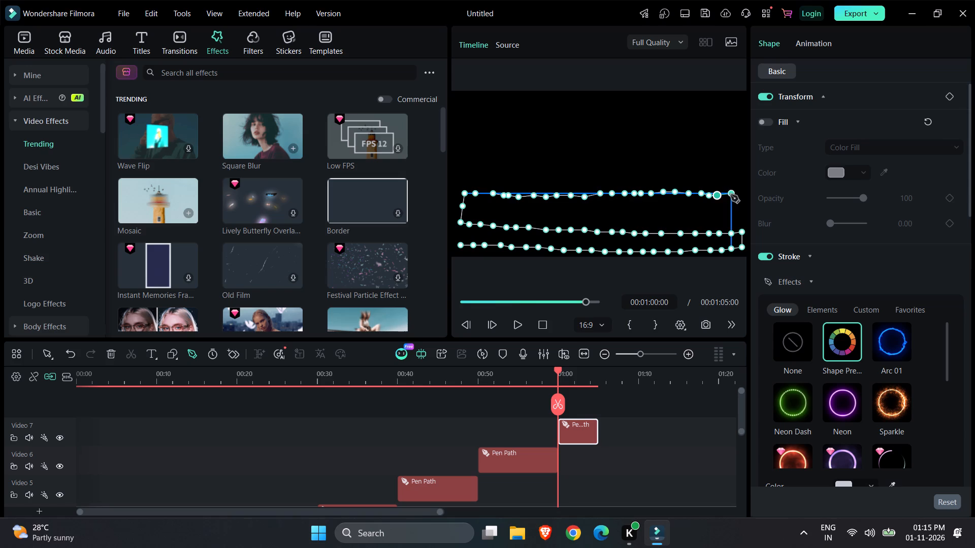
pyautogui.click(731, 194)
pyautogui.click(741, 193)
# Turn the path up a short distance at the frame's right edge and run a fourth row of closely spaced points back to mid-width.
pyautogui.click(742, 175)
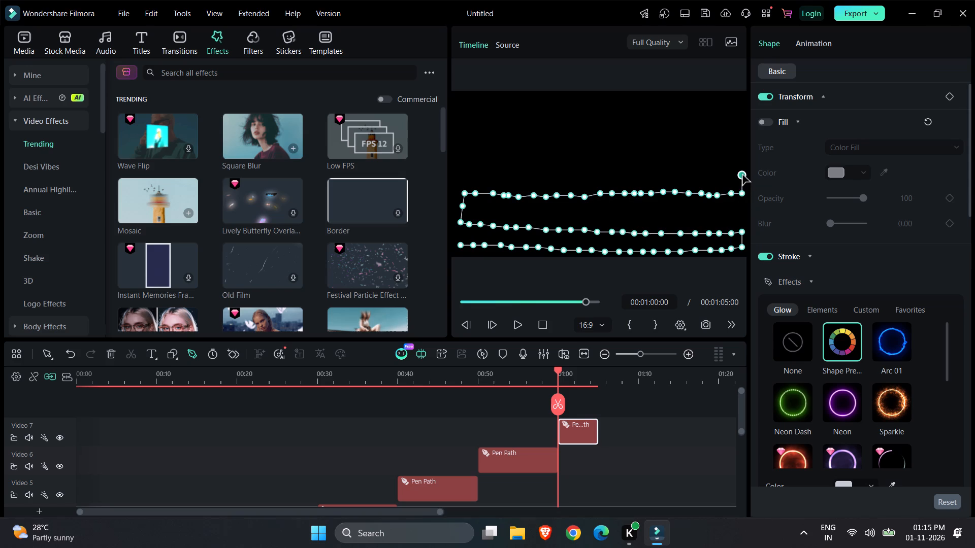
pyautogui.moveTo(730, 174); pyautogui.dragTo(723, 174)
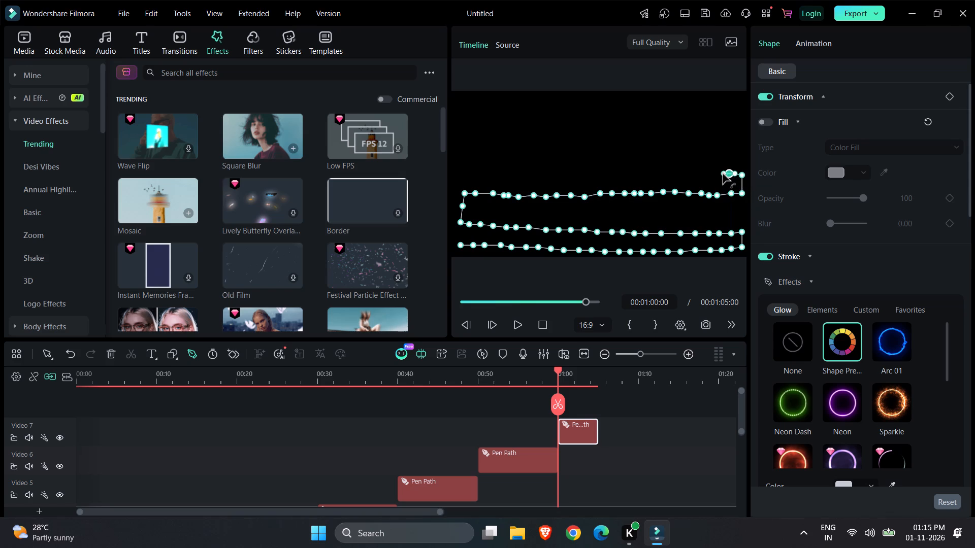
pyautogui.moveTo(723, 174); pyautogui.dragTo(720, 174)
pyautogui.click(720, 174)
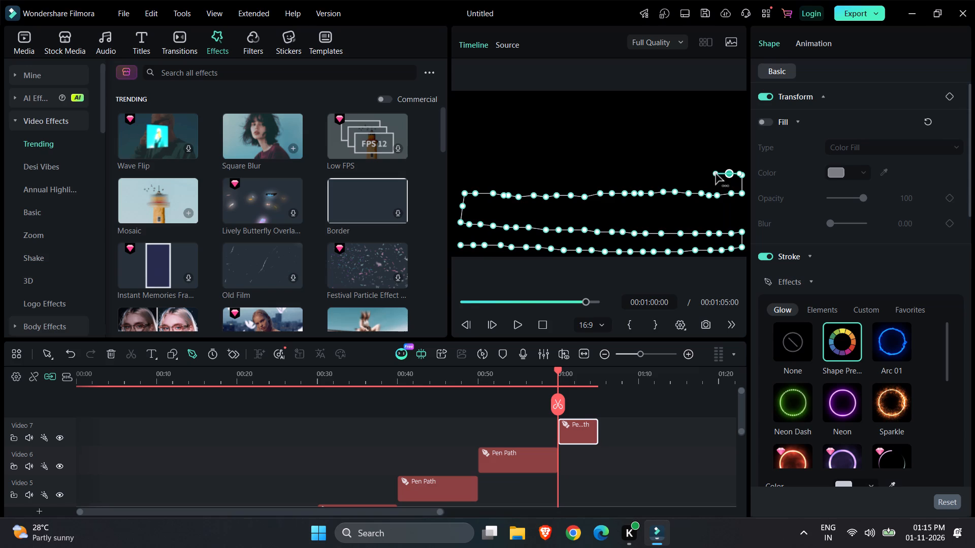
pyautogui.click(716, 174)
pyautogui.click(711, 174)
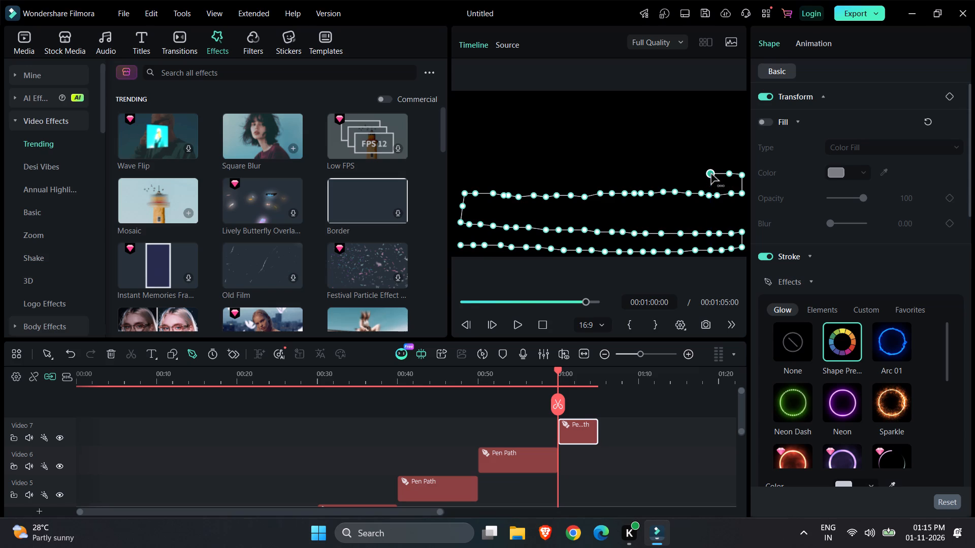
pyautogui.click(699, 173)
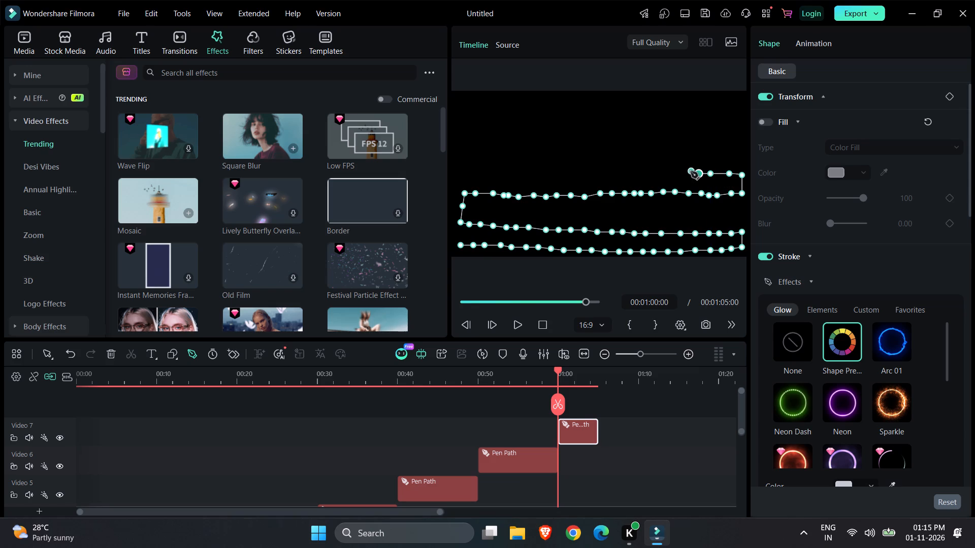
pyautogui.click(680, 173)
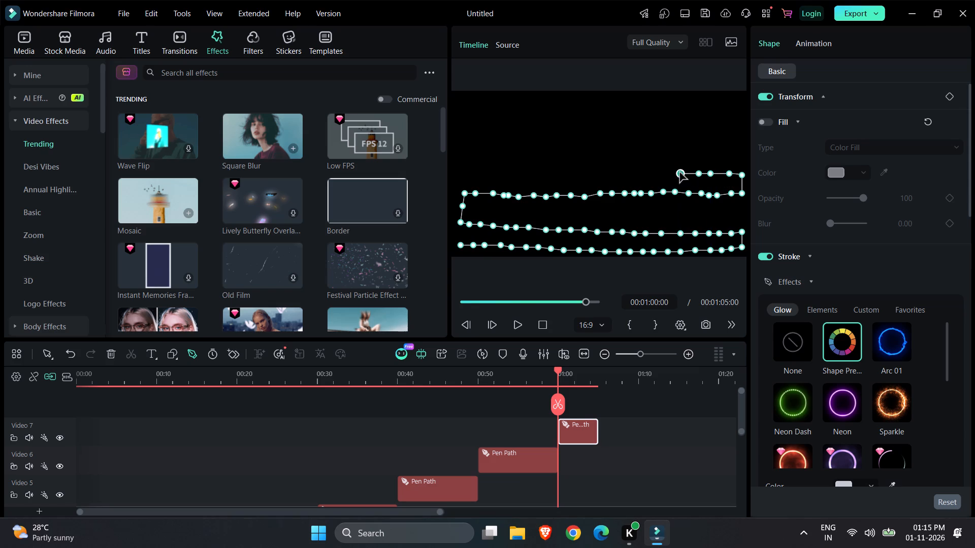
pyautogui.click(667, 173)
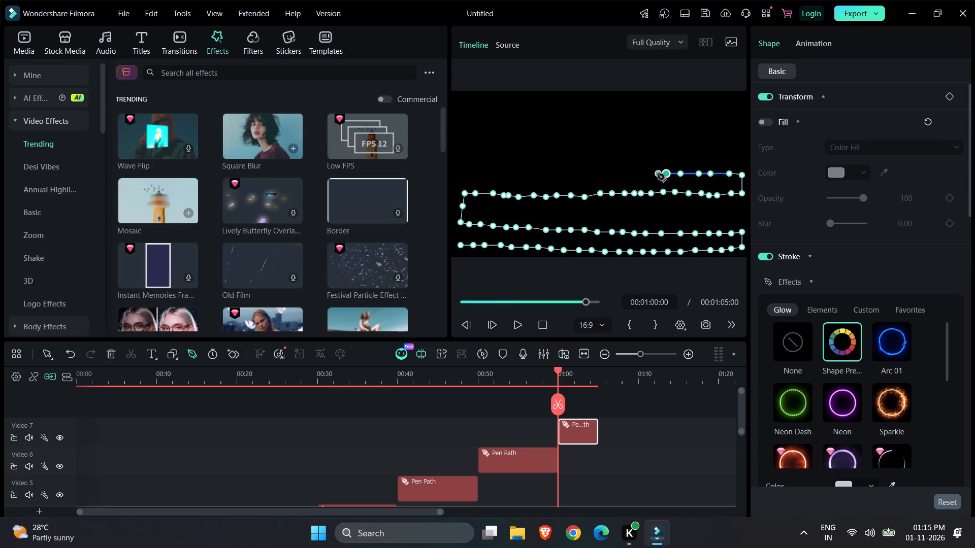
pyautogui.click(651, 175)
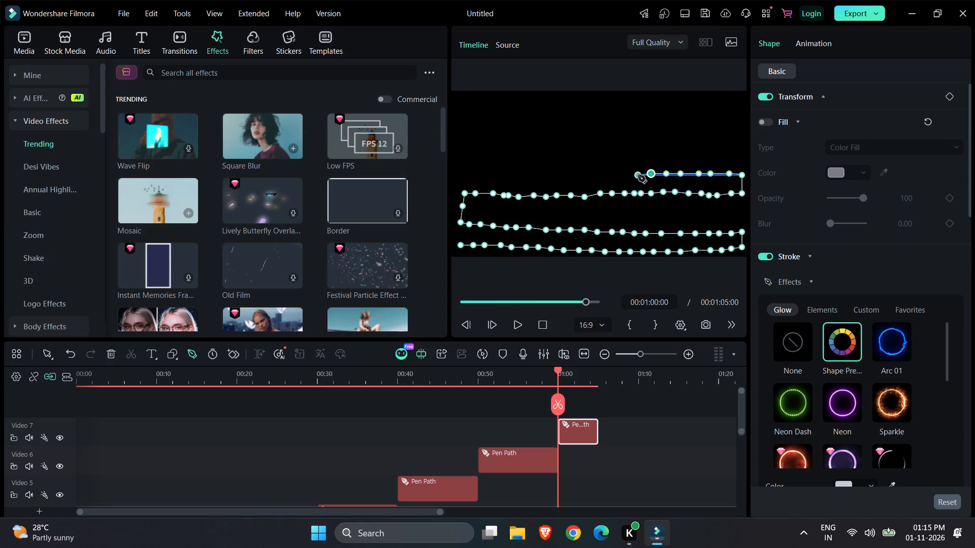
pyautogui.click(638, 175)
pyautogui.click(622, 174)
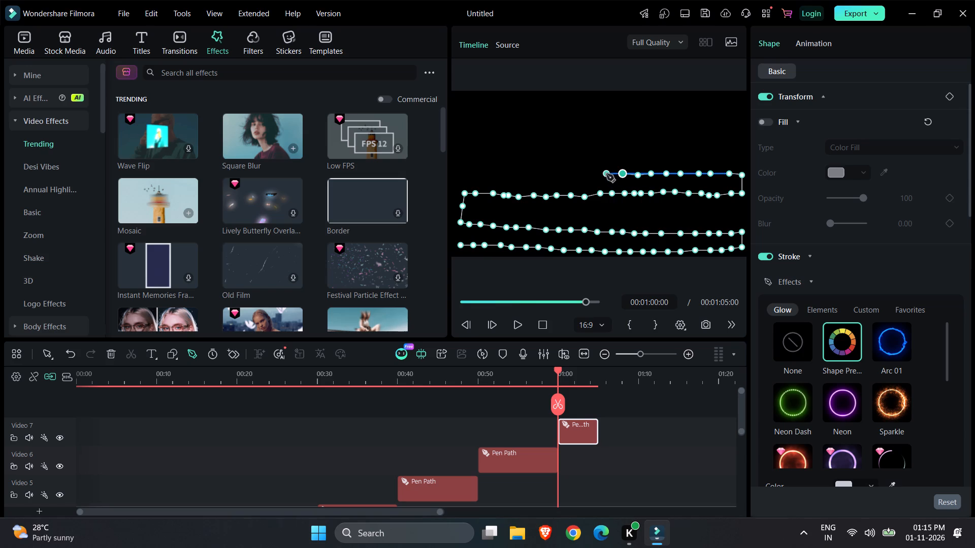
pyautogui.click(606, 174)
# Continue the fourth row of the seventh pen path with ten closely spaced points from mid-width to the frame's left edge.
pyautogui.click(592, 174)
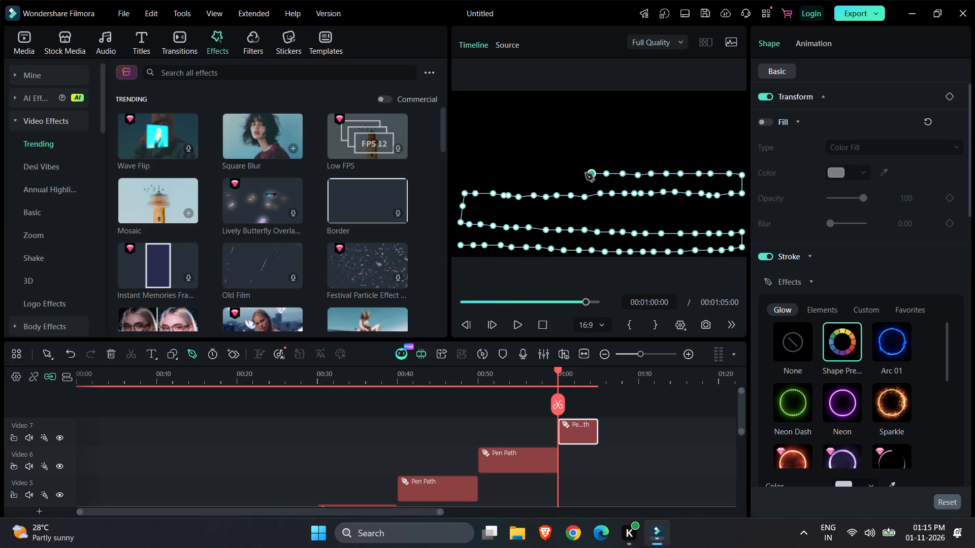
pyautogui.click(577, 173)
pyautogui.click(560, 173)
pyautogui.click(544, 172)
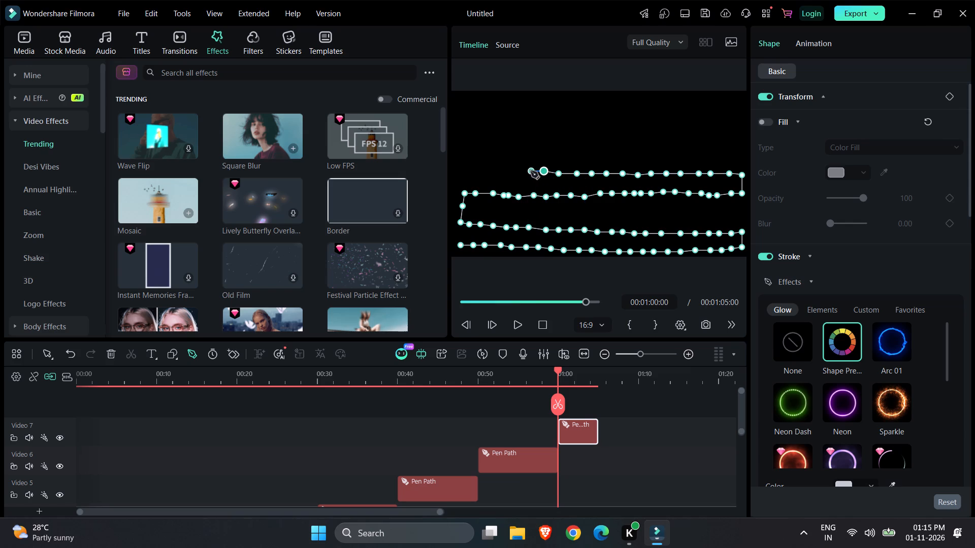
pyautogui.click(526, 170)
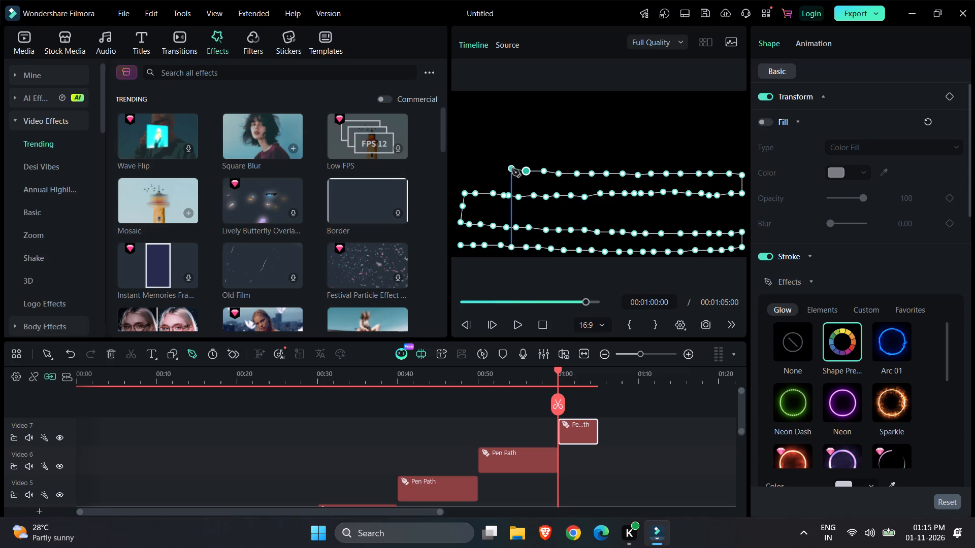
pyautogui.click(512, 169)
pyautogui.click(497, 168)
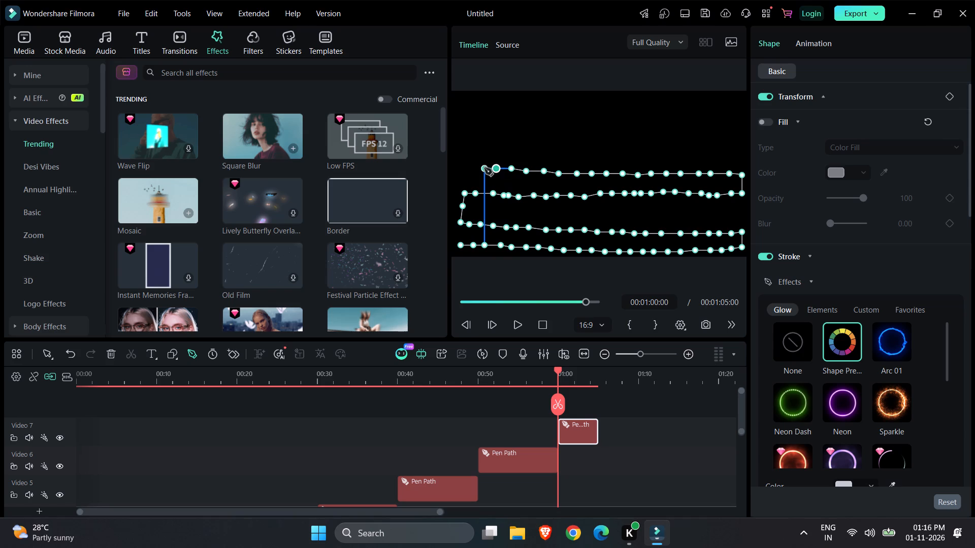
pyautogui.click(484, 168)
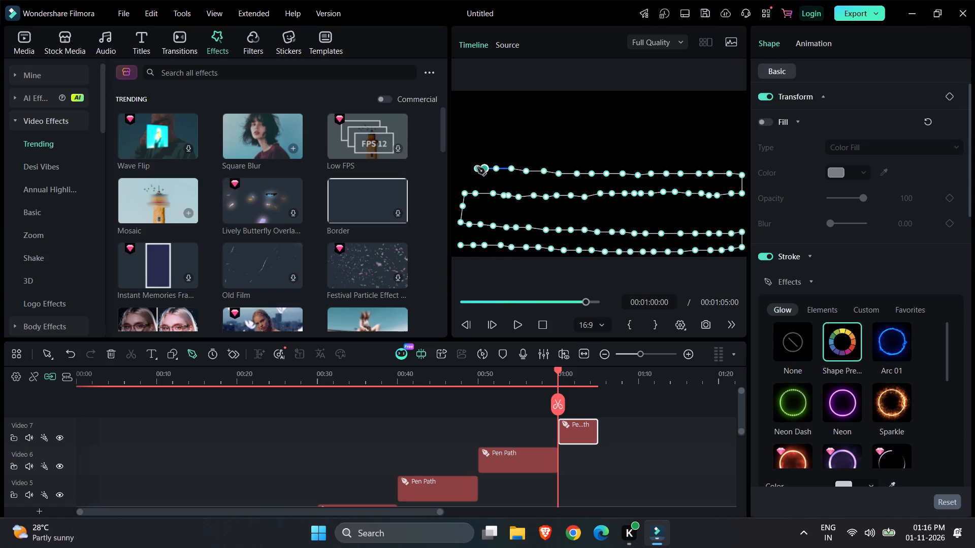
pyautogui.click(471, 167)
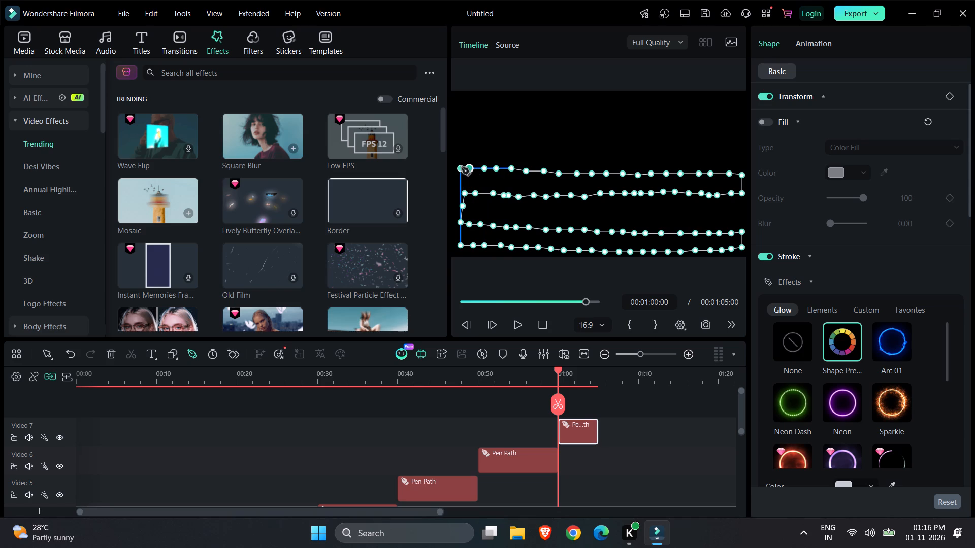
pyautogui.click(462, 167)
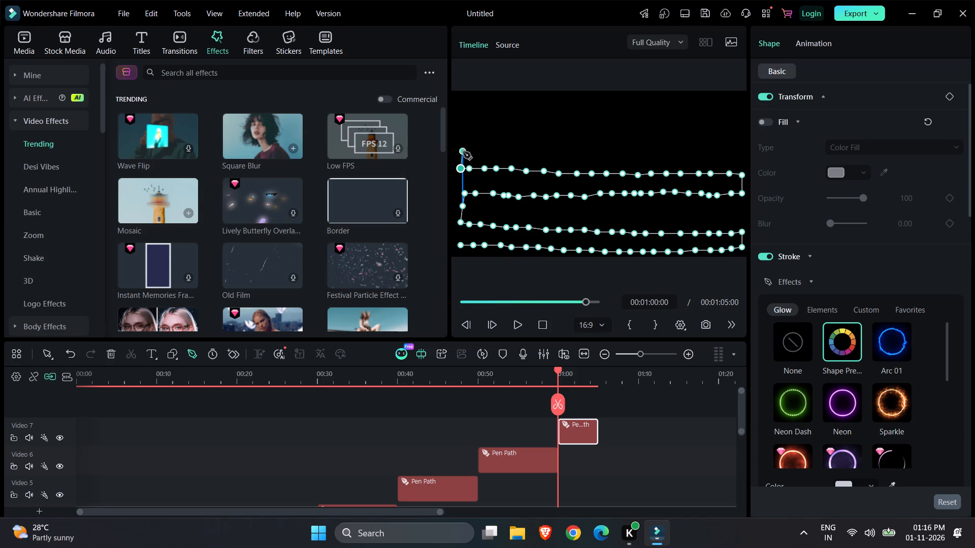
# Turn the path up a short distance at the frame's left edge and run a fifth row of closely spaced points to mid-width.
pyautogui.click(463, 152)
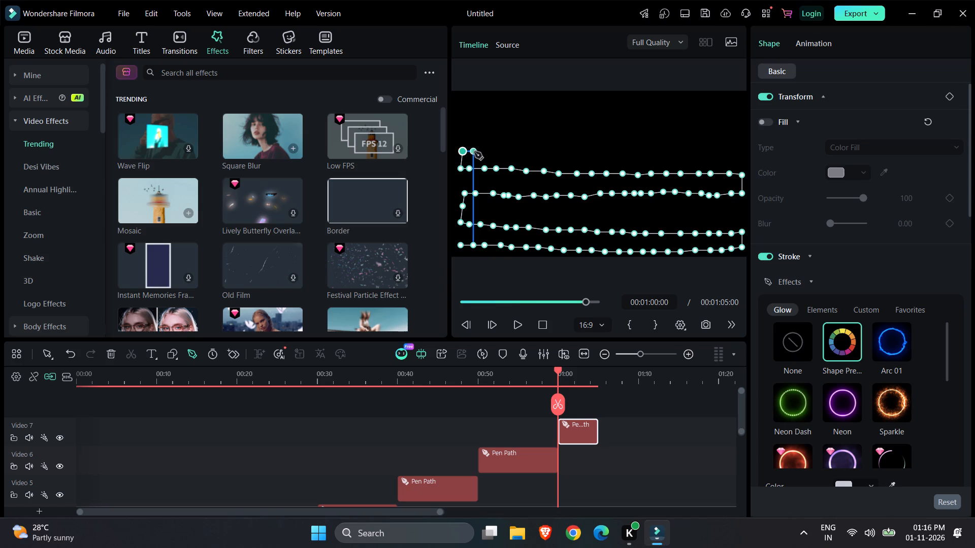
pyautogui.click(476, 152)
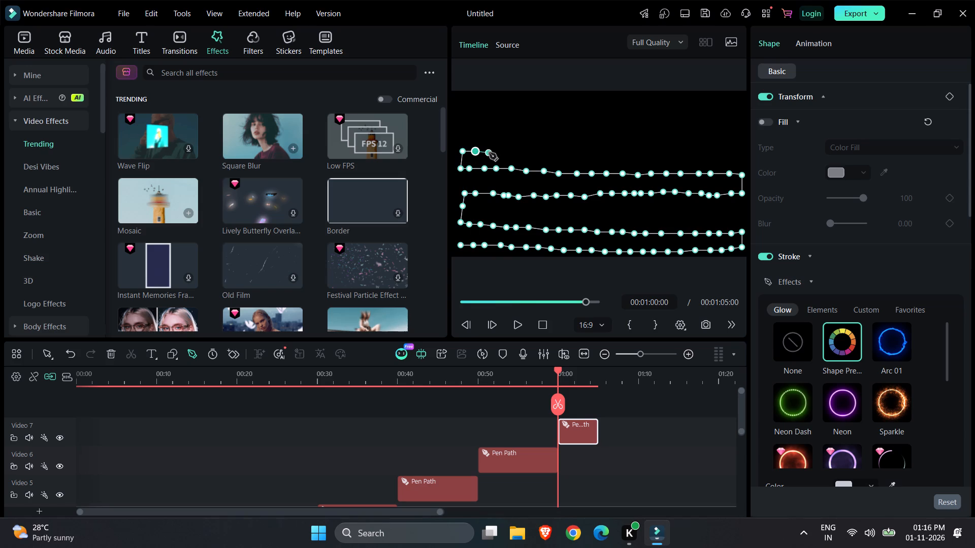
pyautogui.click(489, 153)
pyautogui.click(500, 152)
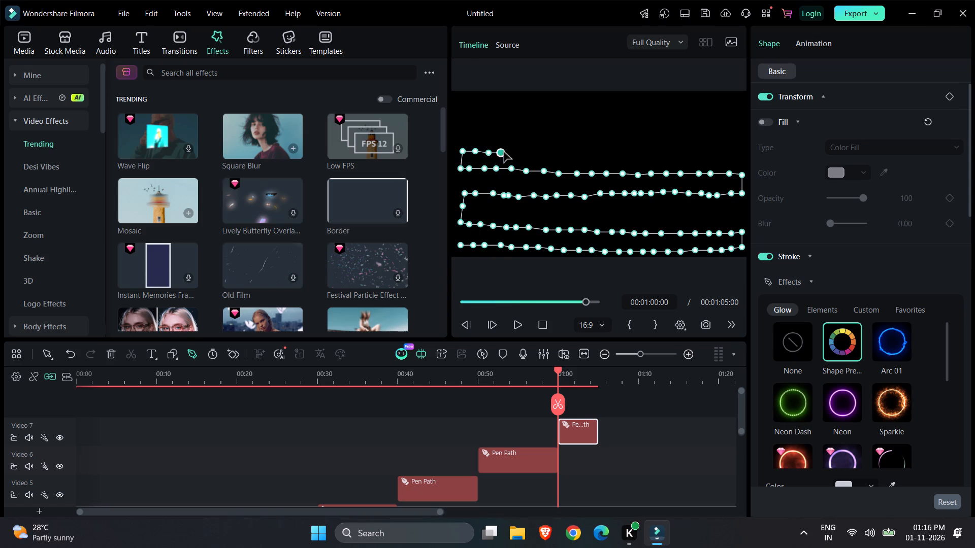
pyautogui.click(514, 152)
pyautogui.click(527, 154)
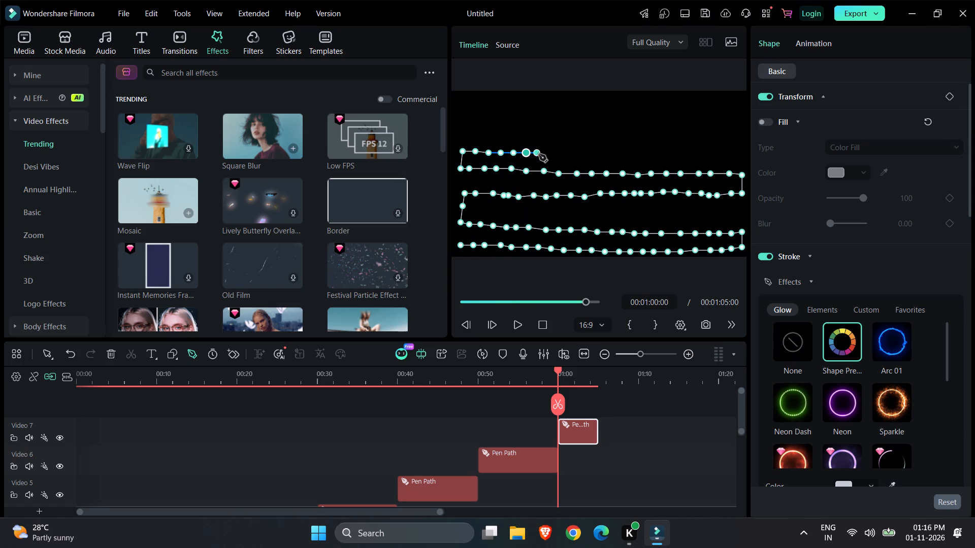
pyautogui.moveTo(540, 154); pyautogui.dragTo(551, 154)
pyautogui.click(551, 154)
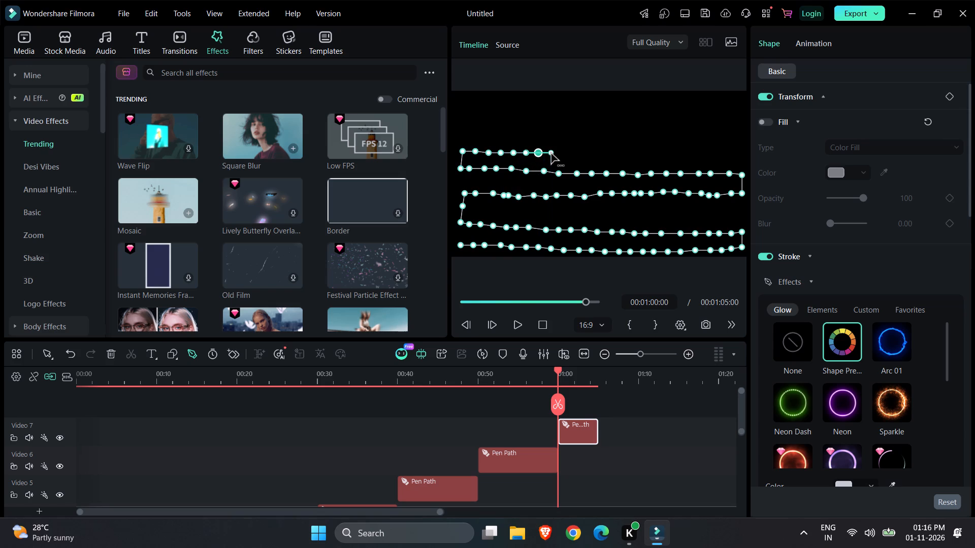
pyautogui.click(555, 153)
pyautogui.click(570, 153)
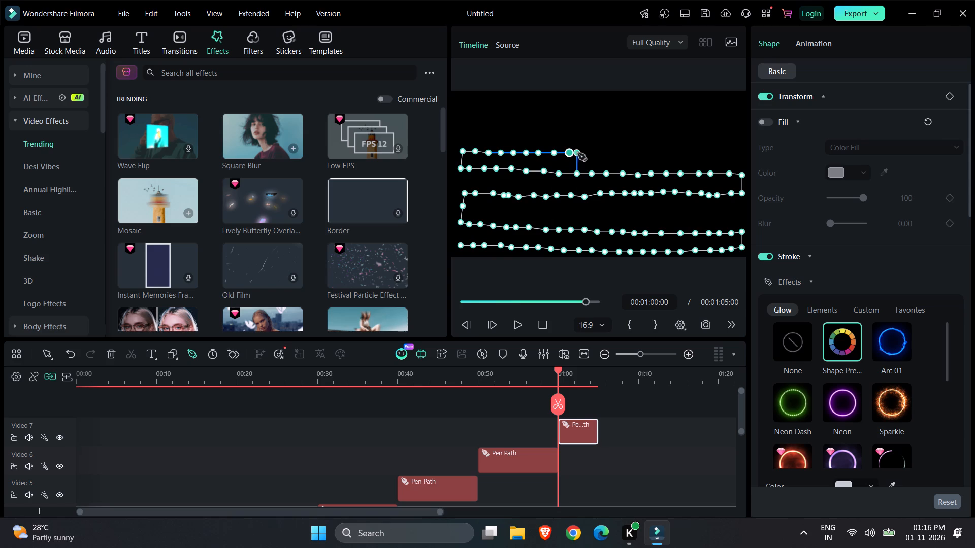
pyautogui.click(580, 153)
pyautogui.click(590, 153)
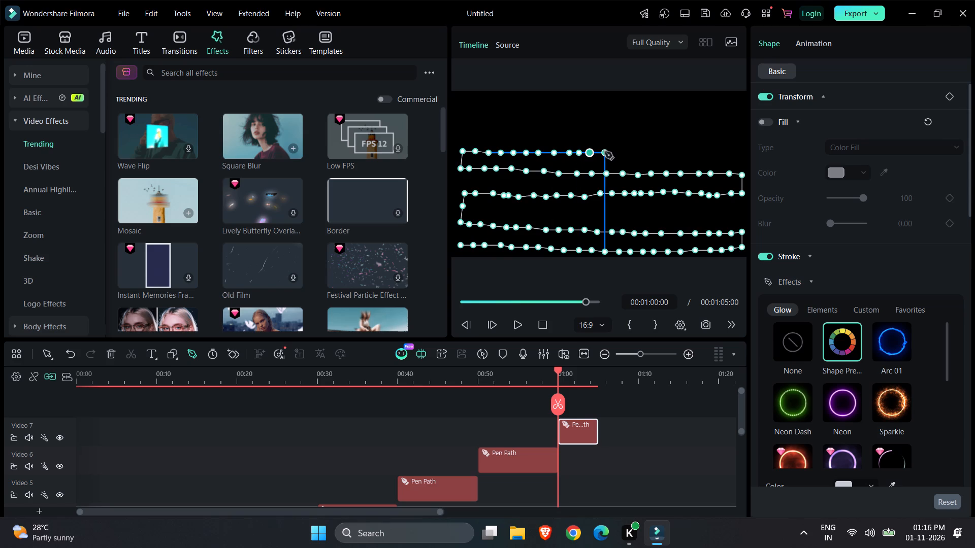
pyautogui.click(605, 152)
# Continue the fifth row with thirteen closely spaced points from mid-width to the frame's right edge.
pyautogui.click(613, 152)
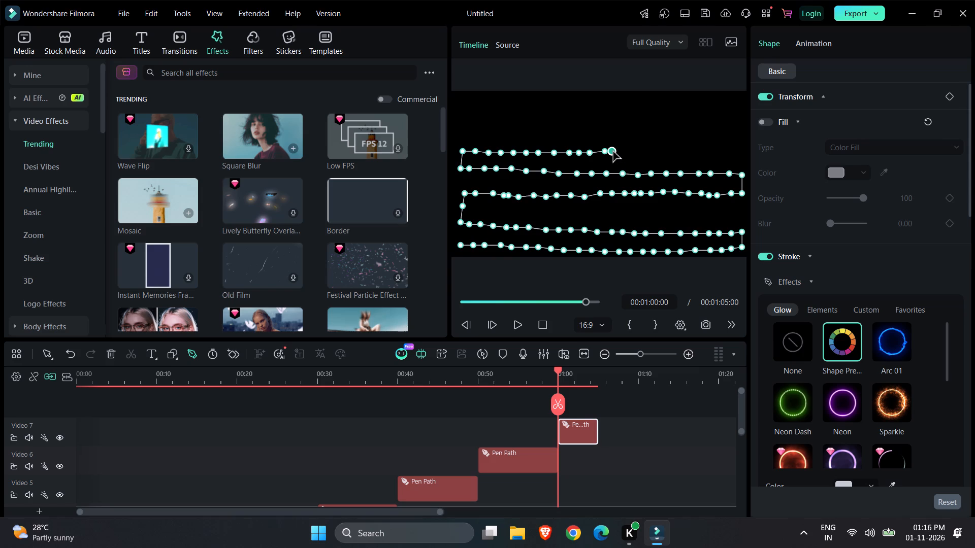
pyautogui.click(620, 152)
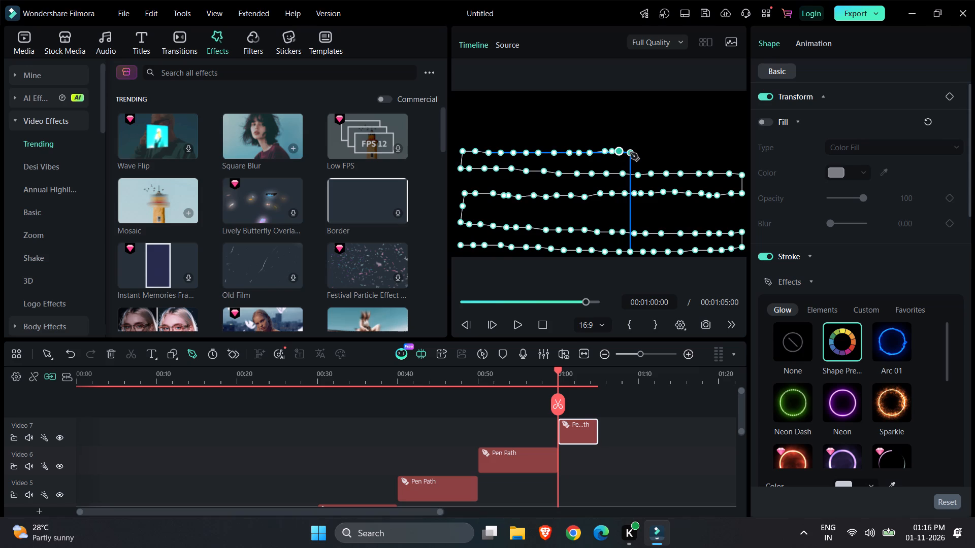
pyautogui.click(630, 153)
pyautogui.click(635, 153)
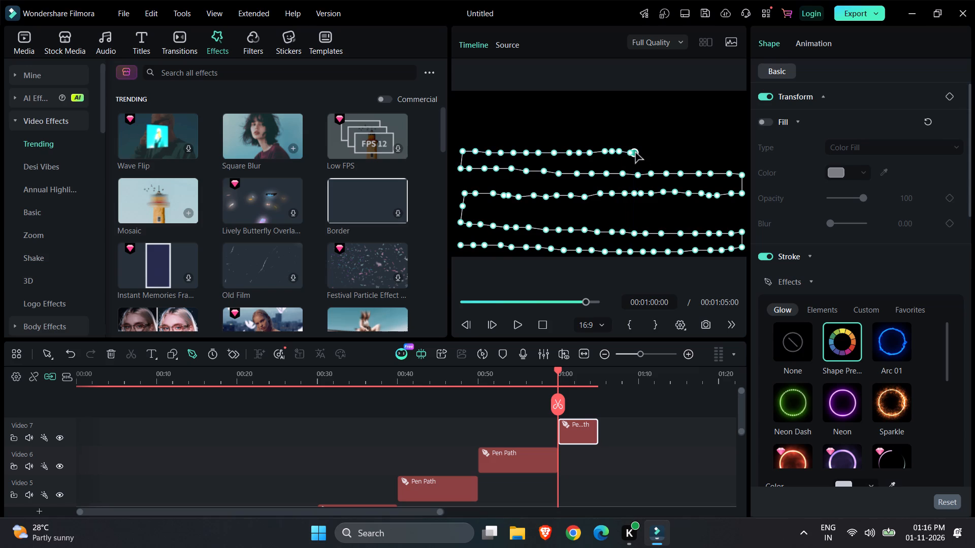
pyautogui.click(644, 153)
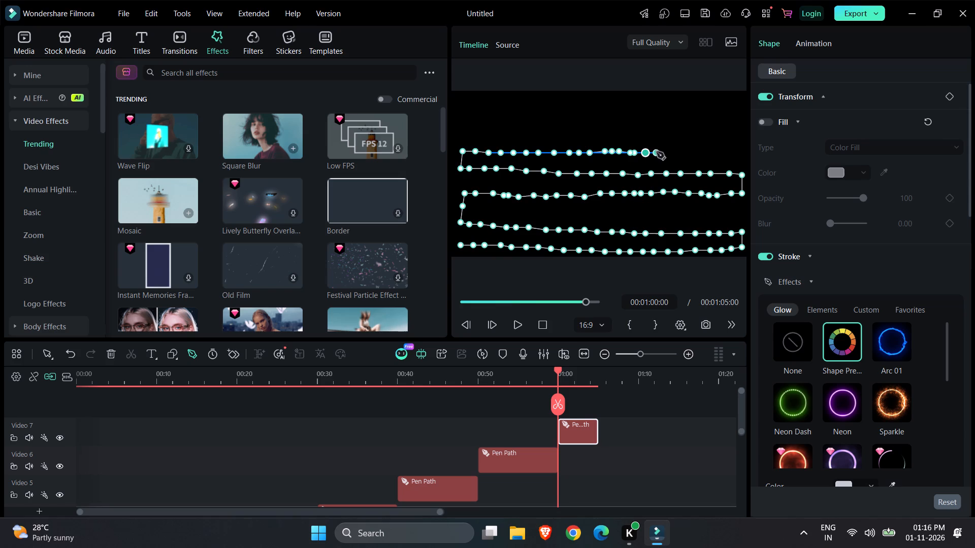
pyautogui.click(657, 152)
pyautogui.click(668, 153)
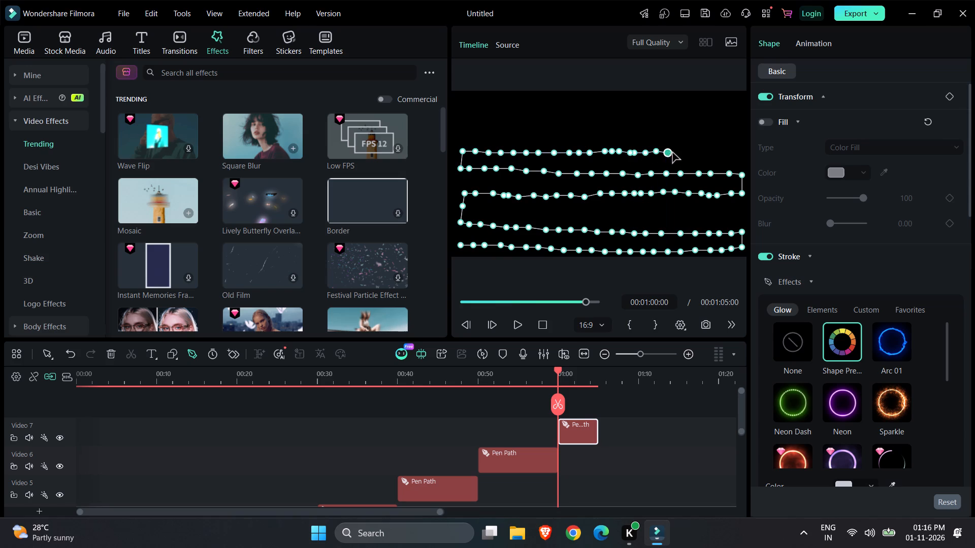
pyautogui.click(685, 153)
pyautogui.click(697, 153)
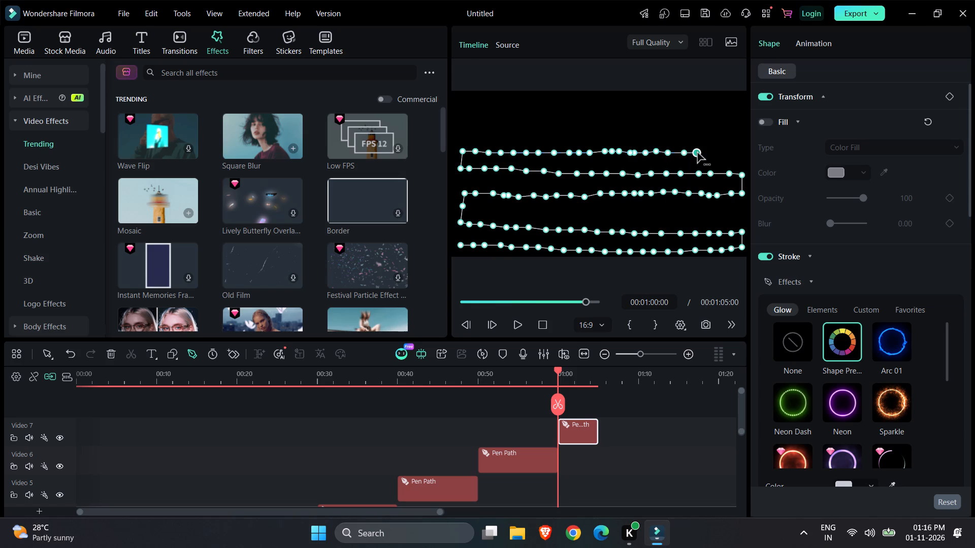
pyautogui.click(709, 153)
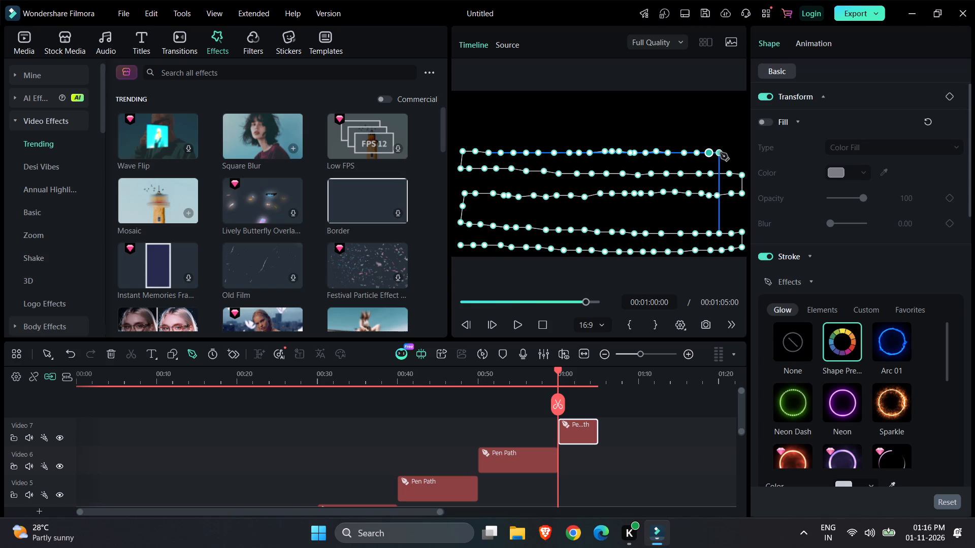
pyautogui.click(720, 153)
pyautogui.click(733, 152)
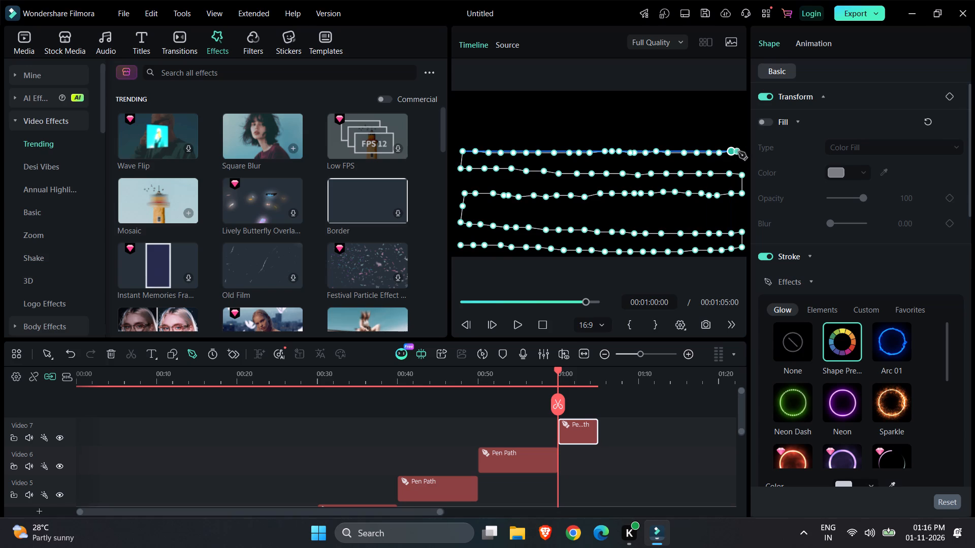
pyautogui.click(743, 151)
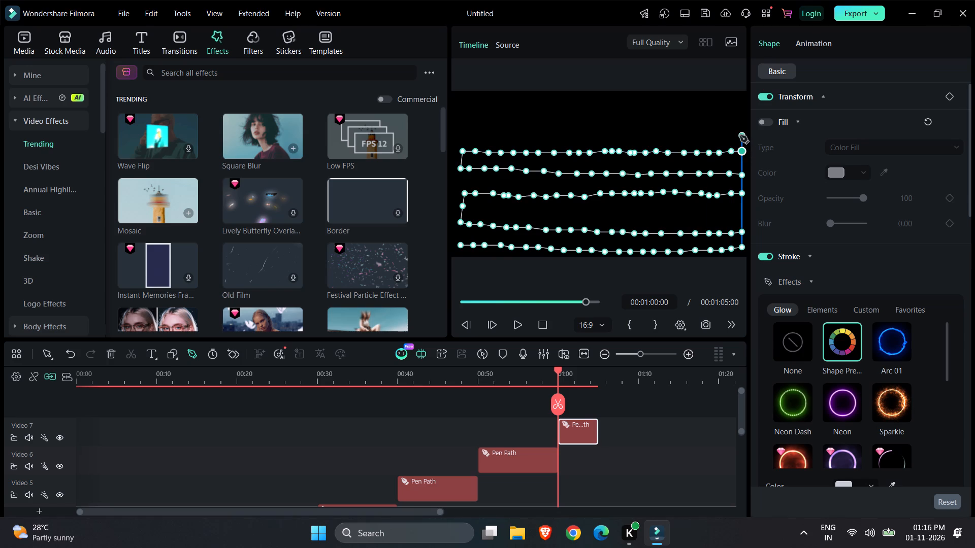
# Turn the path up a short distance at the frame's right edge and run a sixth row of closely spaced points back to mid-width.
pyautogui.moveTo(741, 133); pyautogui.dragTo(729, 133)
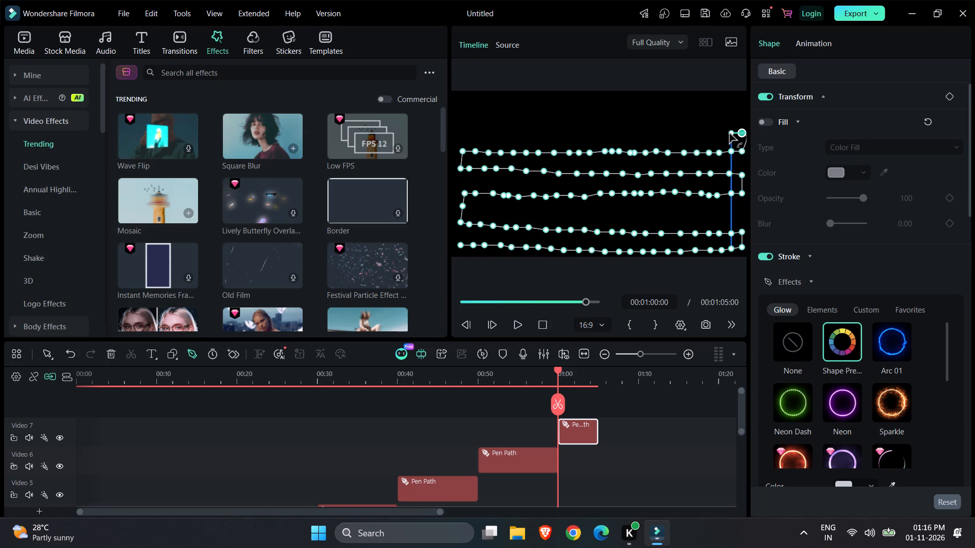
pyautogui.moveTo(729, 133); pyautogui.dragTo(728, 134)
pyautogui.click(728, 134)
pyautogui.click(726, 134)
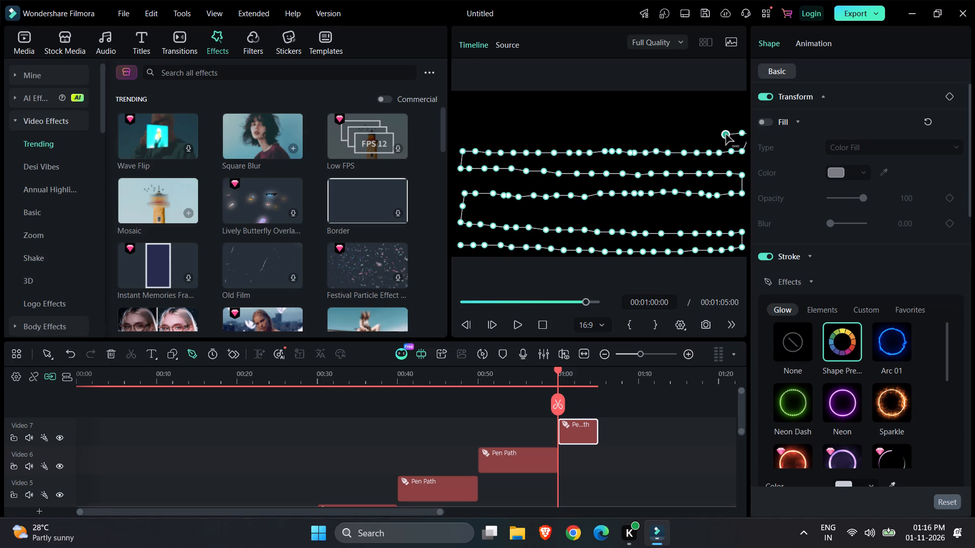
pyautogui.click(713, 136)
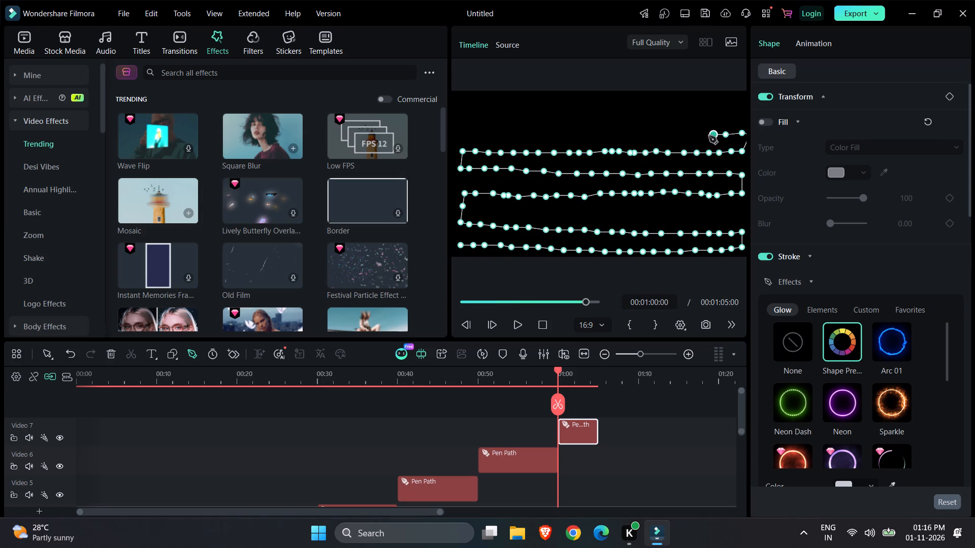
pyautogui.click(698, 134)
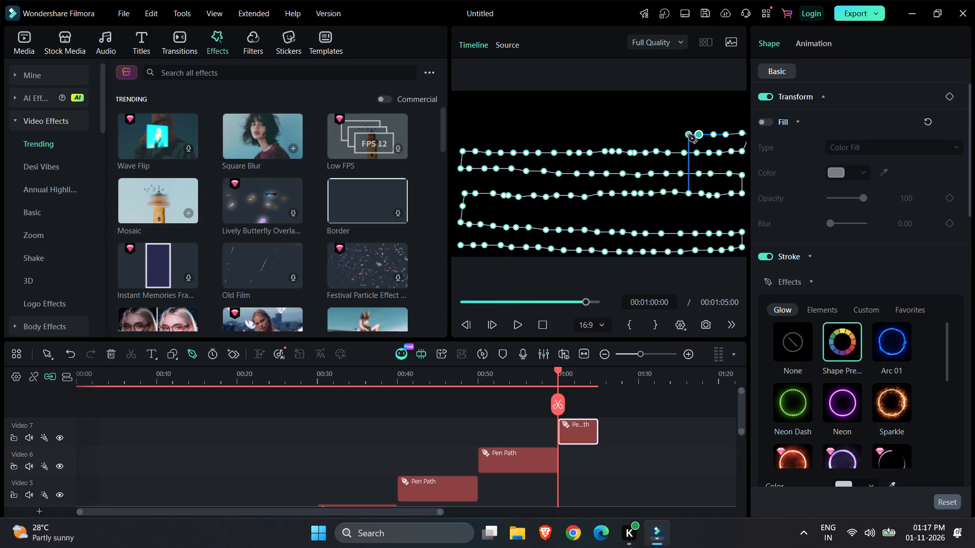
pyautogui.click(681, 135)
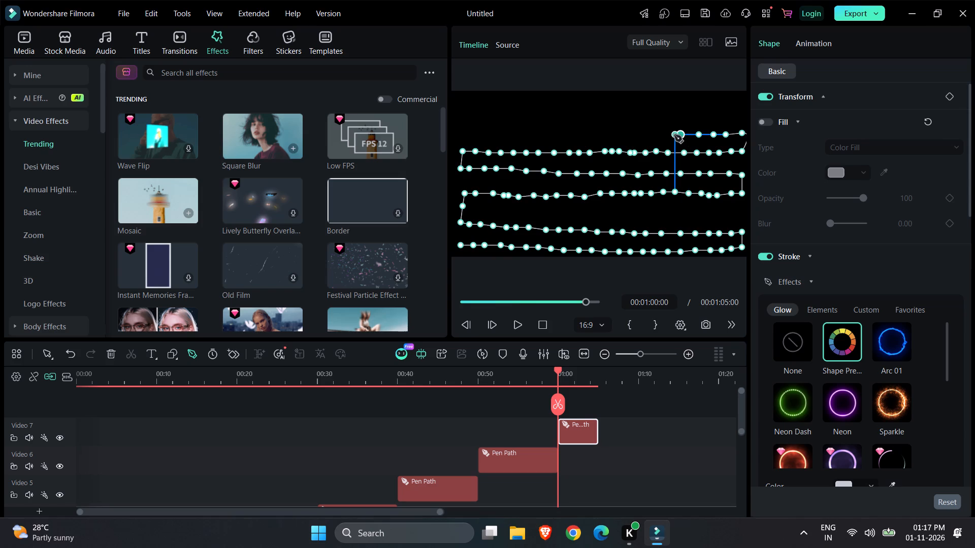
pyautogui.click(671, 135)
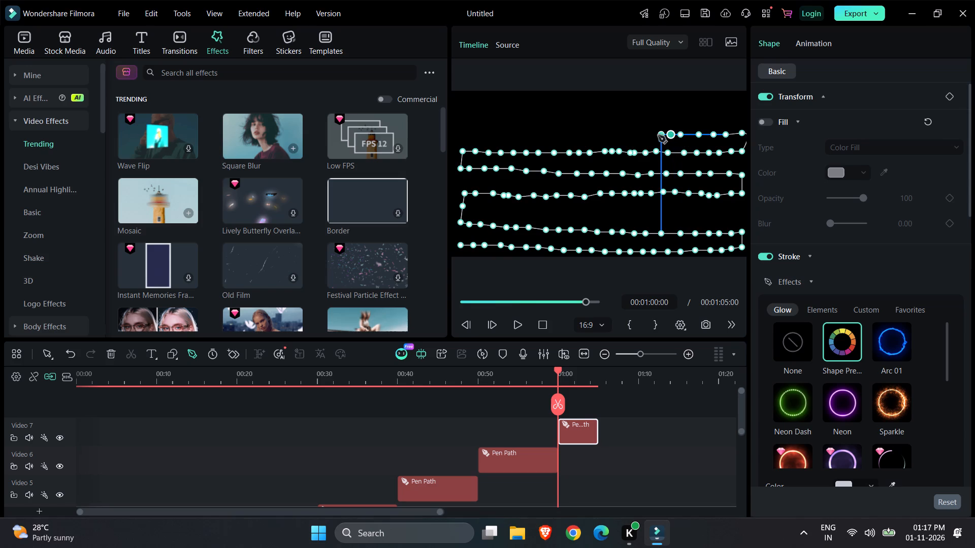
pyautogui.click(657, 137)
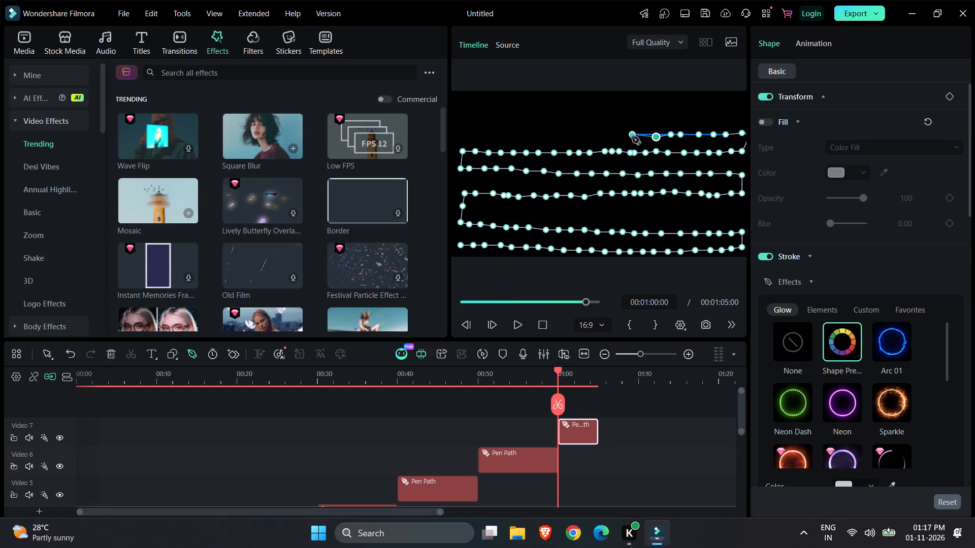
pyautogui.click(640, 137)
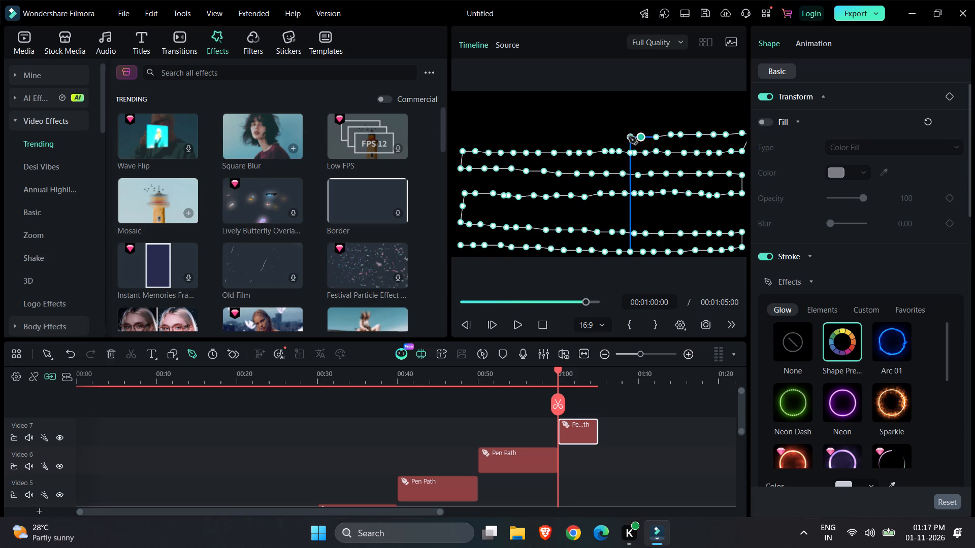
pyautogui.click(629, 136)
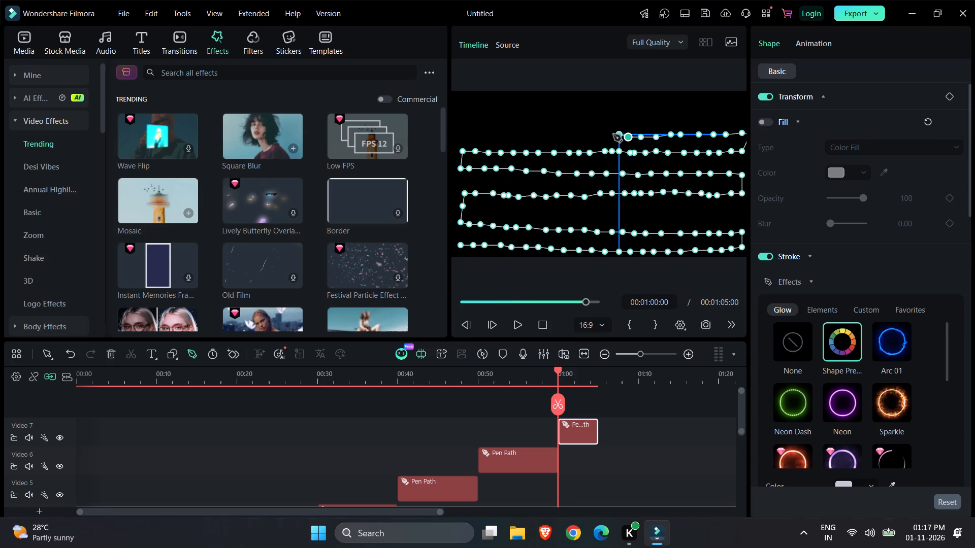
pyautogui.click(612, 134)
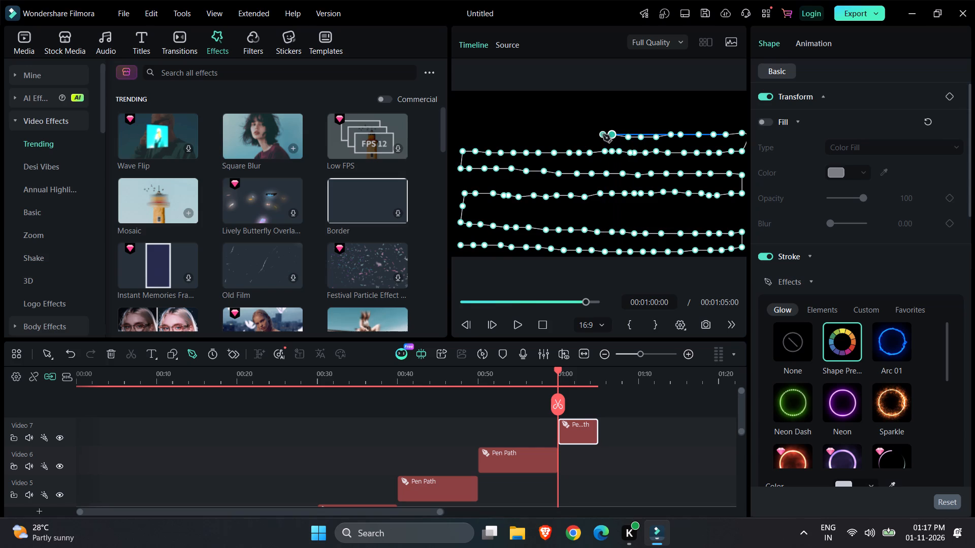
pyautogui.click(598, 134)
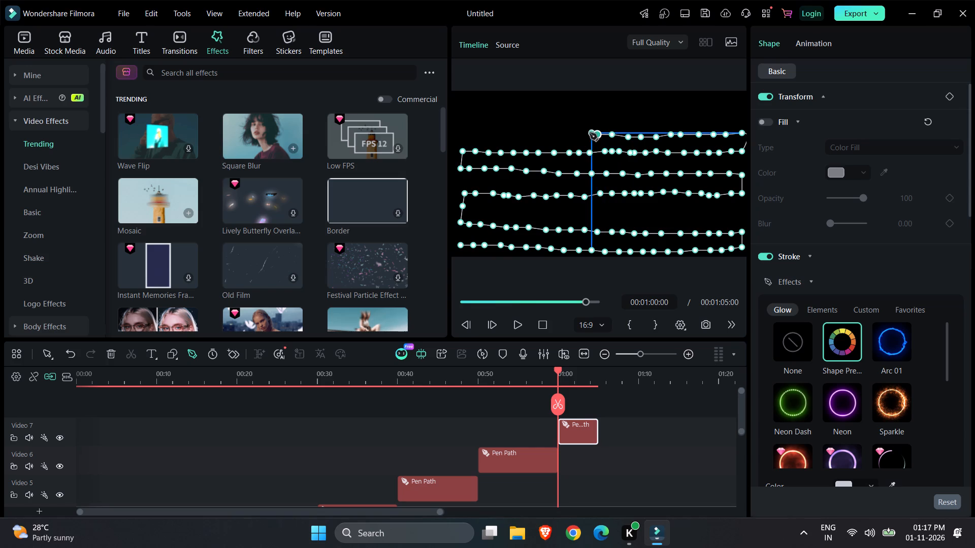
# Continue the sixth row of the seventh pen path with twelve closely spaced points from mid-width to the frame's left edge.
pyautogui.click(582, 134)
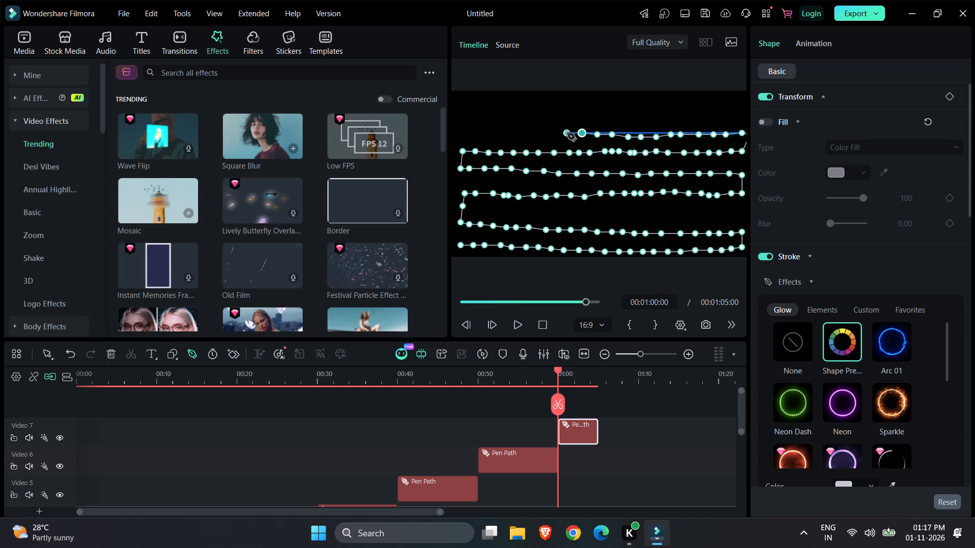
pyautogui.click(567, 133)
pyautogui.click(560, 132)
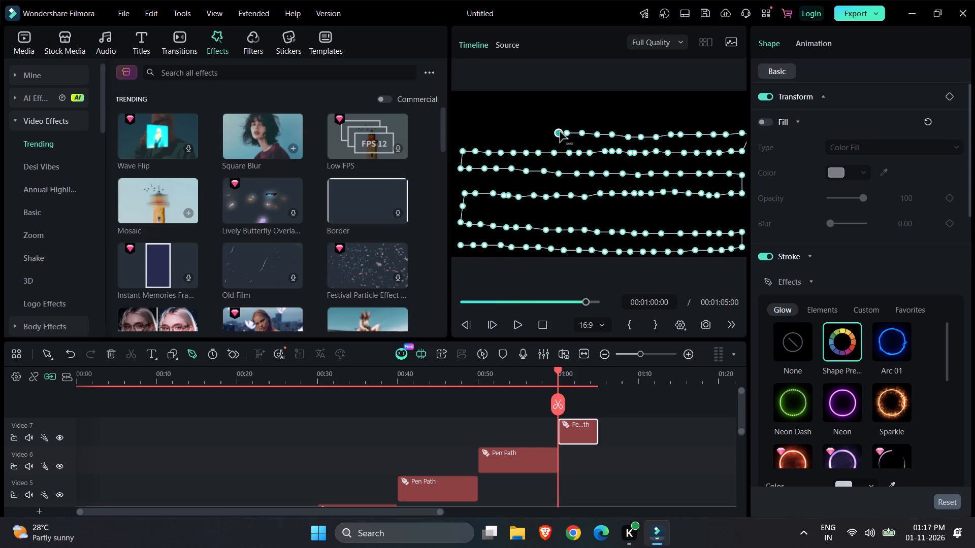
pyautogui.click(552, 128)
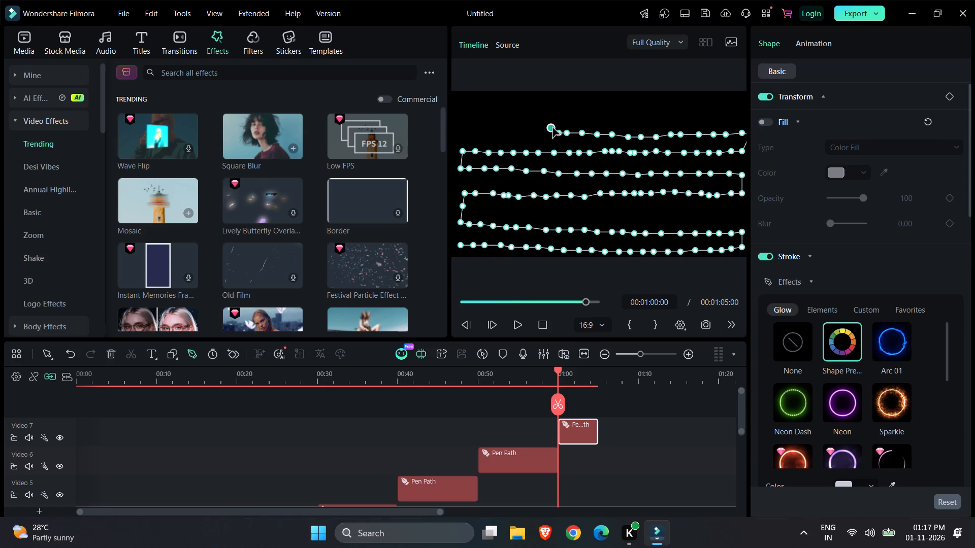
pyautogui.click(547, 127)
pyautogui.click(534, 128)
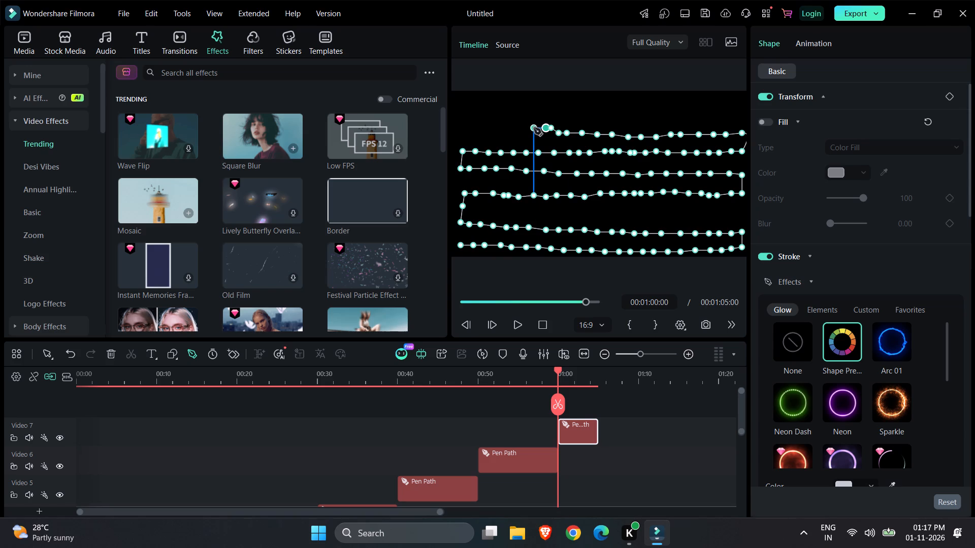
pyautogui.click(526, 125)
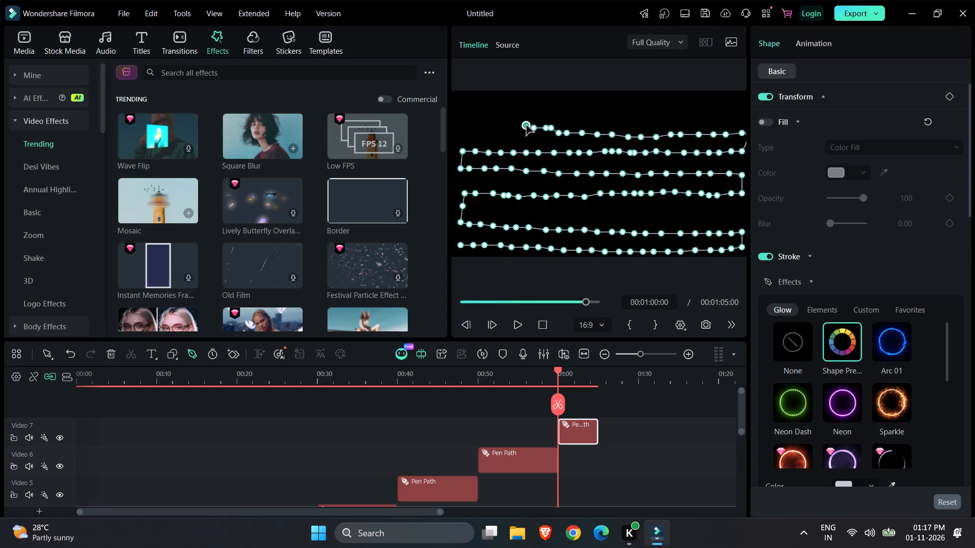
pyautogui.click(518, 127)
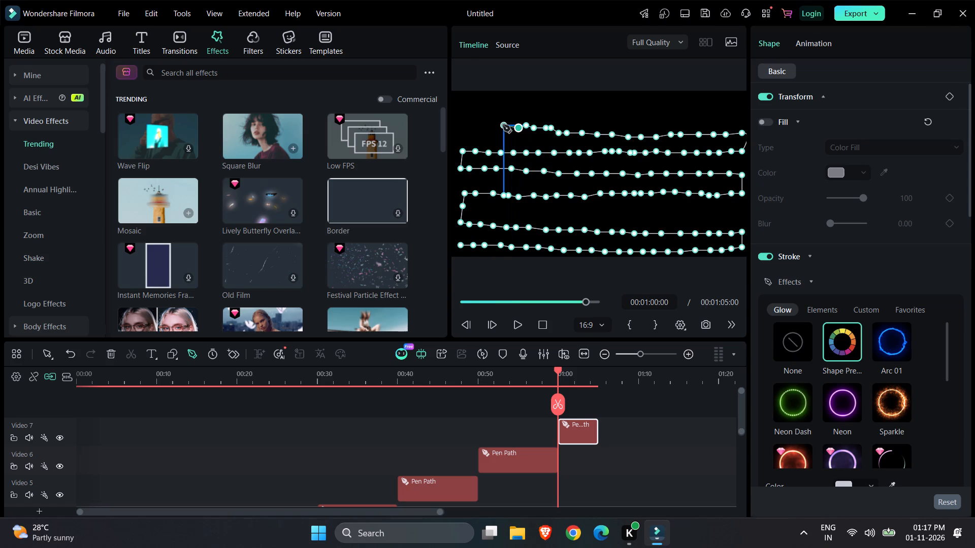
pyautogui.click(503, 125)
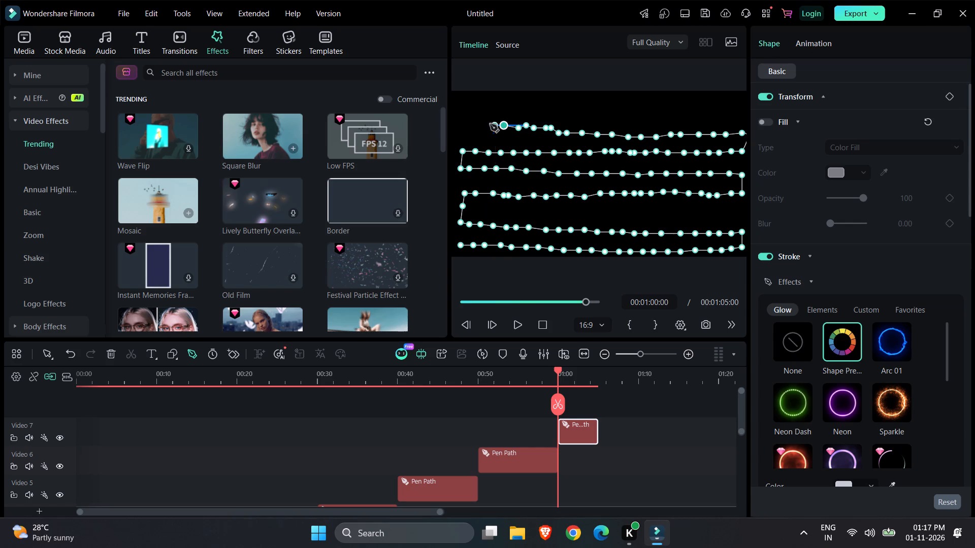
pyautogui.click(488, 124)
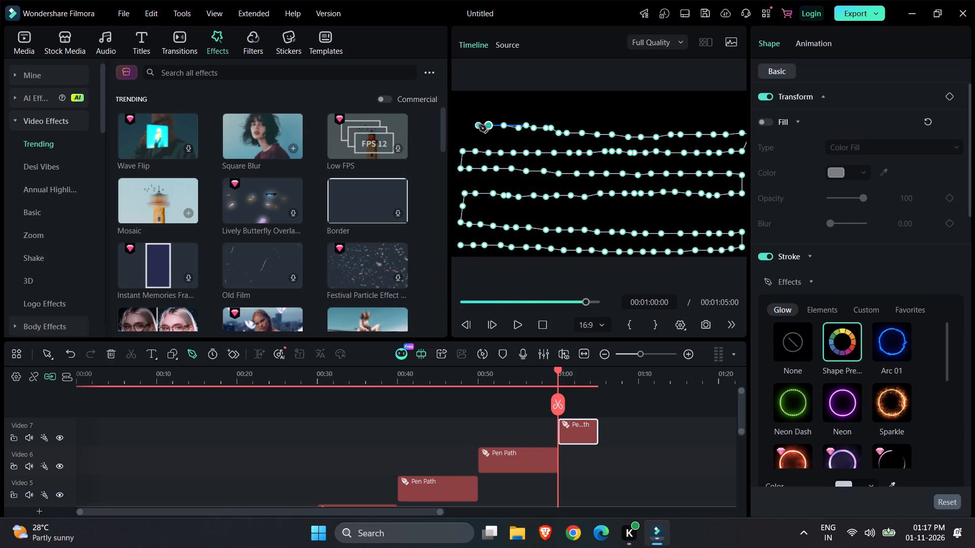
pyautogui.click(479, 125)
pyautogui.click(466, 125)
# Turn the path up a short distance at the frame's left edge and run a seventh row of closely spaced points to mid-width.
pyautogui.click(466, 111)
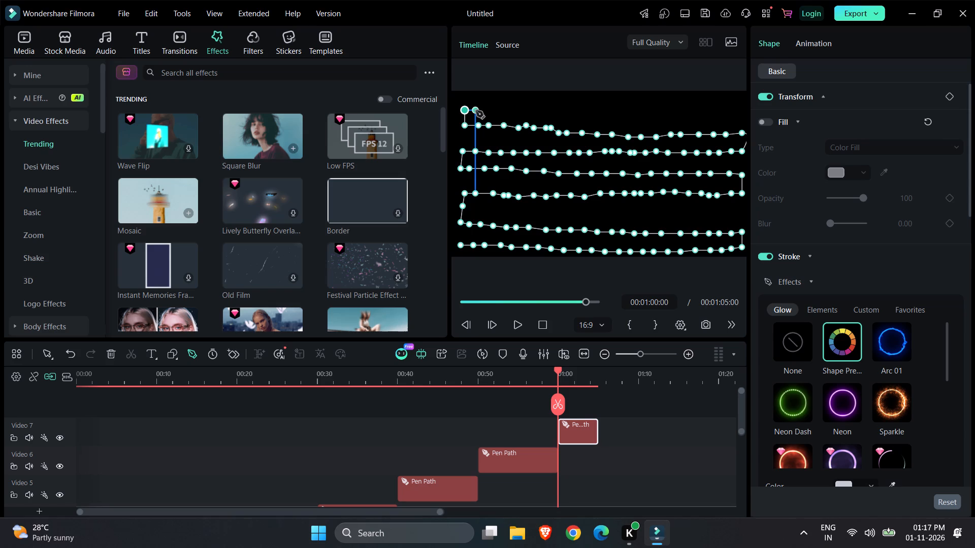
pyautogui.click(476, 111)
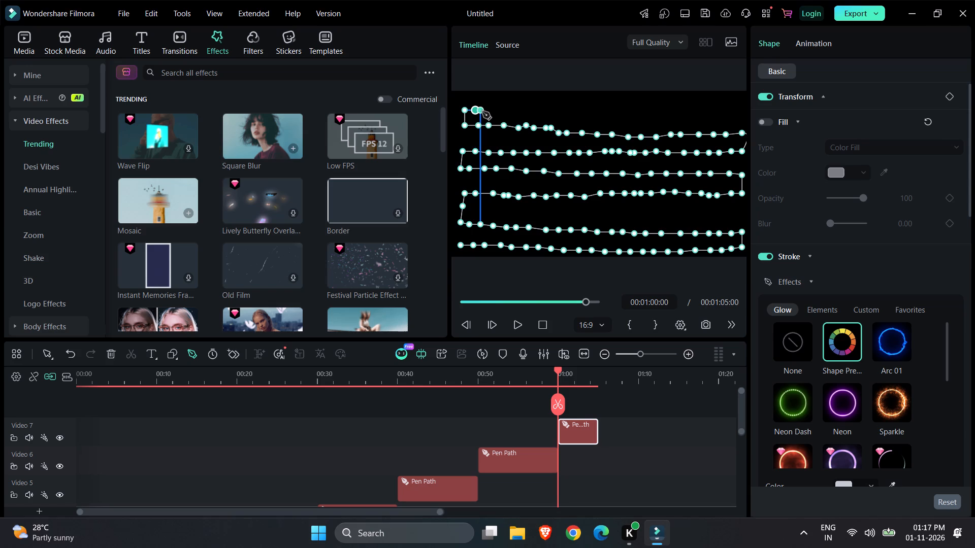
pyautogui.click(491, 112)
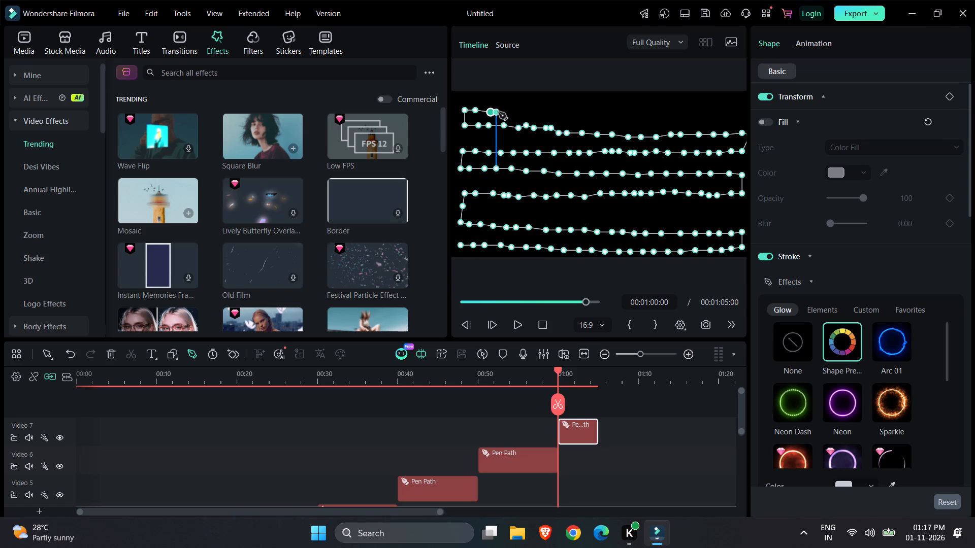
pyautogui.click(499, 112)
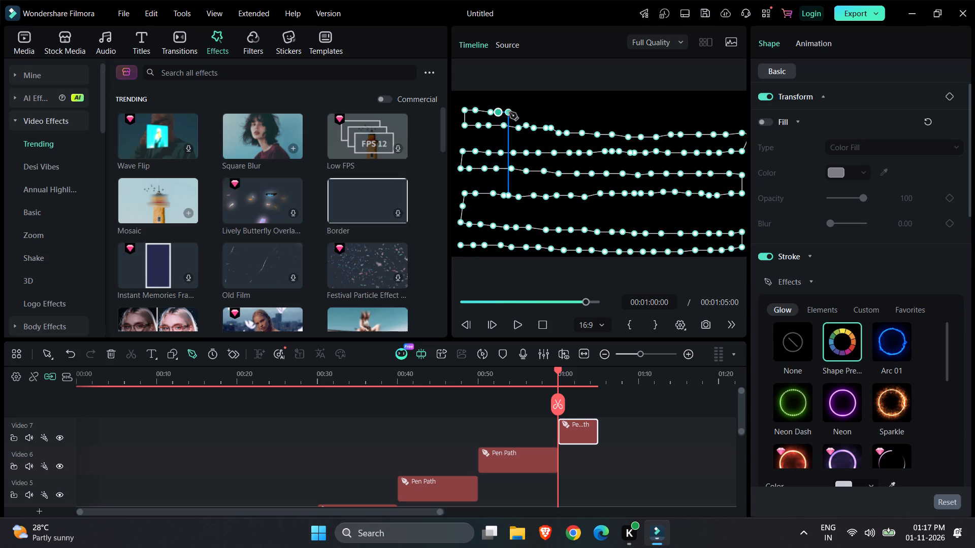
pyautogui.click(510, 112)
pyautogui.click(525, 113)
pyautogui.click(538, 114)
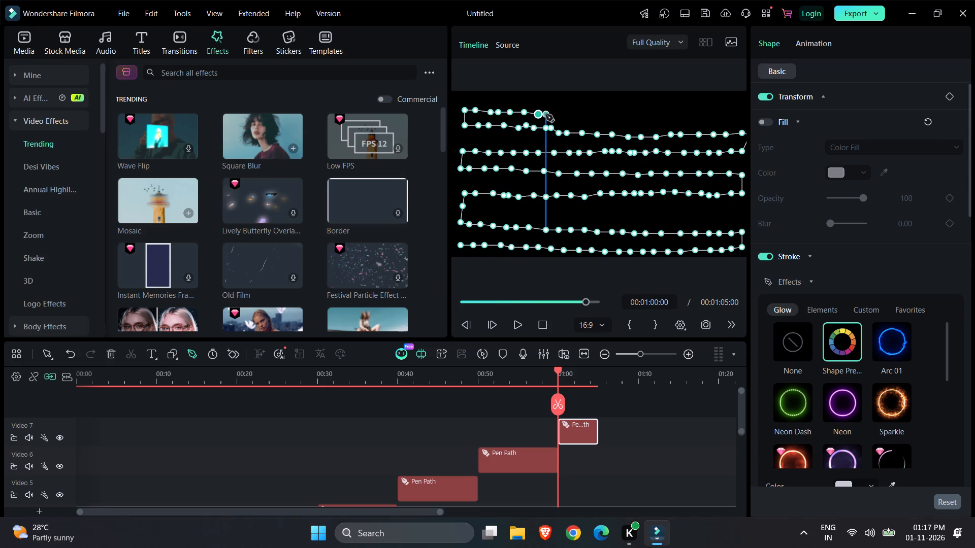
pyautogui.click(545, 114)
pyautogui.click(558, 115)
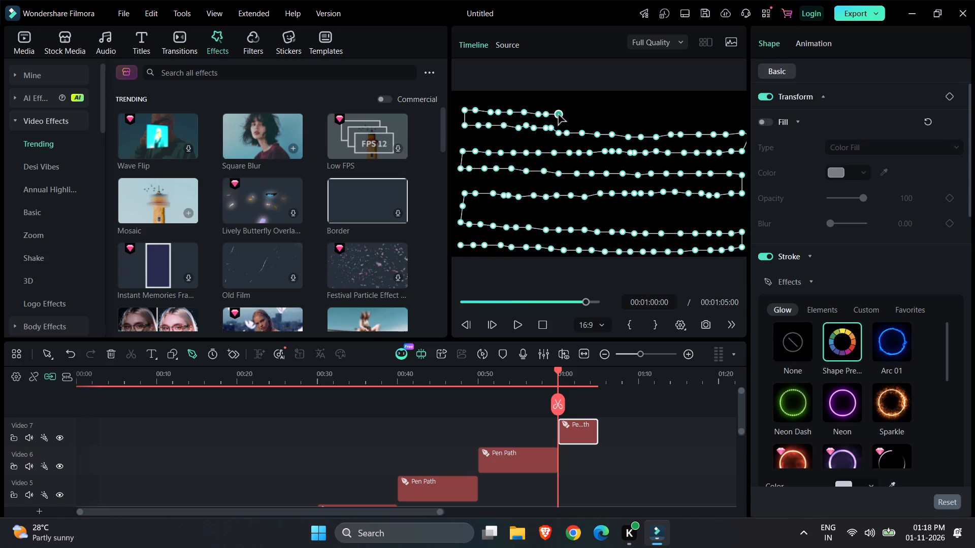
pyautogui.click(569, 116)
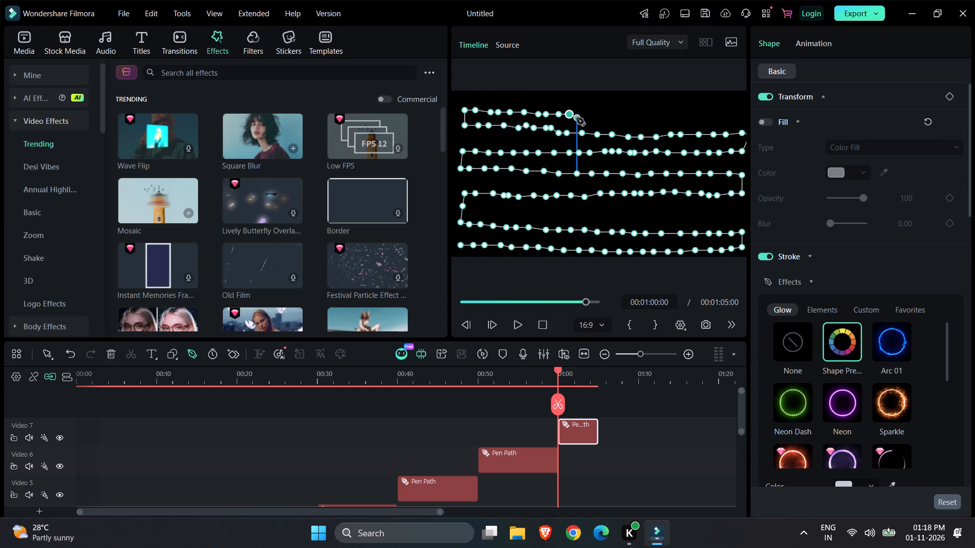
pyautogui.click(582, 115)
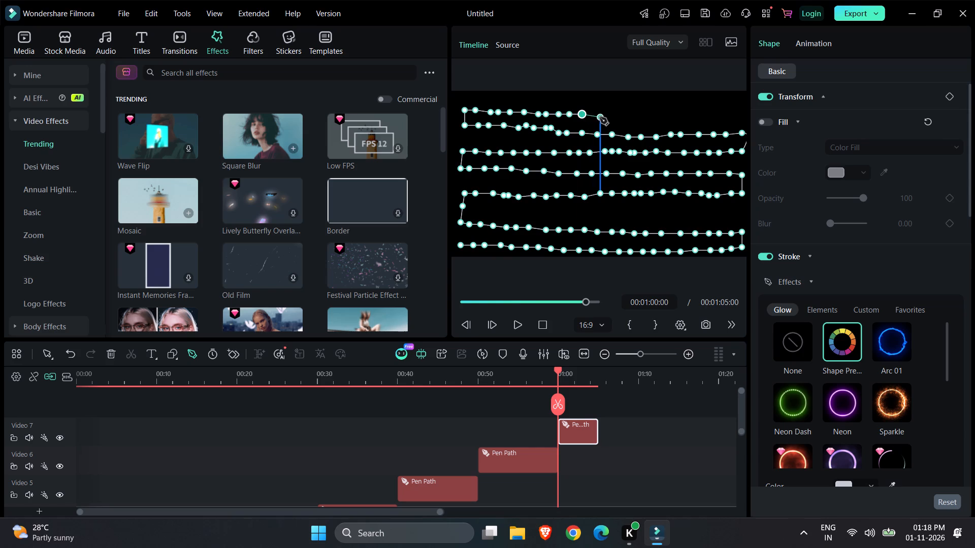
pyautogui.click(598, 115)
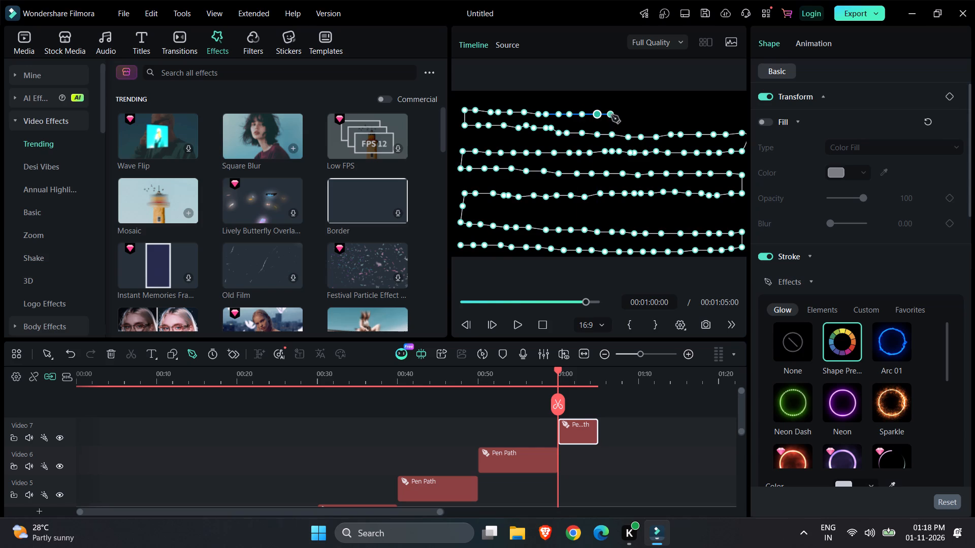
# Continue the seventh row of the pen path with ten closely spaced points from mid-width to the frame's right edge.
pyautogui.click(612, 115)
pyautogui.click(625, 115)
pyautogui.click(638, 116)
pyautogui.click(653, 116)
pyautogui.click(671, 117)
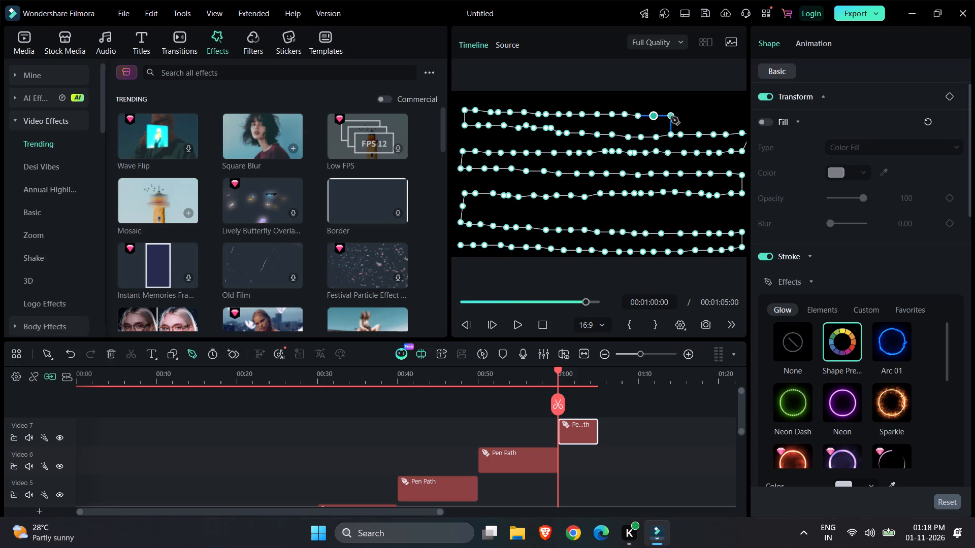
pyautogui.click(684, 117)
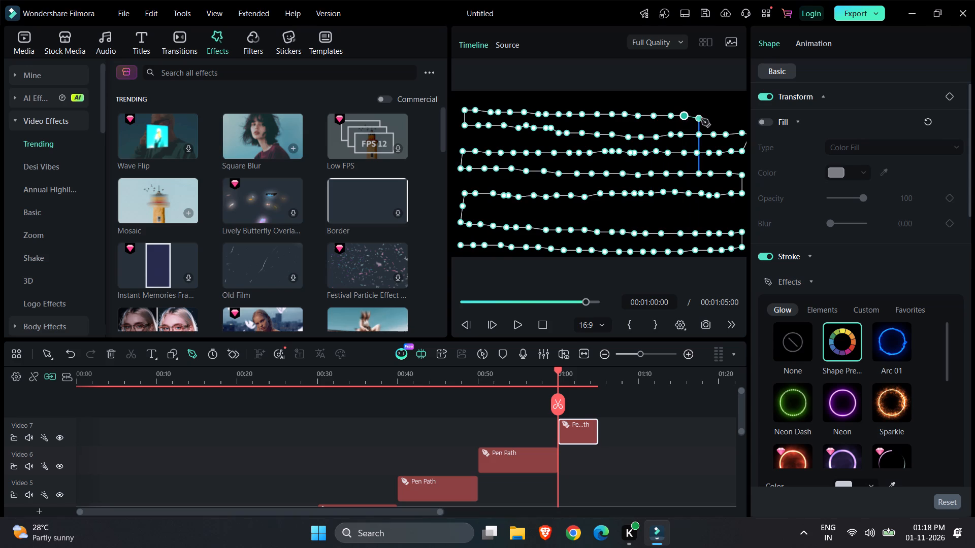
pyautogui.click(700, 116)
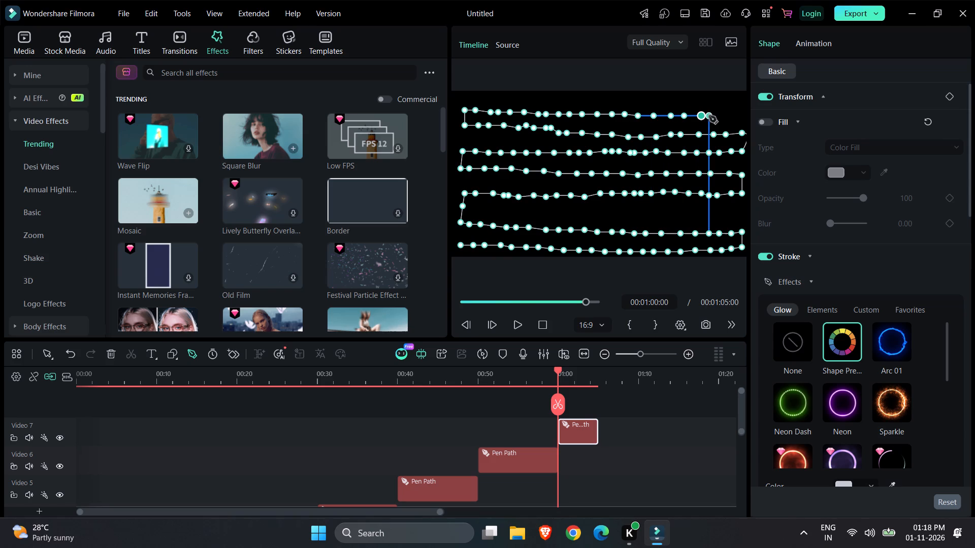
pyautogui.click(713, 116)
pyautogui.click(727, 116)
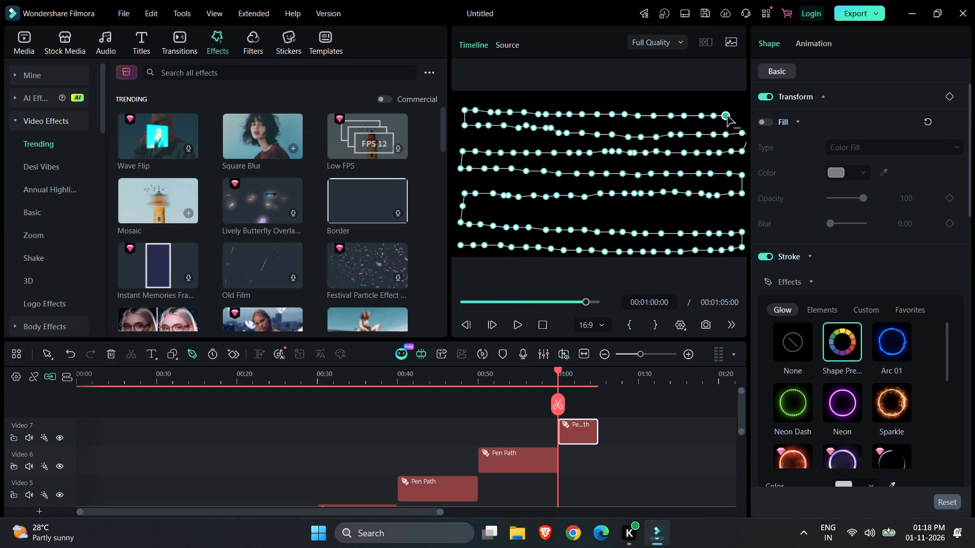
pyautogui.click(740, 116)
# Turn the path up a short distance at the frame's right edge and run an eighth row of closely spaced points back to mid-width.
pyautogui.click(739, 100)
pyautogui.click(723, 99)
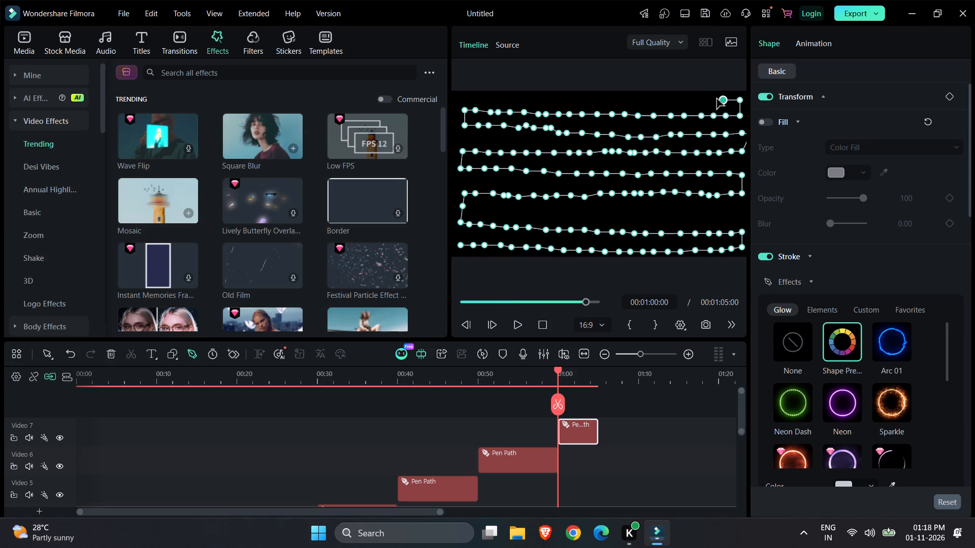
pyautogui.click(707, 98)
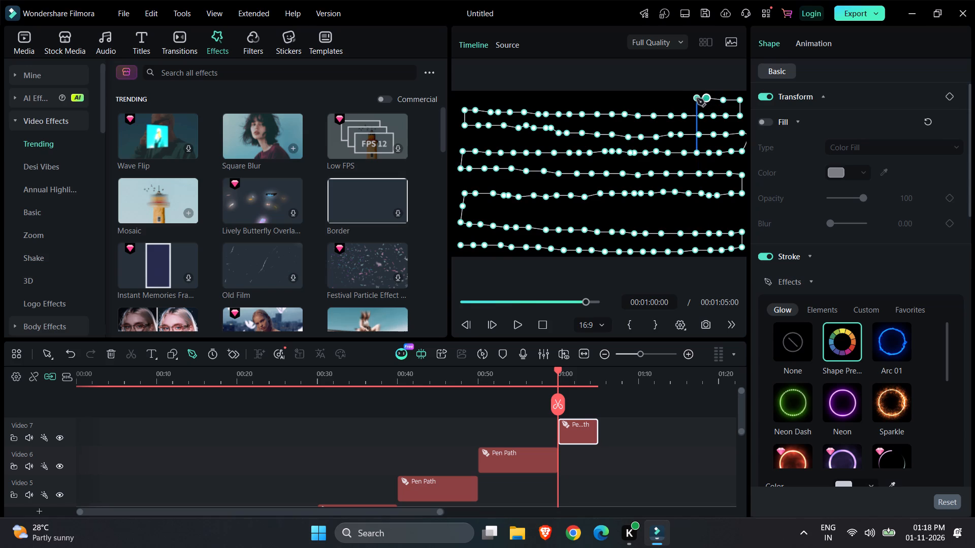
pyautogui.click(693, 98)
pyautogui.click(679, 98)
pyautogui.click(664, 98)
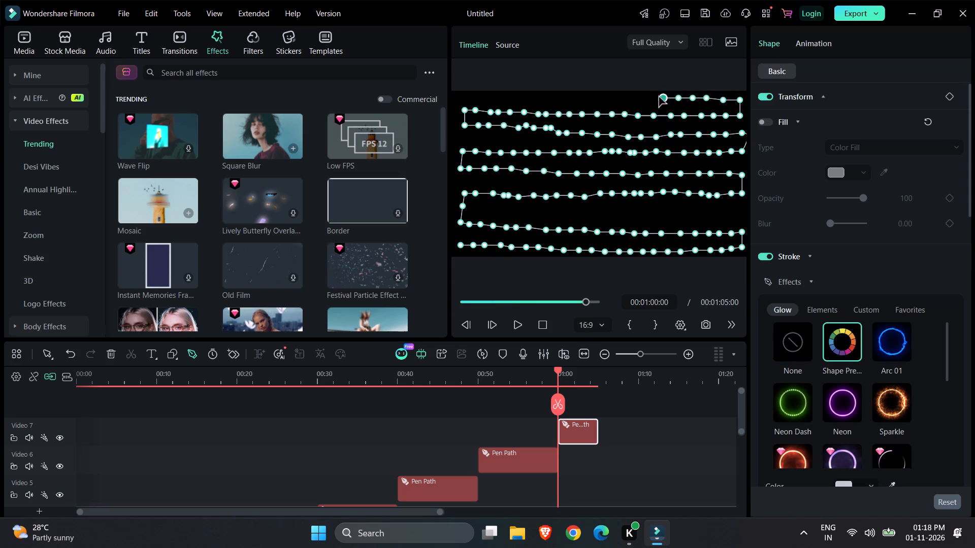
pyautogui.click(647, 96)
pyautogui.click(633, 96)
pyautogui.click(620, 97)
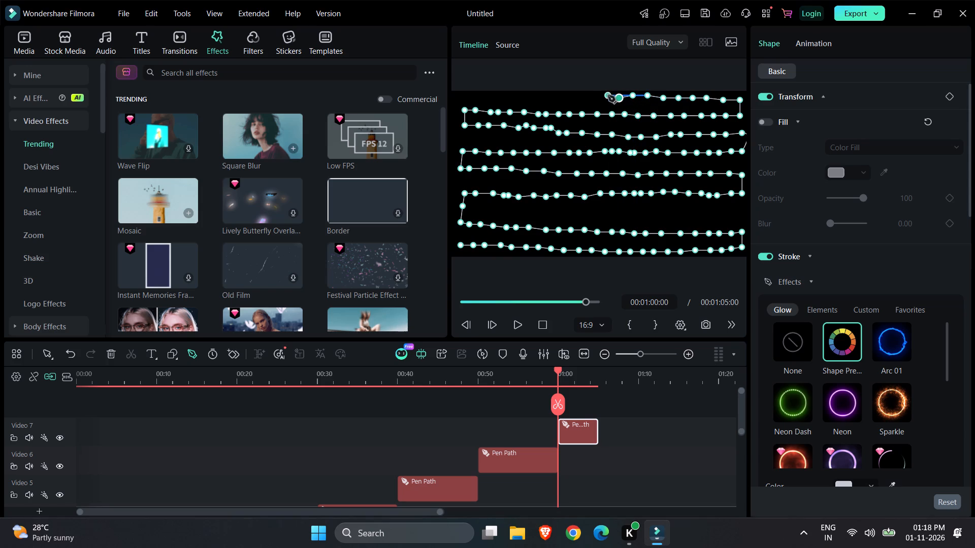
pyautogui.click(603, 96)
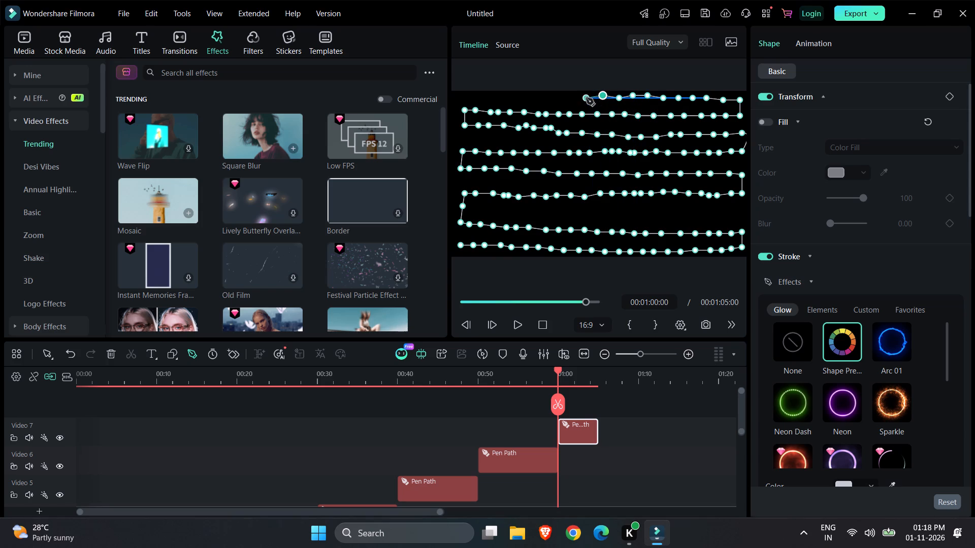
# Continue the eighth row to the frame's upper-left corner and end the path at the existing point just below.
pyautogui.click(586, 98)
pyautogui.click(571, 97)
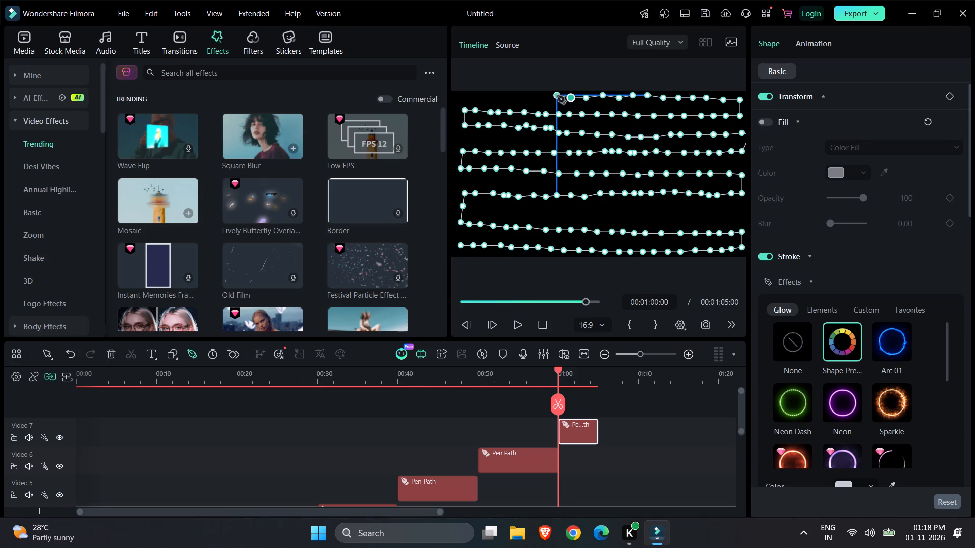
pyautogui.click(554, 96)
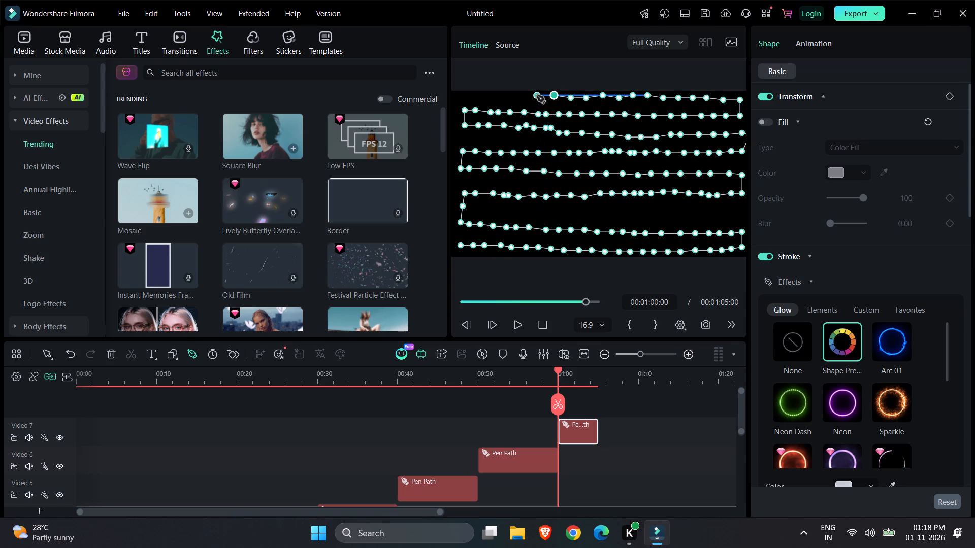
pyautogui.click(537, 95)
pyautogui.click(521, 96)
pyautogui.click(507, 96)
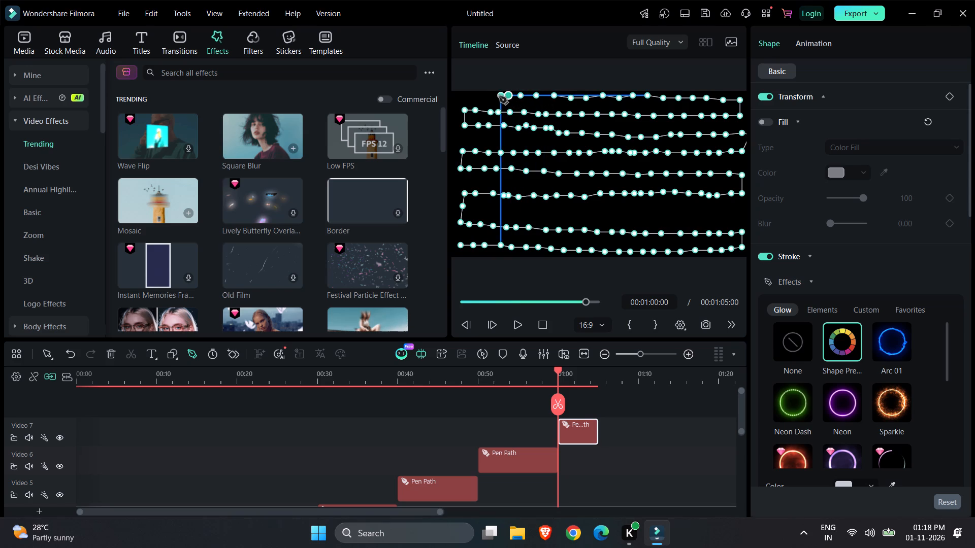
pyautogui.click(495, 97)
pyautogui.click(486, 95)
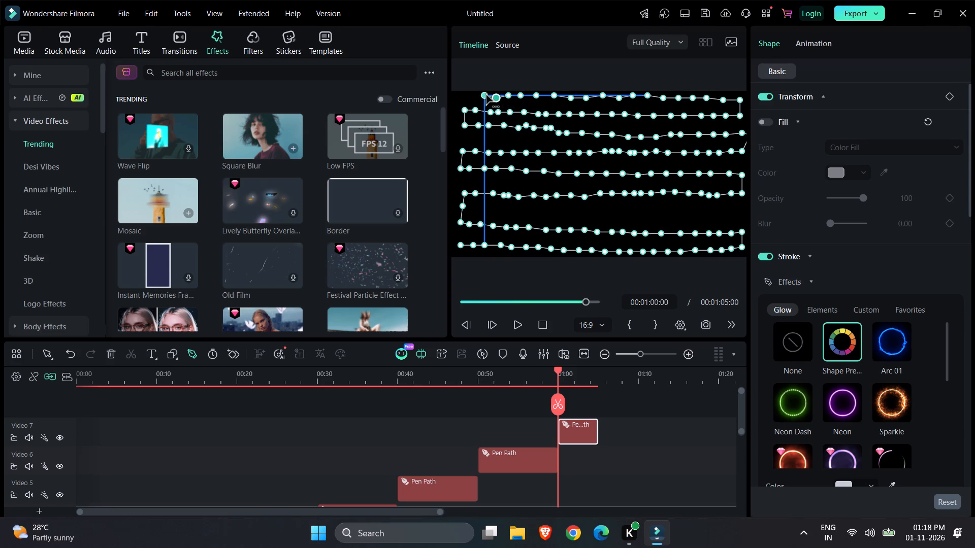
pyautogui.click(466, 94)
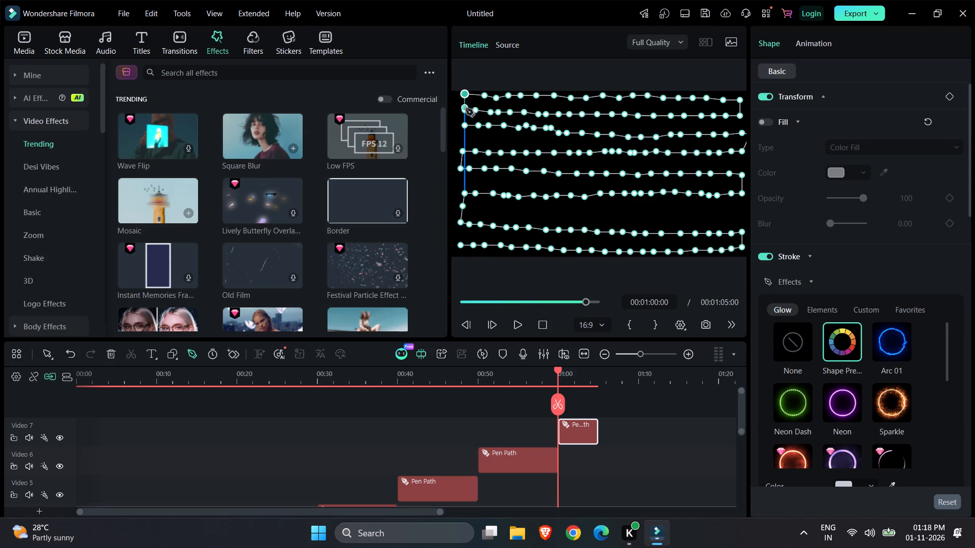
pyautogui.click(465, 110)
# Extend the Pen Path clip on Video 7 to a duration of about ten seconds, ending at about 1:10.
pyautogui.moveTo(596, 433); pyautogui.dragTo(626, 431)
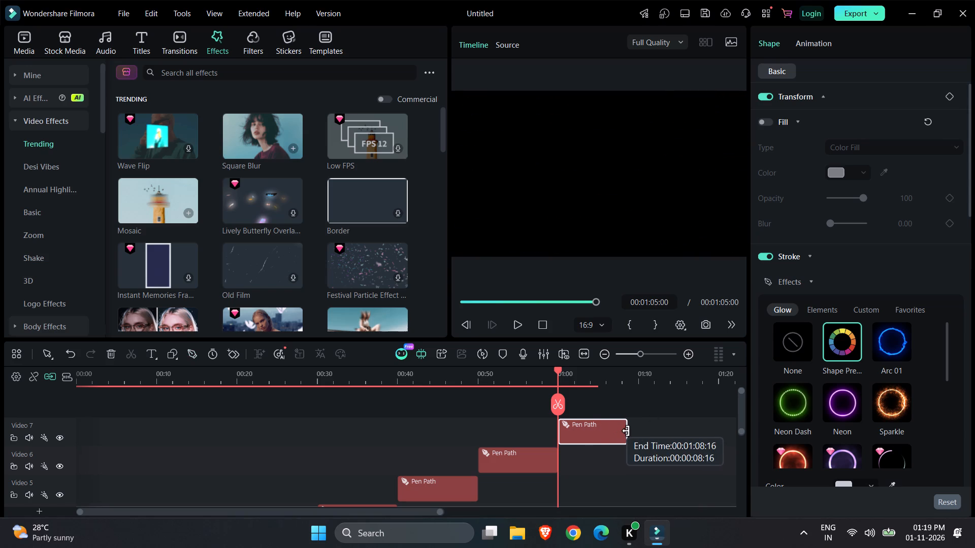
pyautogui.moveTo(626, 431); pyautogui.dragTo(634, 431)
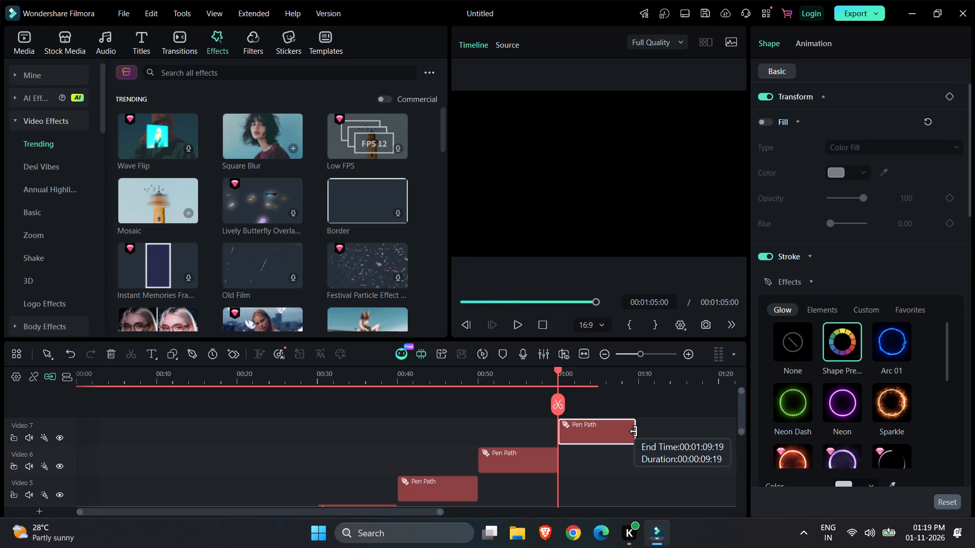
pyautogui.moveTo(634, 431); pyautogui.dragTo(637, 432)
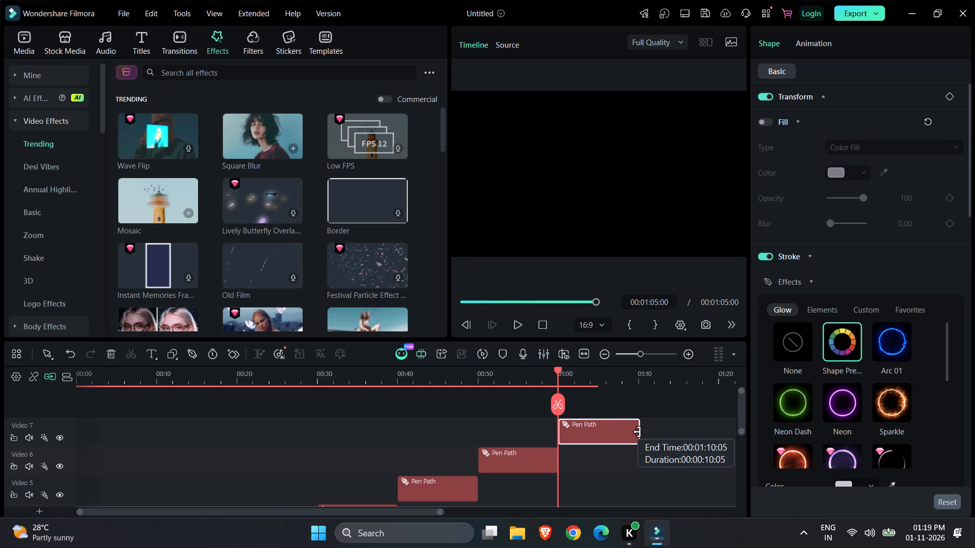
pyautogui.moveTo(637, 432); pyautogui.dragTo(636, 432)
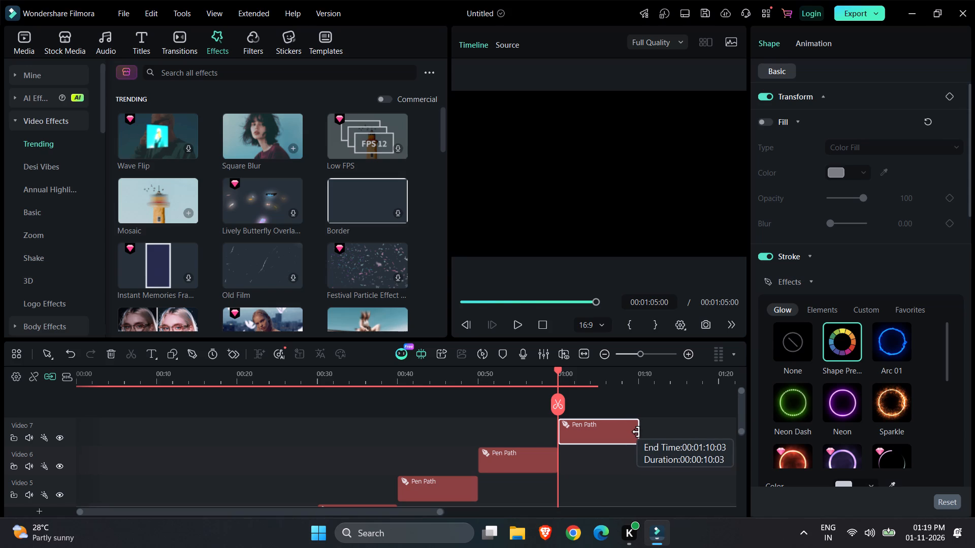
pyautogui.moveTo(636, 432); pyautogui.dragTo(636, 431)
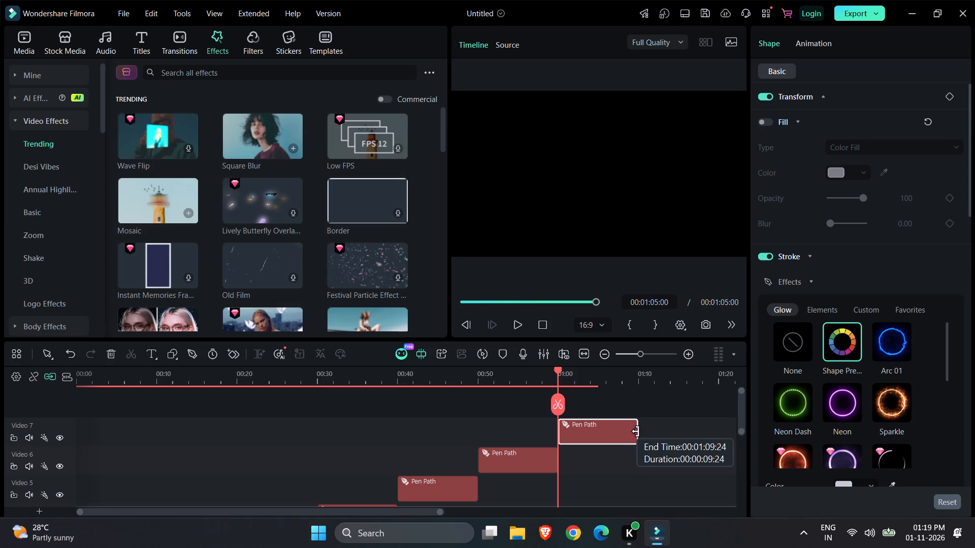
pyautogui.moveTo(636, 431); pyautogui.dragTo(636, 431)
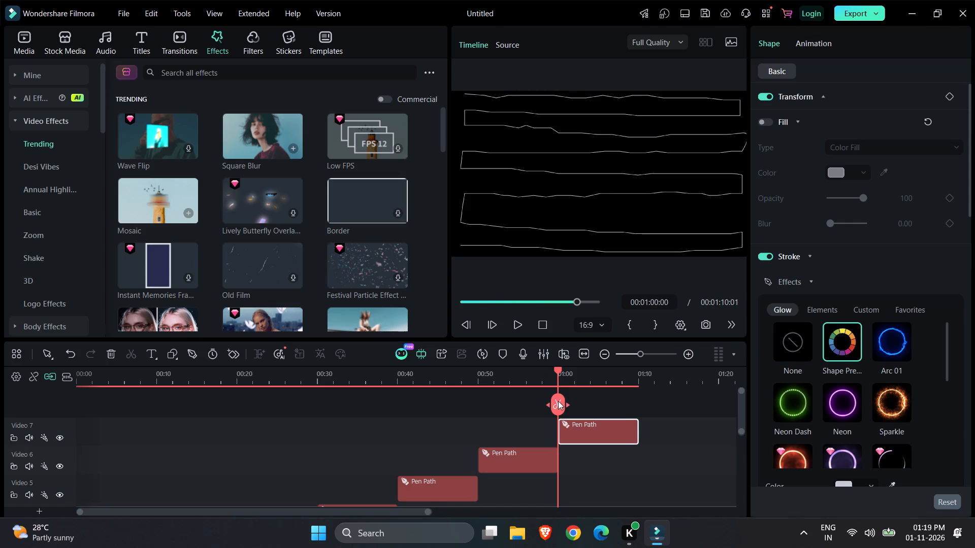
# Move the playhead to the end of the Video 7 clip at 00:01:10:01.
pyautogui.moveTo(558, 401); pyautogui.dragTo(643, 398)
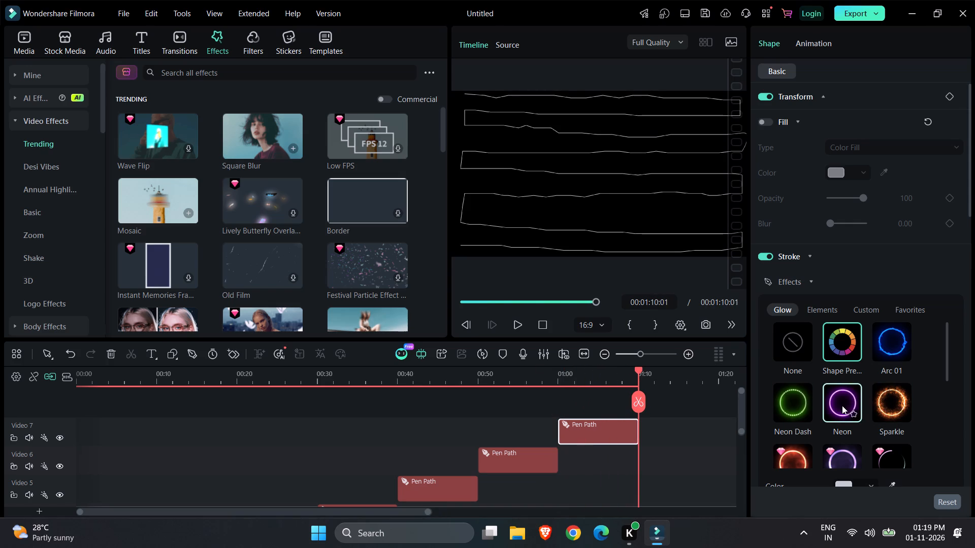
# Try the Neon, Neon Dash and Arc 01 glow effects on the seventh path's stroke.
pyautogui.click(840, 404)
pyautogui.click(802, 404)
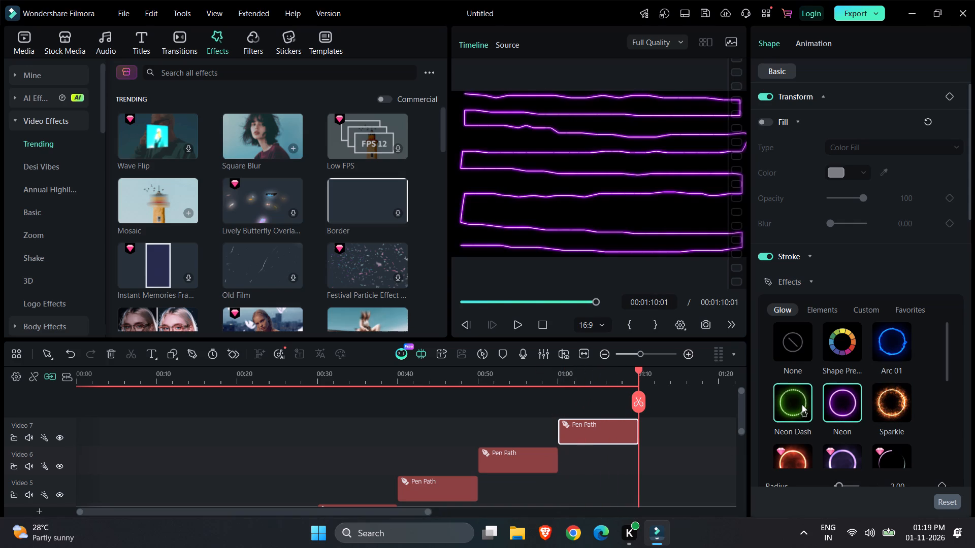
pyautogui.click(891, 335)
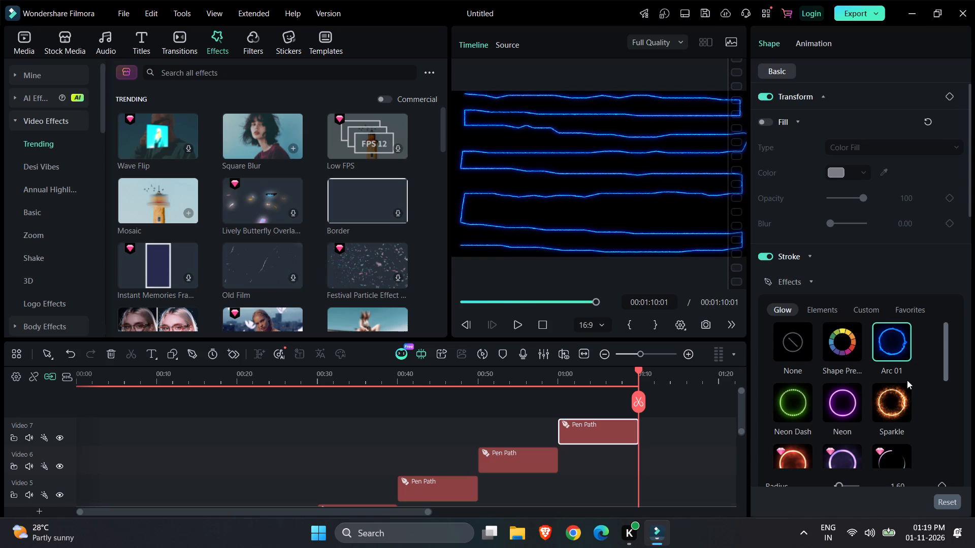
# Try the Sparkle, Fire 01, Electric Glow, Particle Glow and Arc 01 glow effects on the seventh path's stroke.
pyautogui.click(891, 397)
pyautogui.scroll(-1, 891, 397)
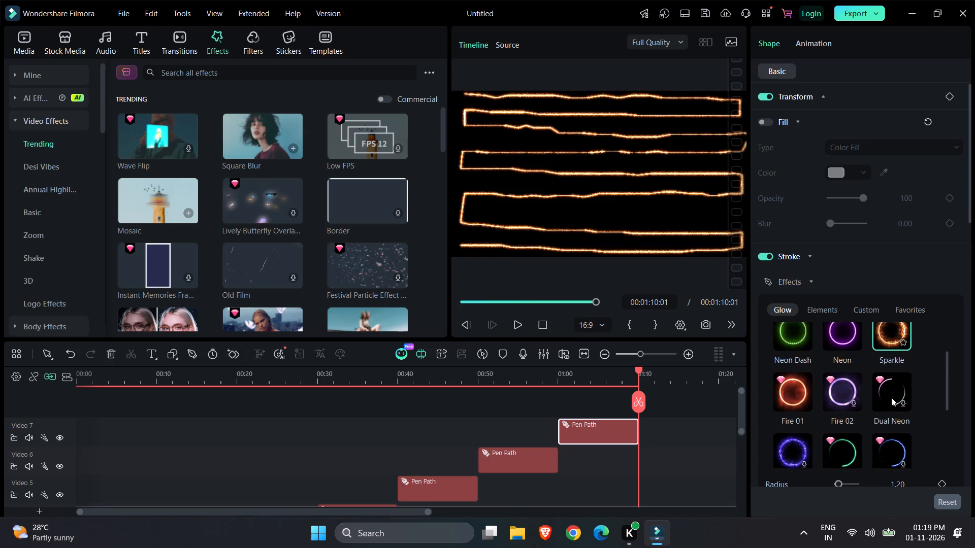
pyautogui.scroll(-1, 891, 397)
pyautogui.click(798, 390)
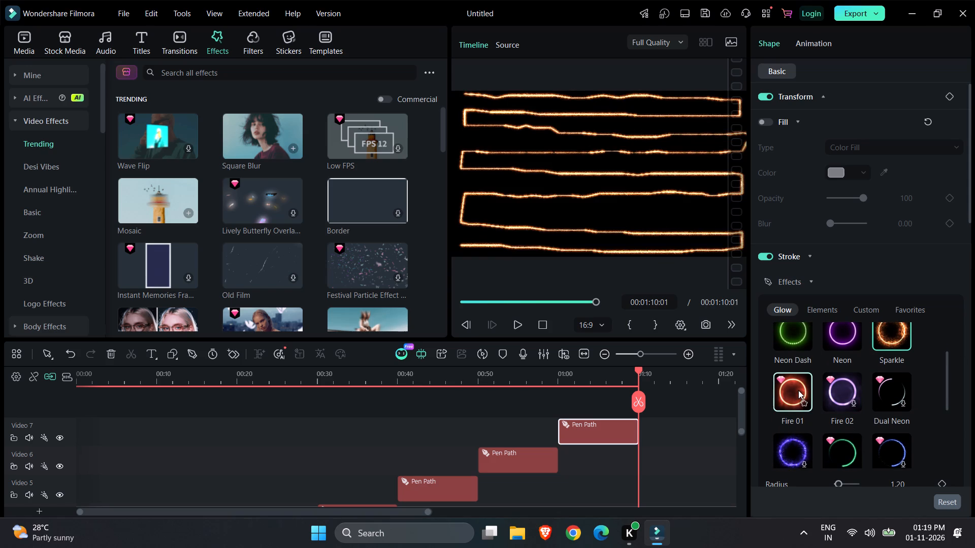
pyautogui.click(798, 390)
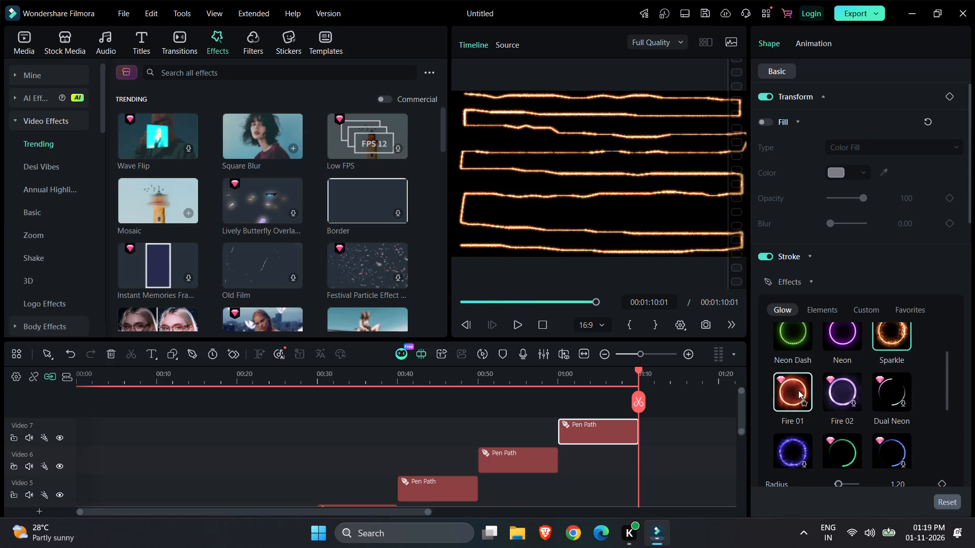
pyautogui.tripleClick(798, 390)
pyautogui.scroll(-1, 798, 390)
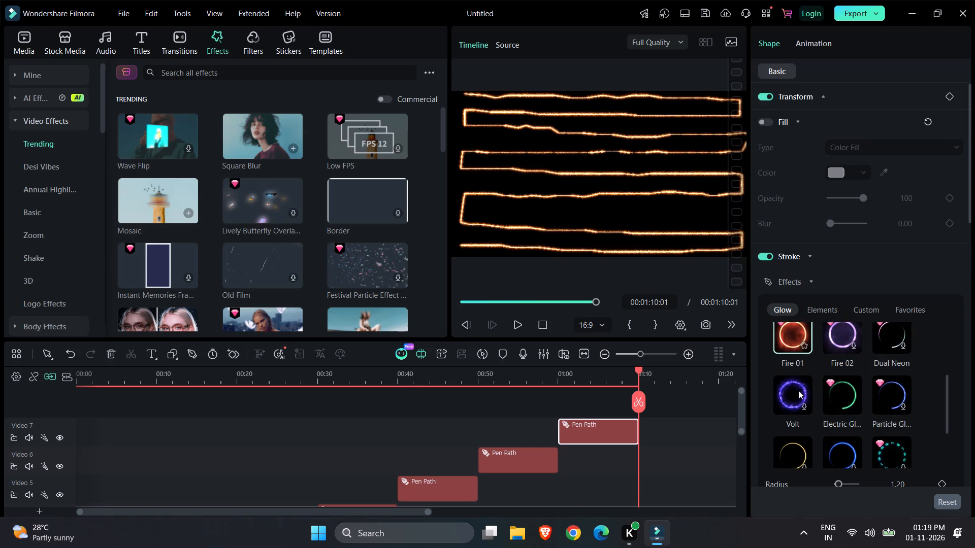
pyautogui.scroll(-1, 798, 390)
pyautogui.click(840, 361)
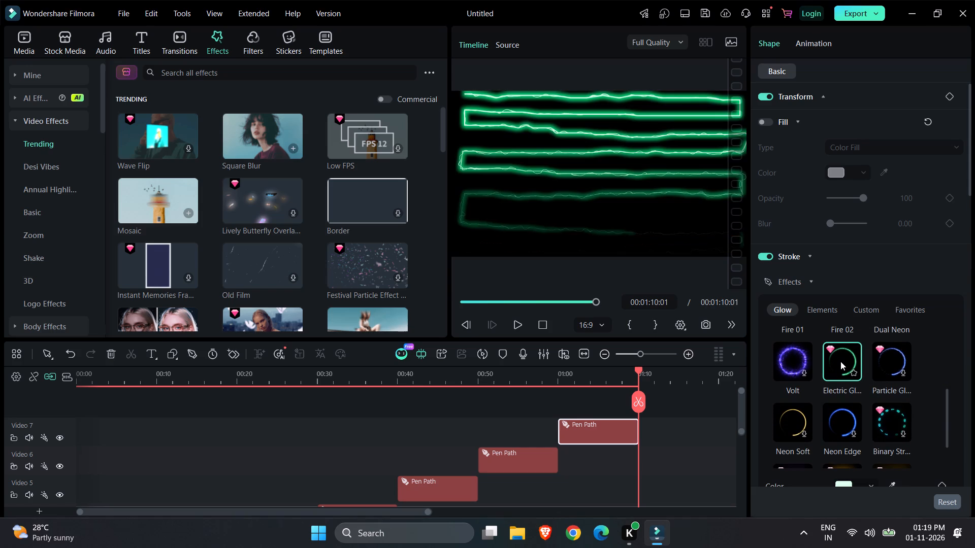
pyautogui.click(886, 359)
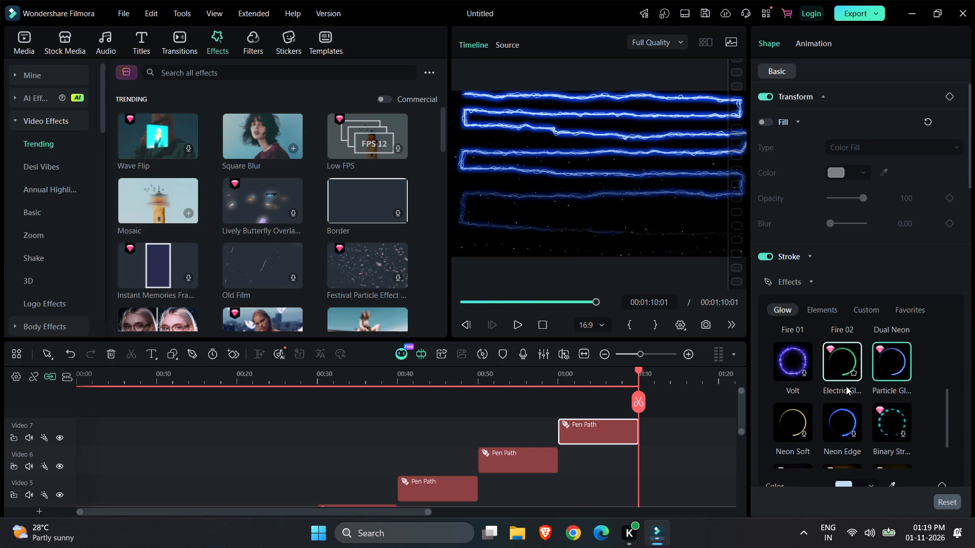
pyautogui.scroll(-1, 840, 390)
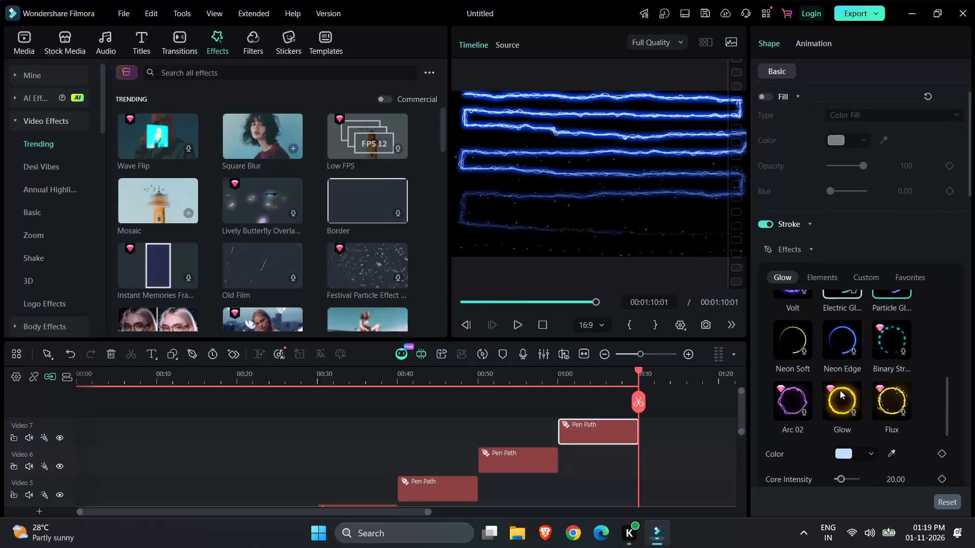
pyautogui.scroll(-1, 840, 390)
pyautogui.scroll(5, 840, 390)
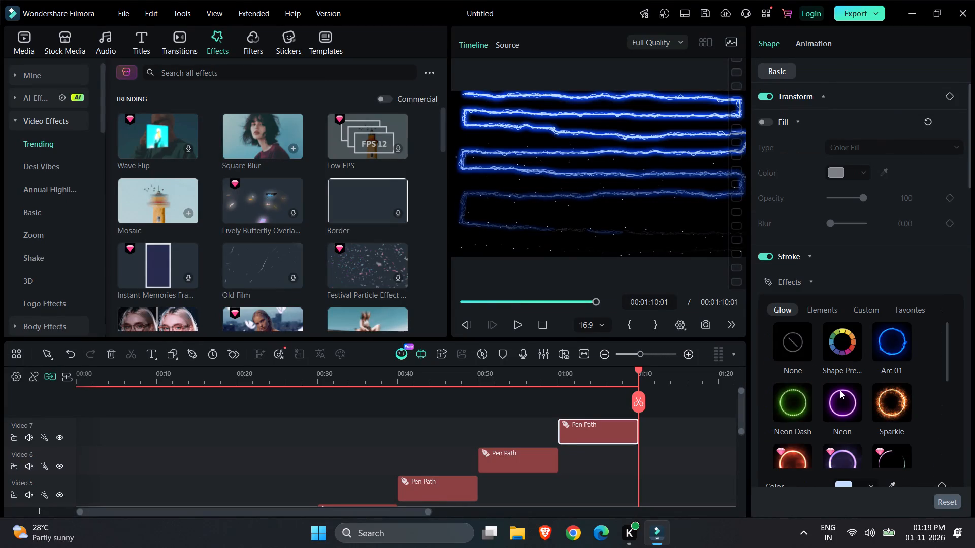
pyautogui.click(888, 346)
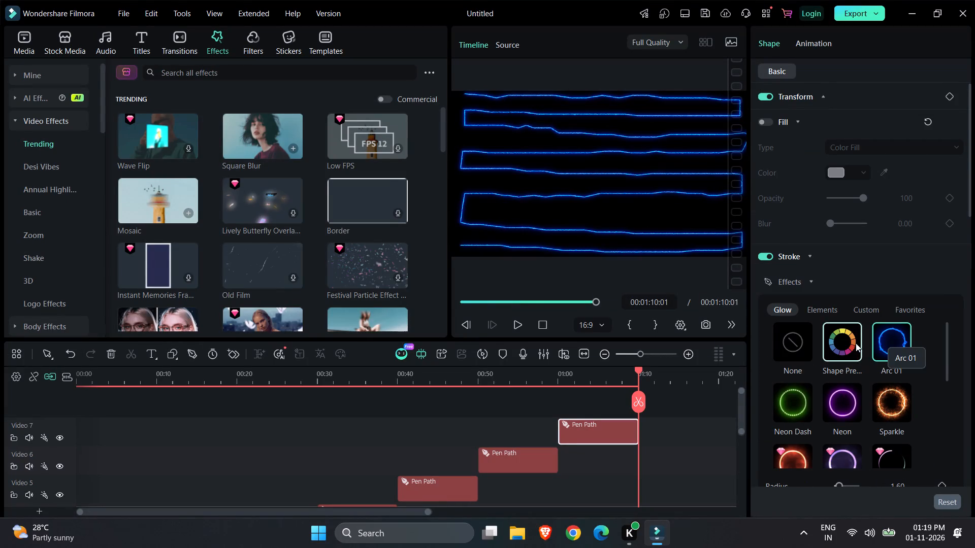
# Apply the Neon glow effect to the seventh path's stroke and deselect the clip.
pyautogui.click(839, 390)
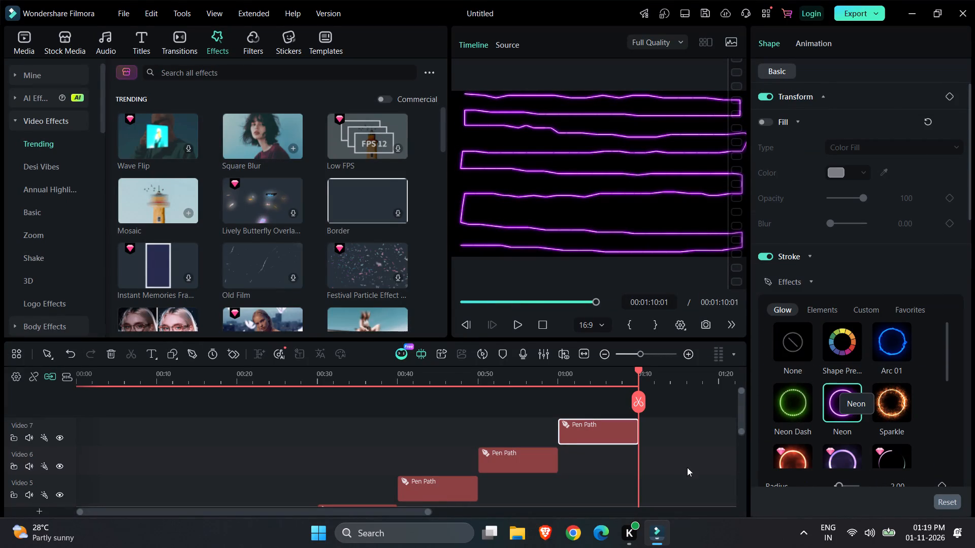
pyautogui.click(662, 465)
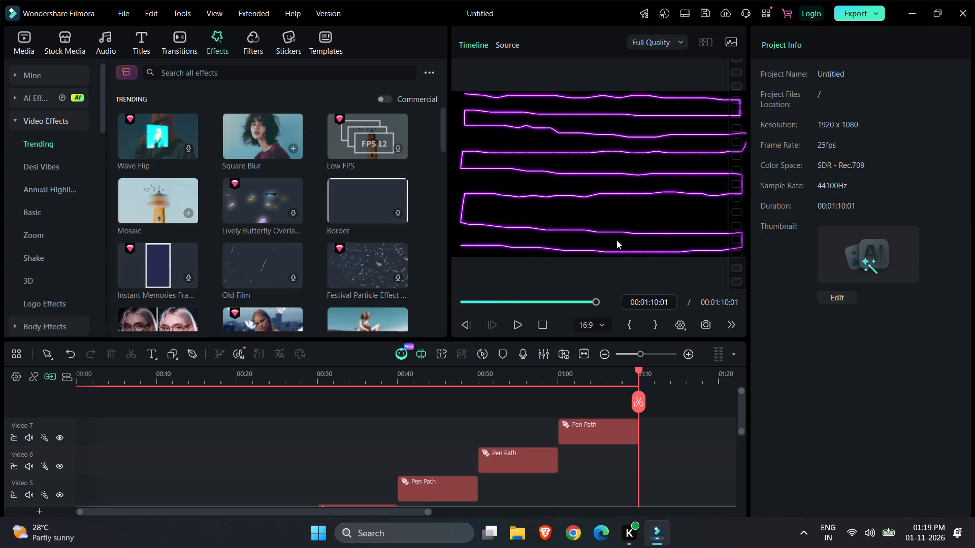
# Shift the seventh path slightly left and down within the preview frame.
pyautogui.moveTo(612, 228); pyautogui.dragTo(605, 230)
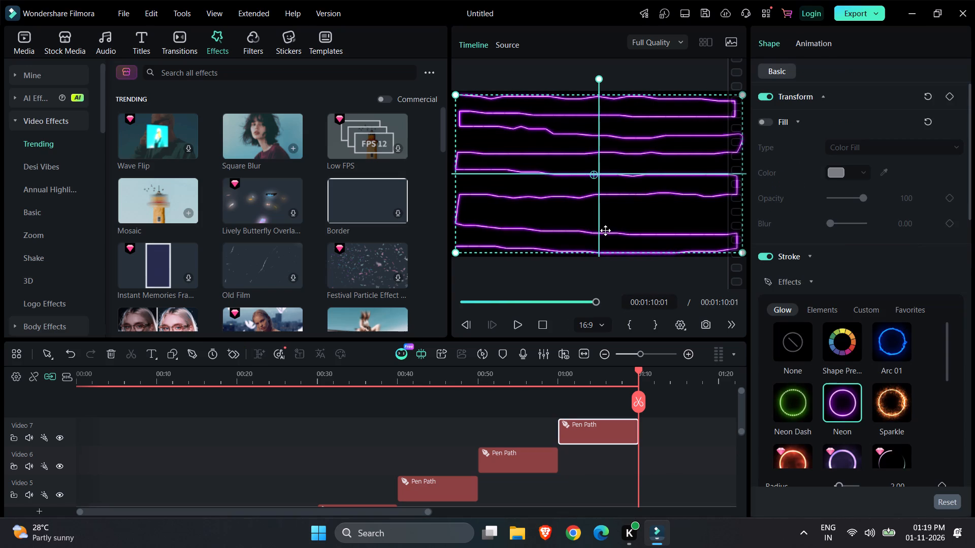
pyautogui.moveTo(605, 230); pyautogui.dragTo(606, 232)
# Browse the trending effects, preview the AI Color Enhance filter, and return to the timeline preview at 00:01:10:01.
pyautogui.scroll(-1, 318, 211)
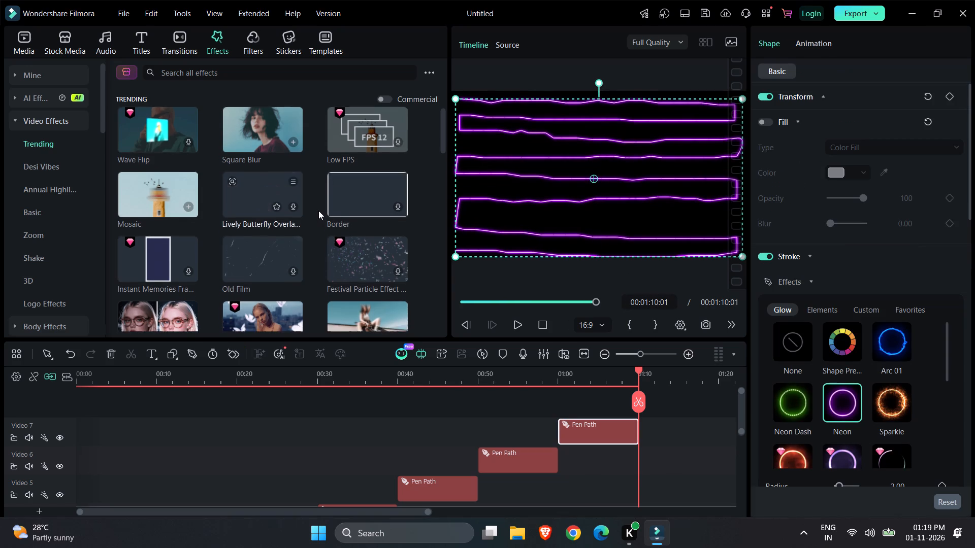
pyautogui.scroll(-1, 318, 211)
pyautogui.scroll(4, 318, 211)
pyautogui.click(254, 50)
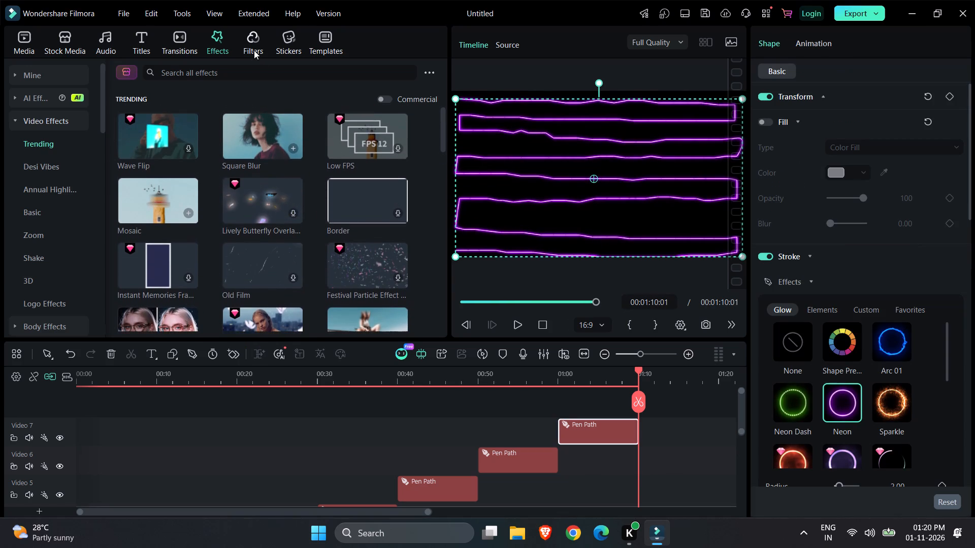
pyautogui.click(156, 135)
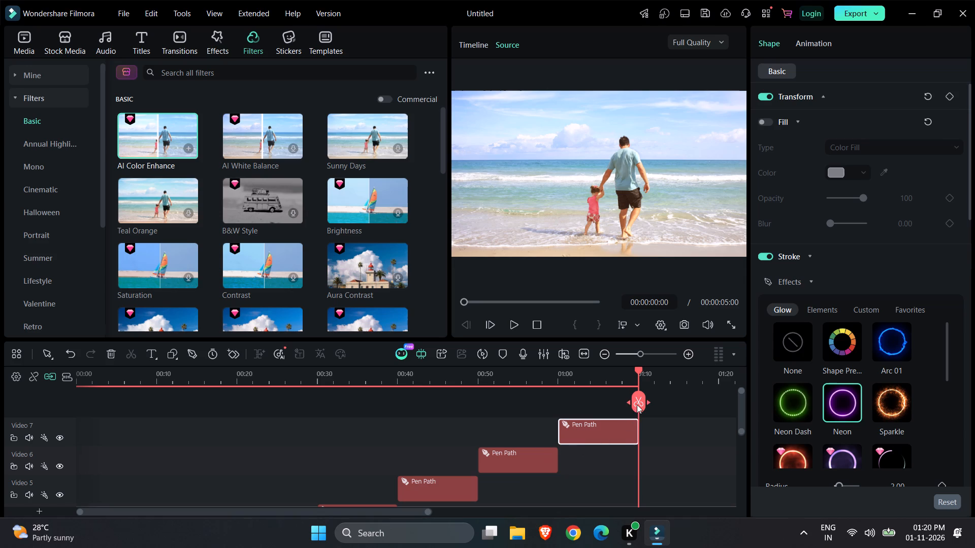
pyautogui.moveTo(637, 404); pyautogui.dragTo(644, 407)
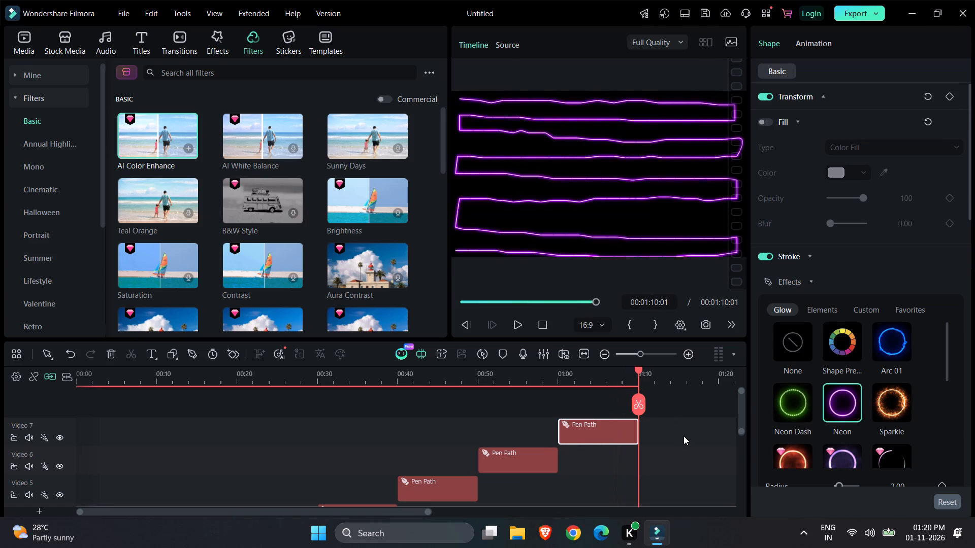
# Start a new pen path at 00:01:10:01, placing points diagonally upward from the frame's lower-left corner to about a quarter of its width.
pyautogui.click(685, 439)
pyautogui.click(192, 357)
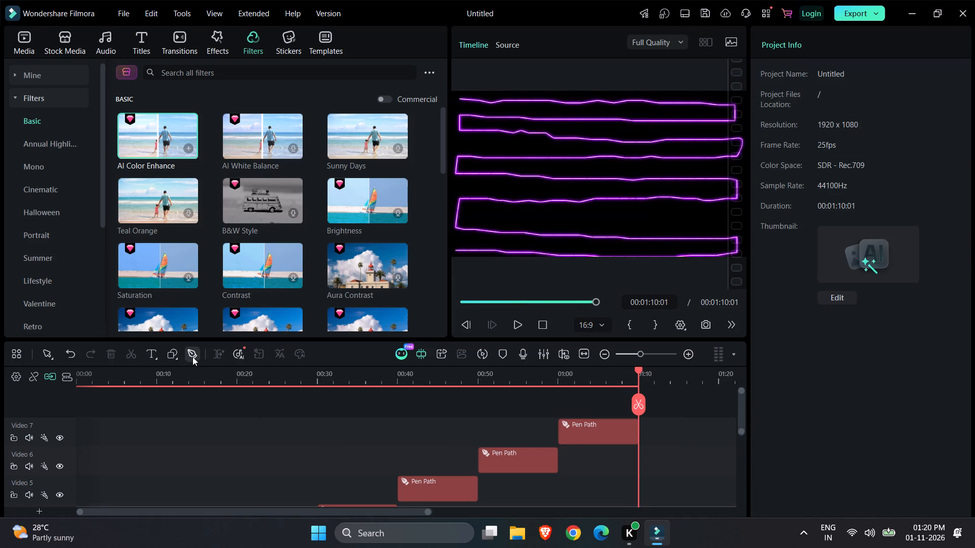
pyautogui.click(456, 251)
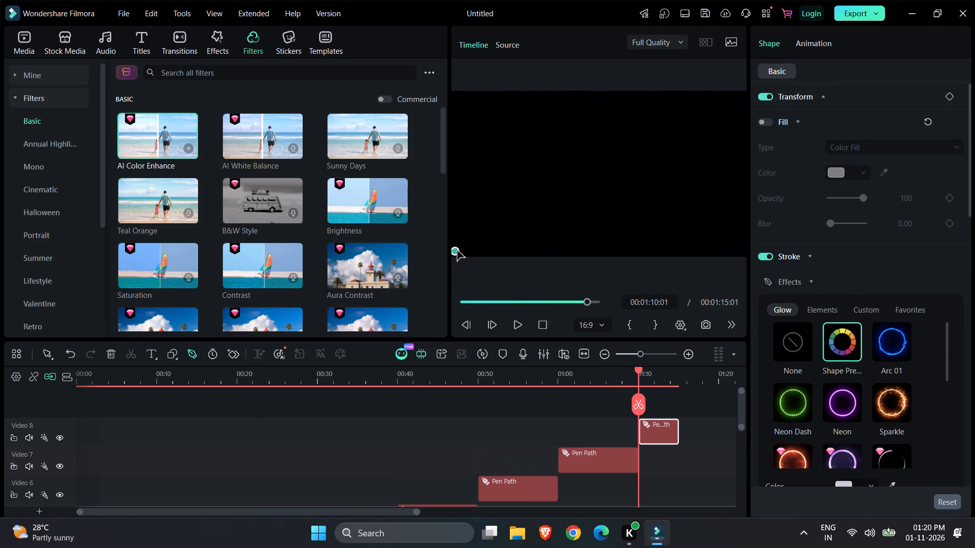
pyautogui.click(464, 248)
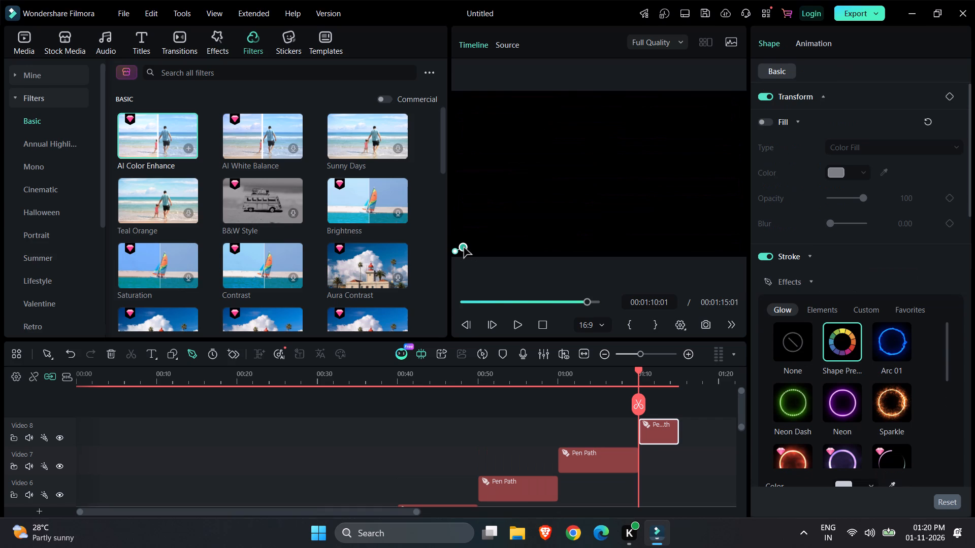
pyautogui.click(472, 242)
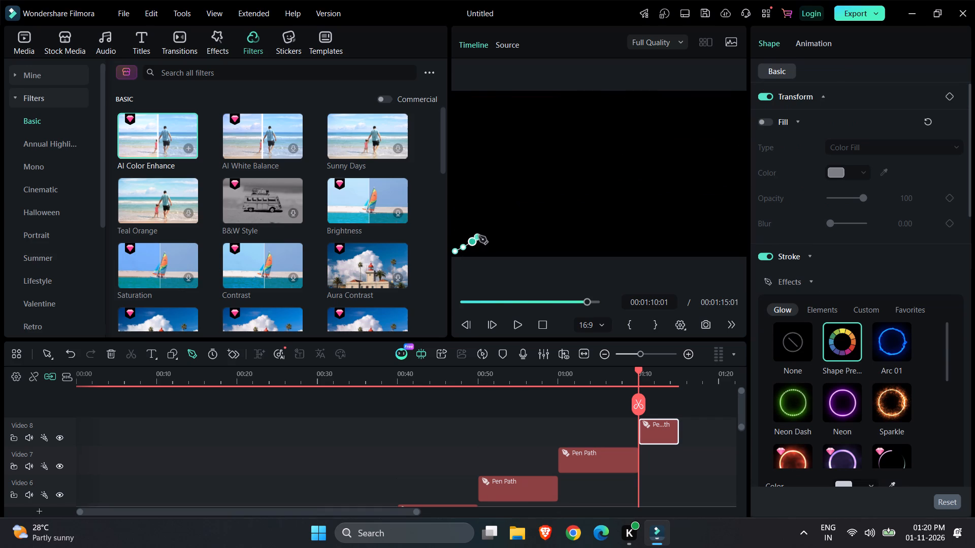
pyautogui.click(481, 234)
pyautogui.click(487, 227)
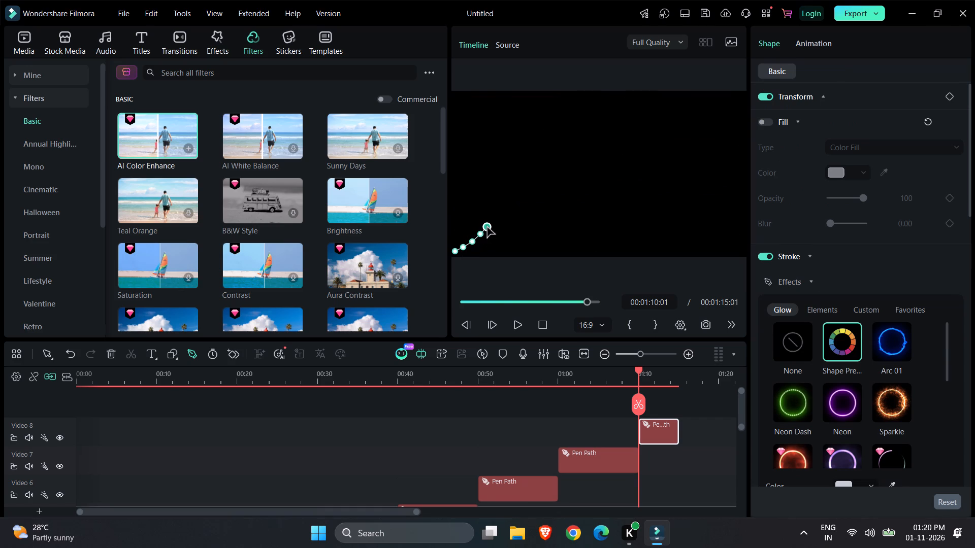
pyautogui.click(495, 221)
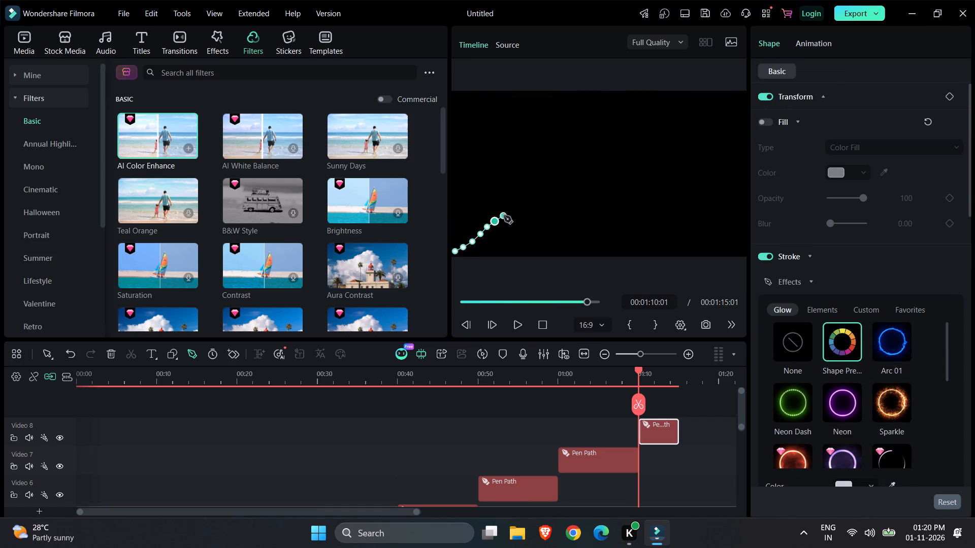
pyautogui.click(504, 216)
pyautogui.click(511, 210)
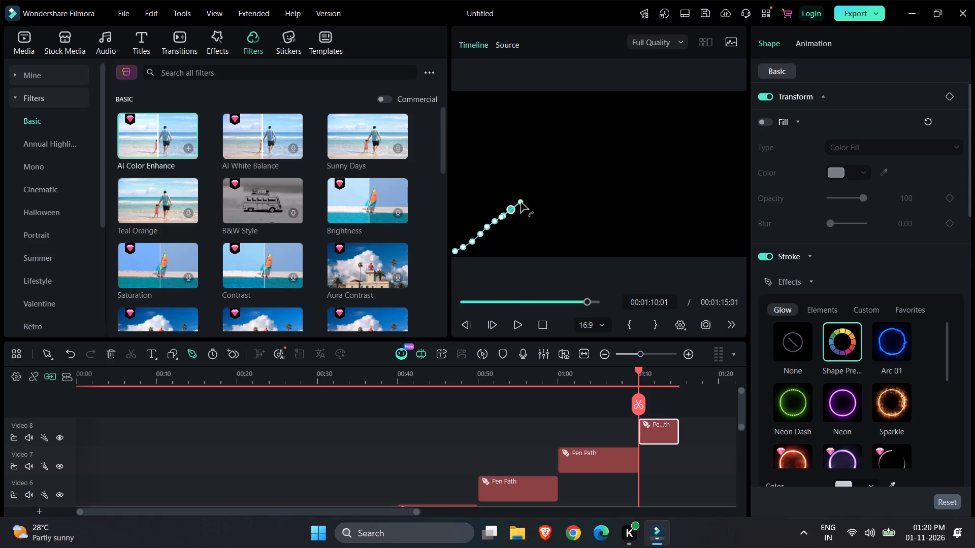
pyautogui.click(511, 209)
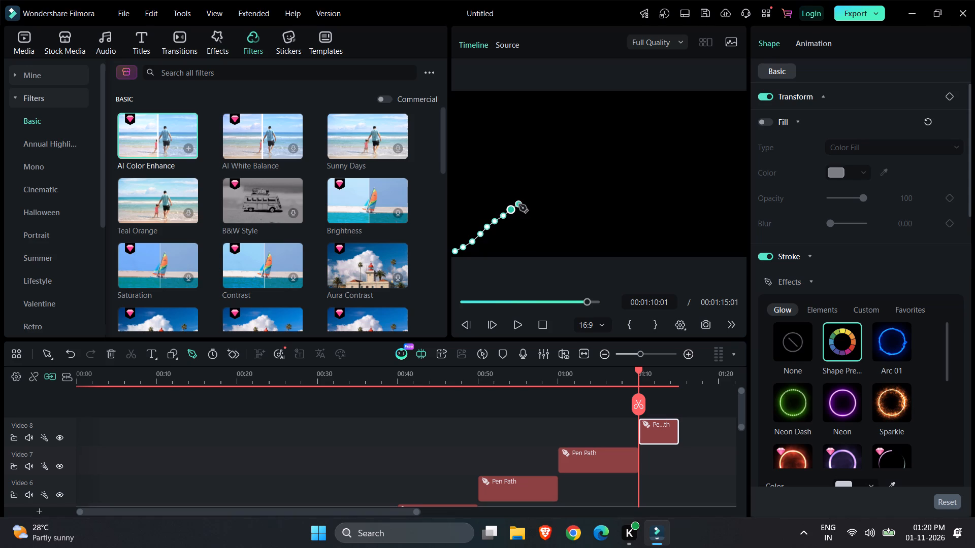
pyautogui.click(519, 204)
pyautogui.click(528, 199)
# Continue the rising diagonal of path points to just above the frame's centre.
pyautogui.moveTo(540, 194); pyautogui.dragTo(552, 189)
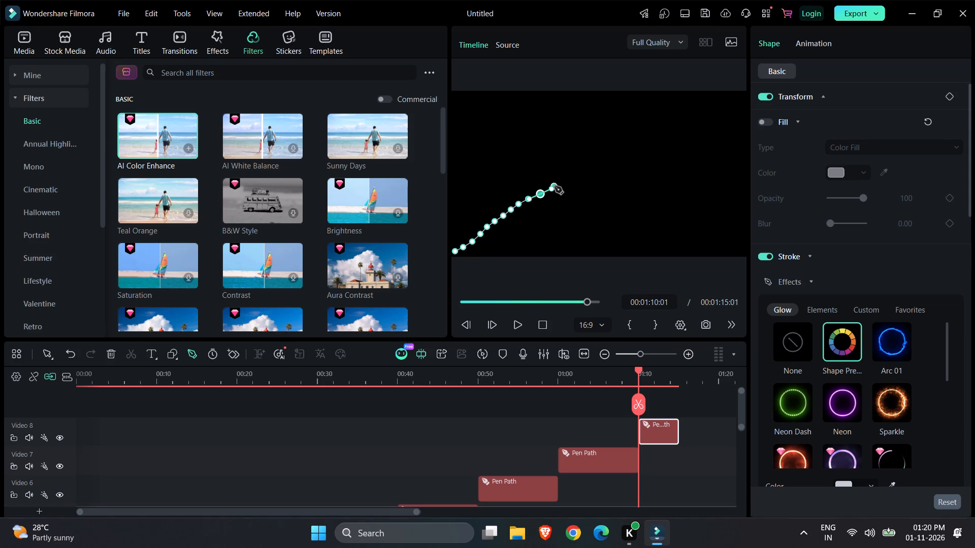
pyautogui.click(555, 186)
pyautogui.click(564, 182)
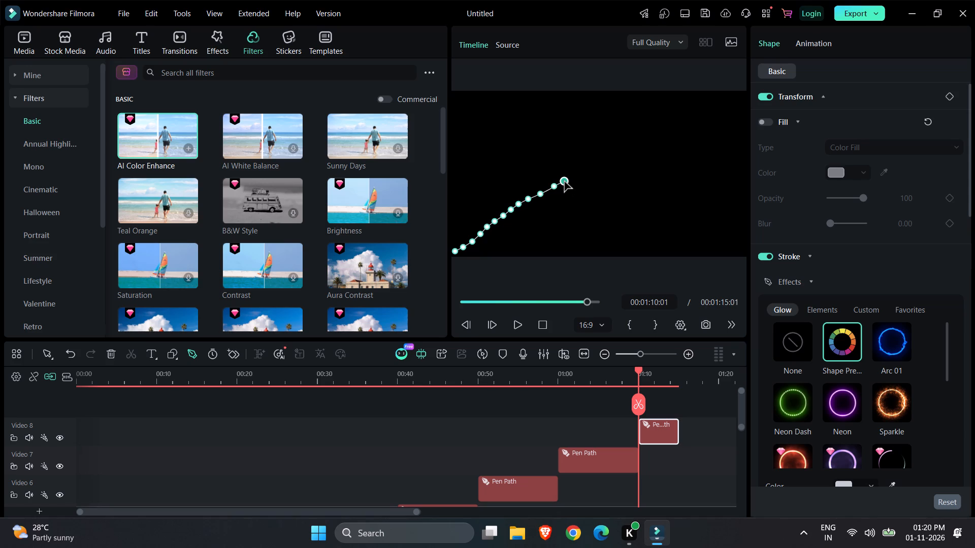
pyautogui.click(575, 177)
pyautogui.click(583, 172)
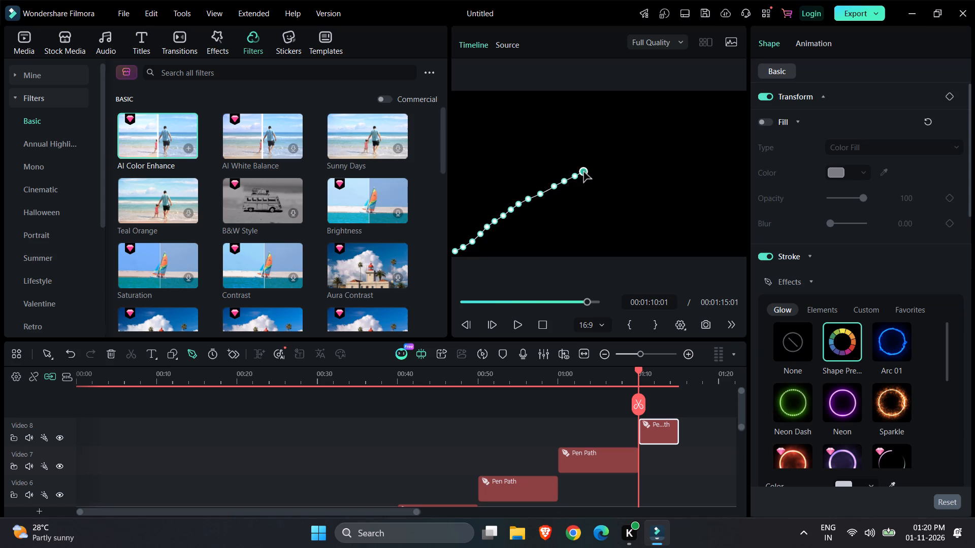
pyautogui.click(593, 168)
pyautogui.click(603, 163)
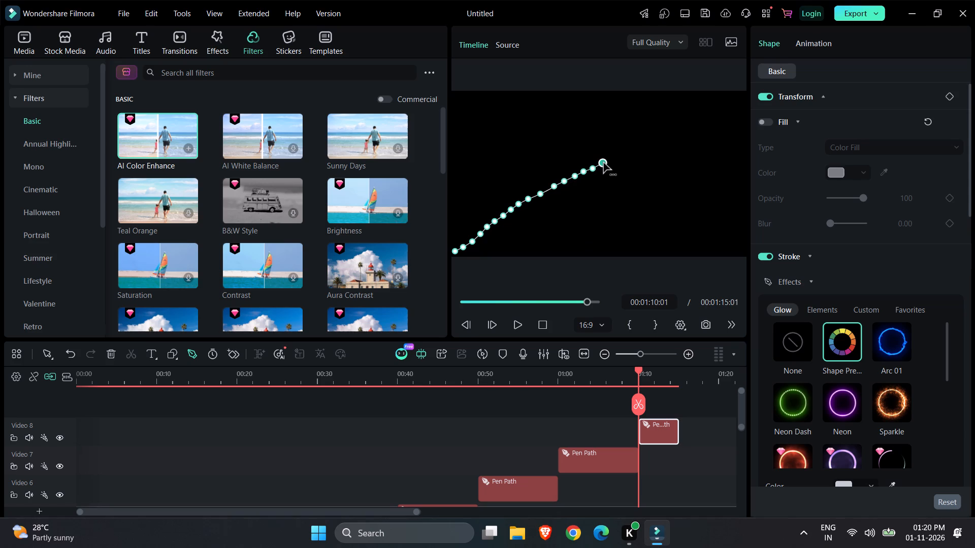
# Extend the rising diagonal of path points from just above the frame's centre to its upper-right corner.
pyautogui.click(610, 163)
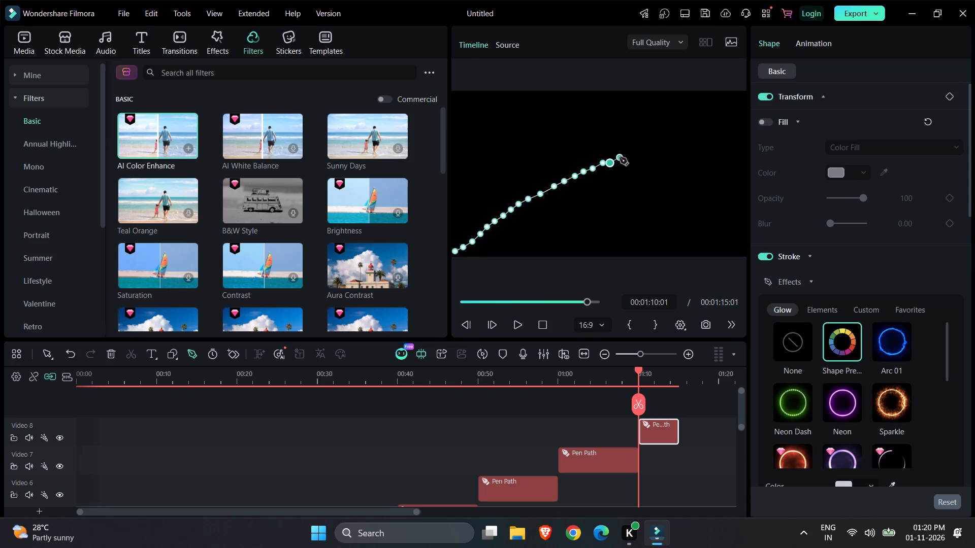
pyautogui.click(620, 157)
pyautogui.click(629, 152)
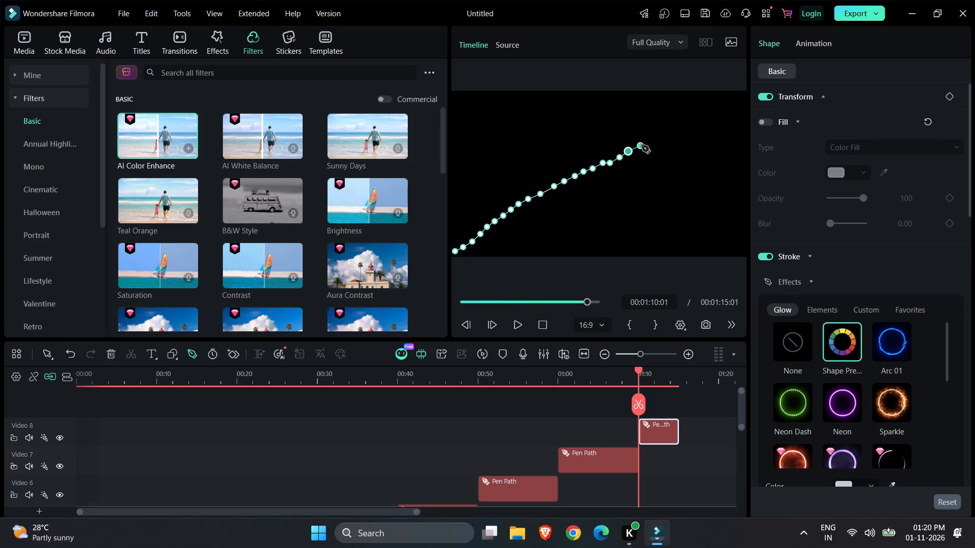
pyautogui.click(641, 146)
pyautogui.click(650, 143)
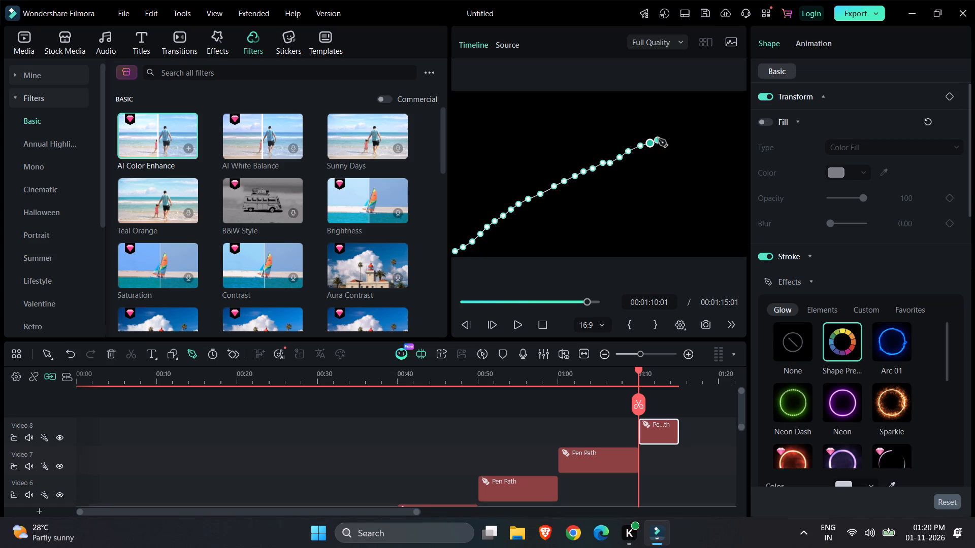
pyautogui.click(659, 139)
pyautogui.click(666, 134)
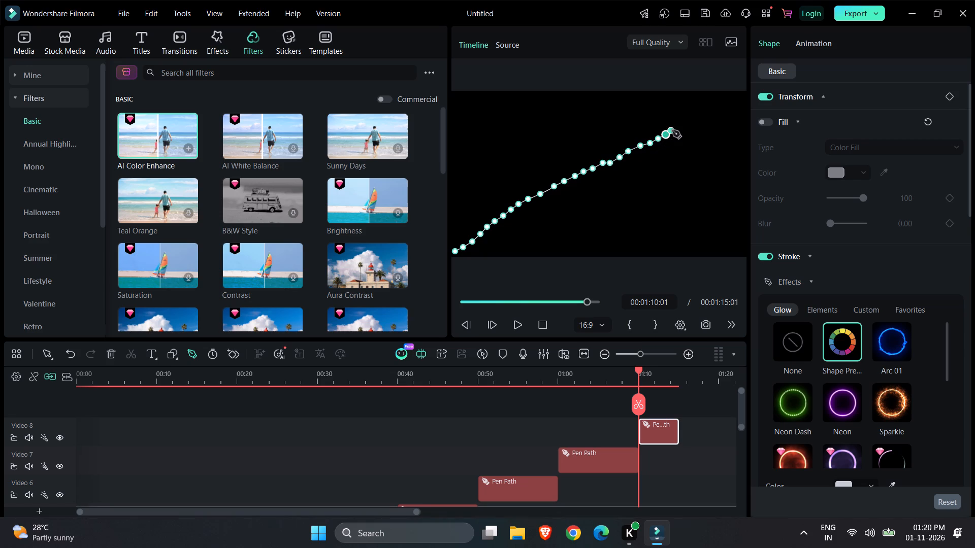
pyautogui.click(674, 130)
pyautogui.click(685, 126)
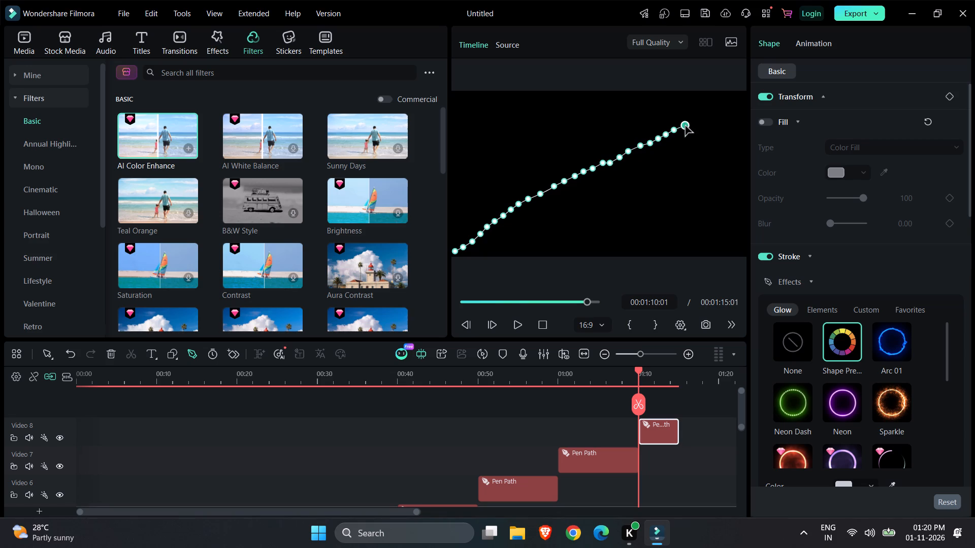
pyautogui.click(693, 120)
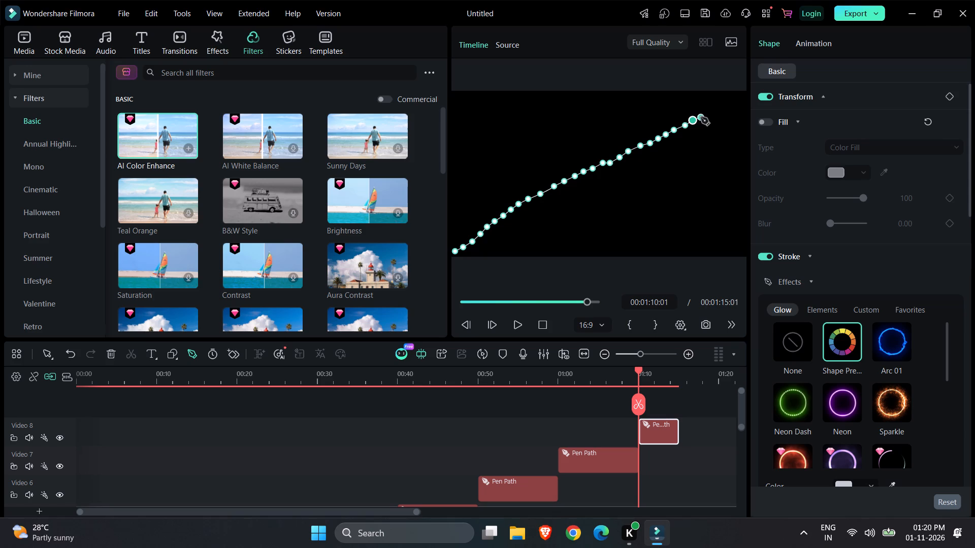
pyautogui.click(701, 117)
pyautogui.click(709, 113)
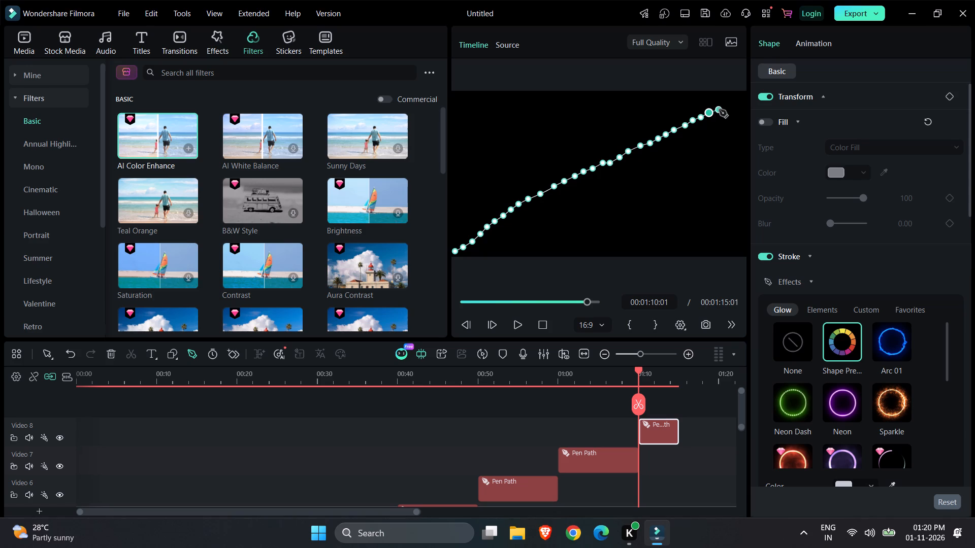
pyautogui.click(719, 110)
pyautogui.click(727, 106)
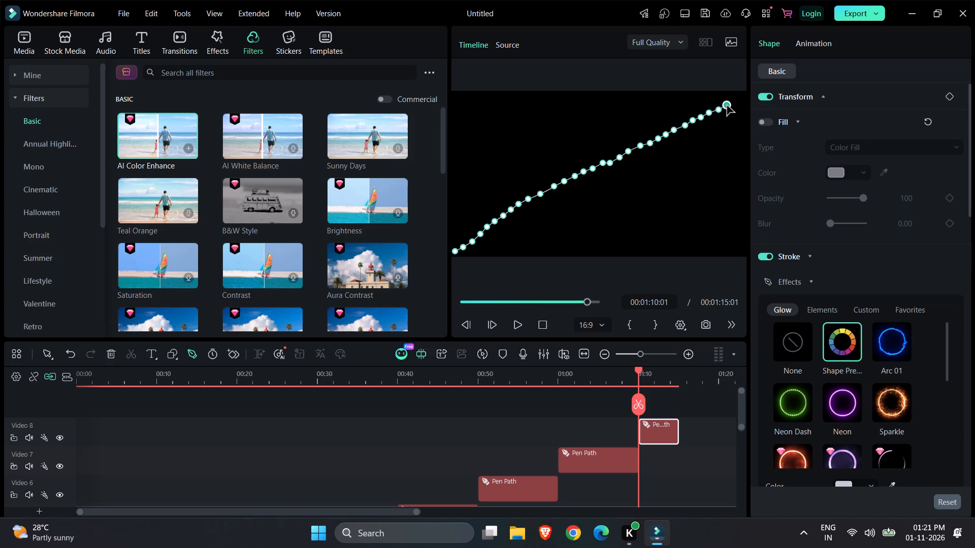
pyautogui.click(733, 102)
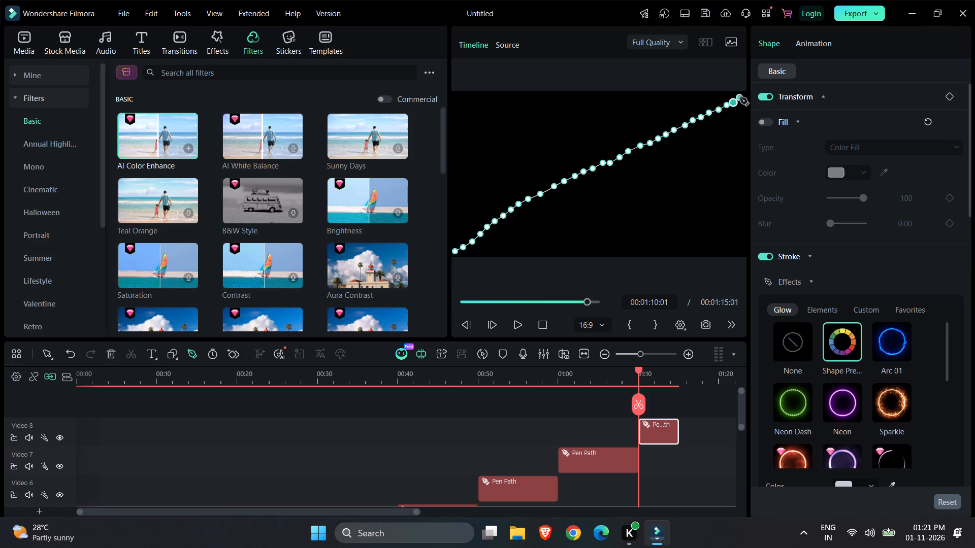
pyautogui.click(741, 95)
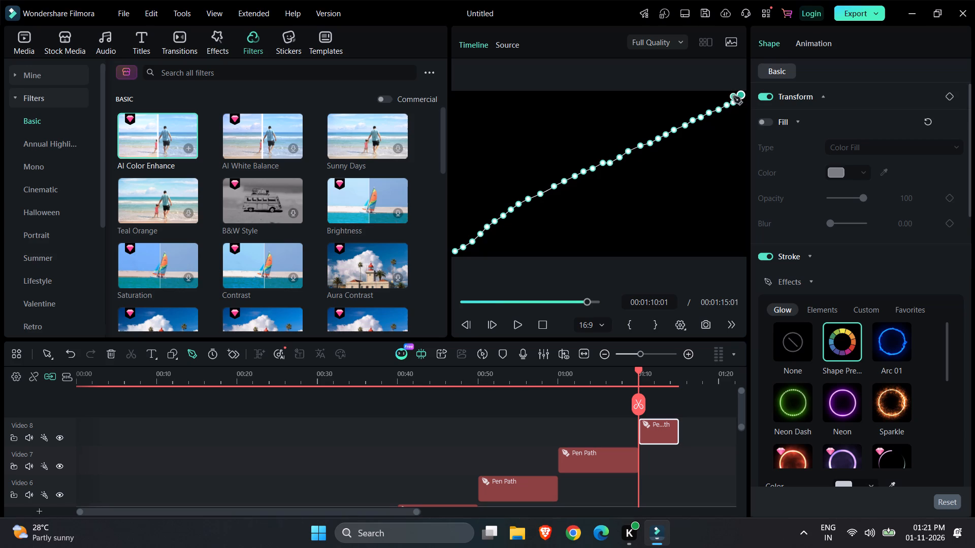
# Continue the path leftward along the frame's top edge with evenly spaced points, from the upper-right corner to about mid-width.
pyautogui.click(726, 95)
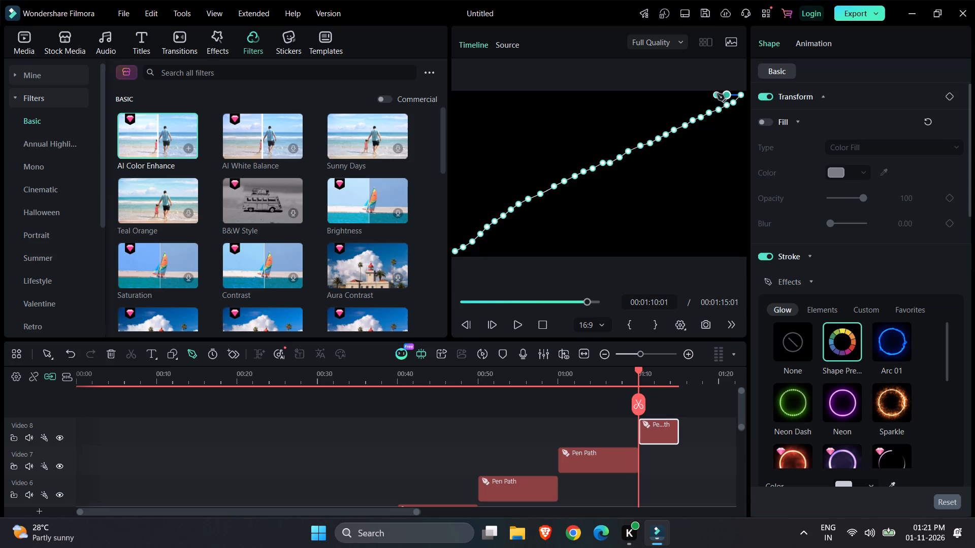
pyautogui.click(717, 94)
pyautogui.click(706, 95)
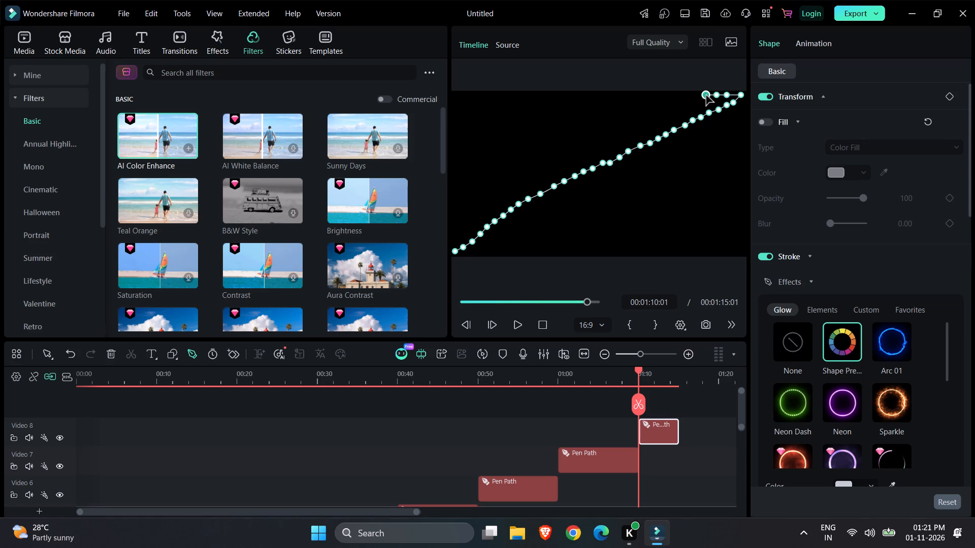
pyautogui.click(693, 95)
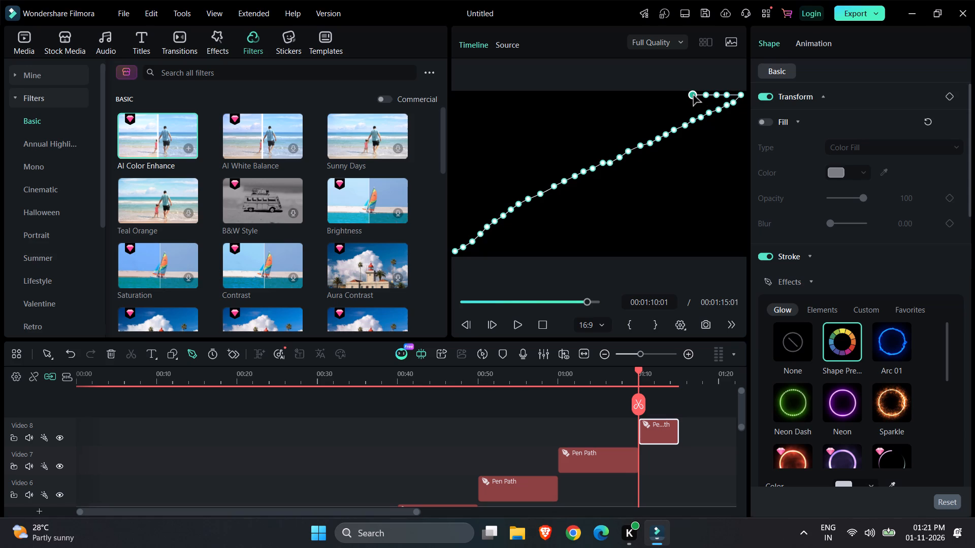
pyautogui.click(681, 96)
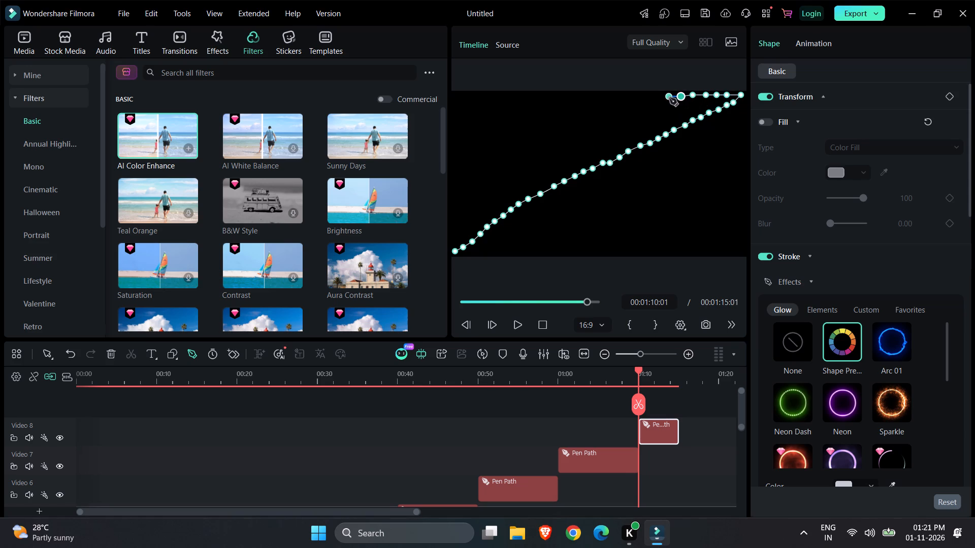
pyautogui.click(669, 98)
pyautogui.click(657, 98)
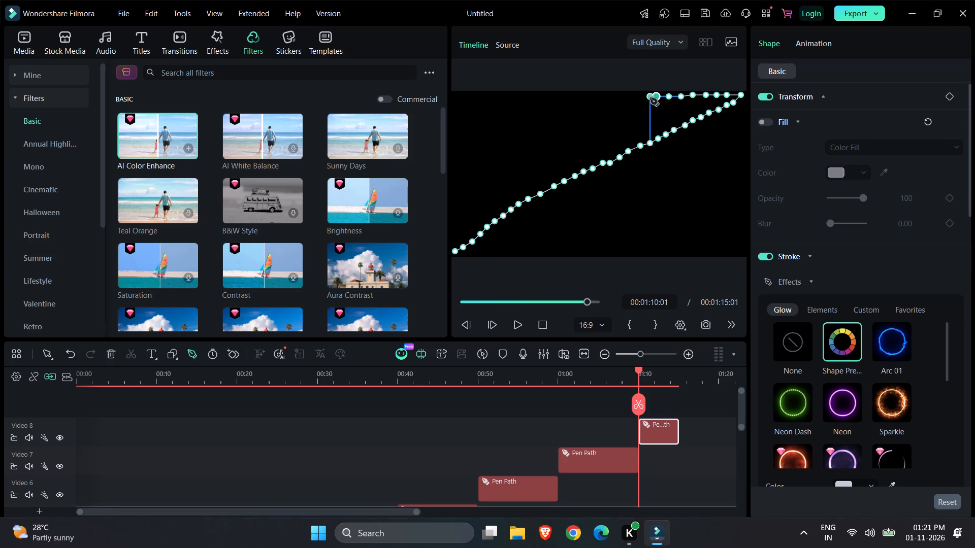
pyautogui.click(642, 97)
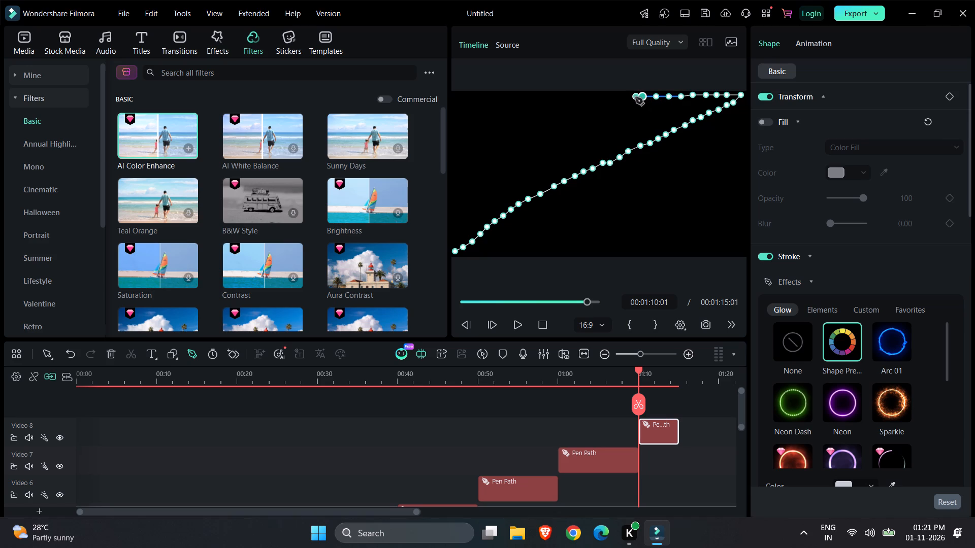
pyautogui.click(632, 97)
pyautogui.click(619, 98)
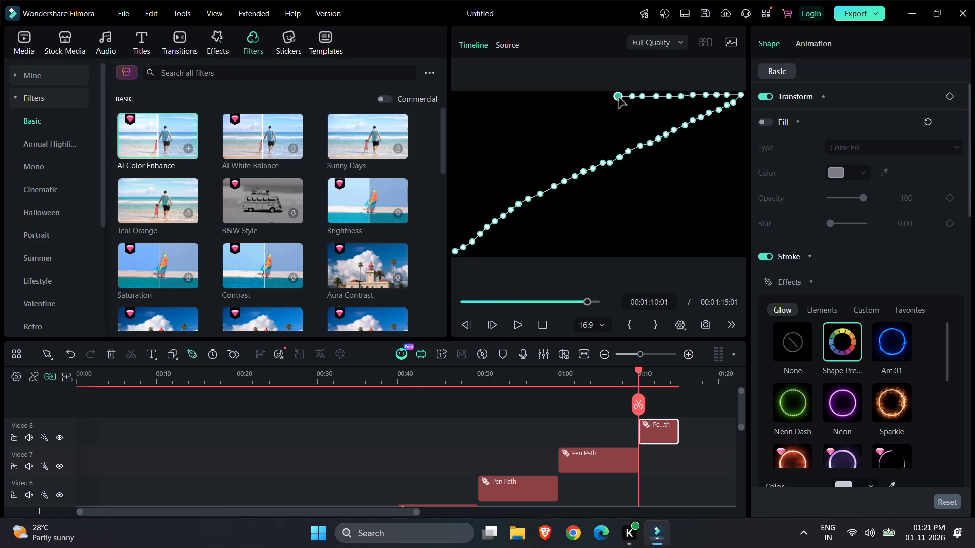
pyautogui.click(606, 98)
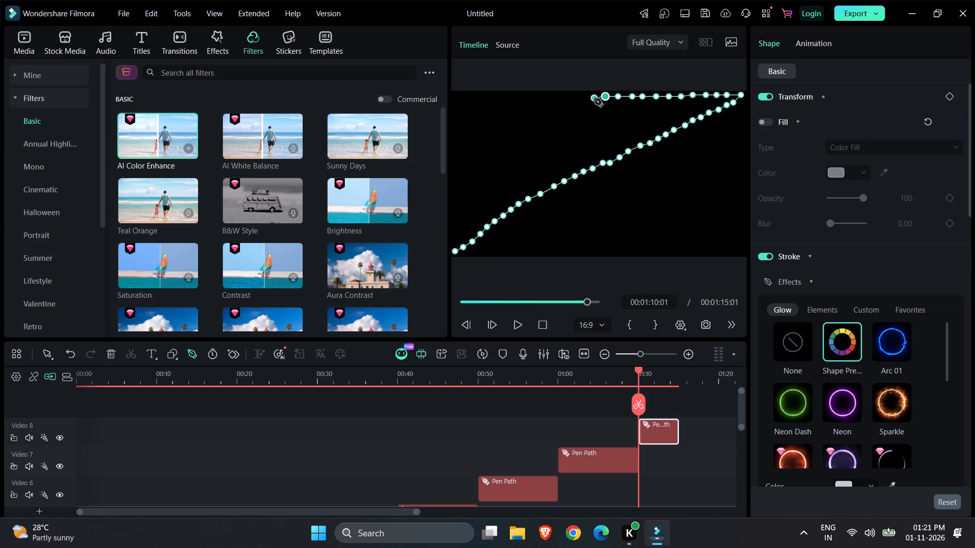
pyautogui.click(590, 97)
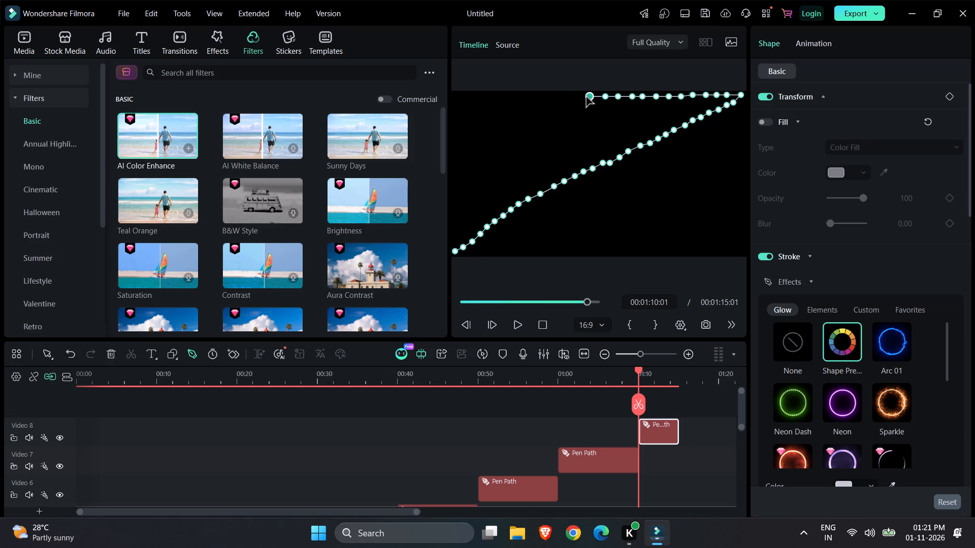
# Carry the row of path points along the frame's top edge from about mid-width to the upper-left corner.
pyautogui.click(577, 97)
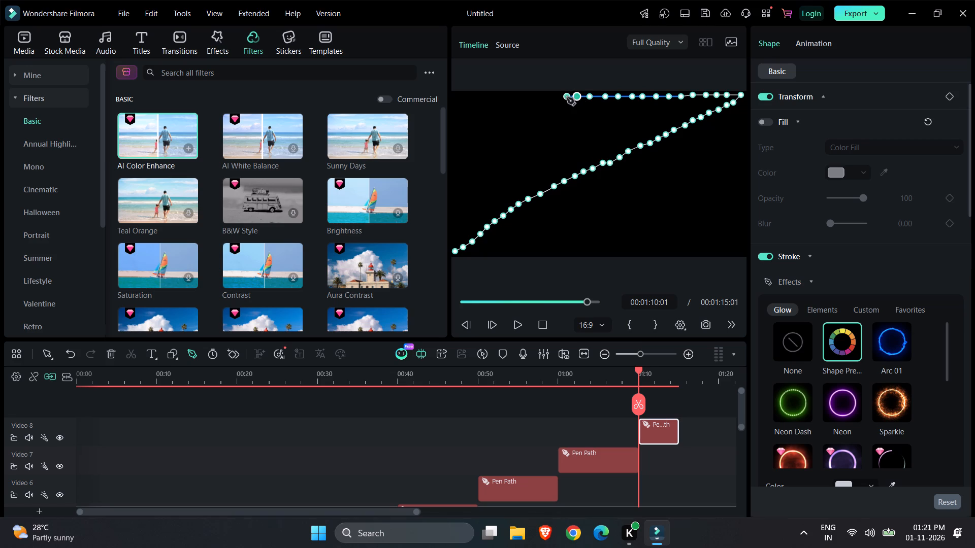
pyautogui.click(567, 97)
pyautogui.click(554, 98)
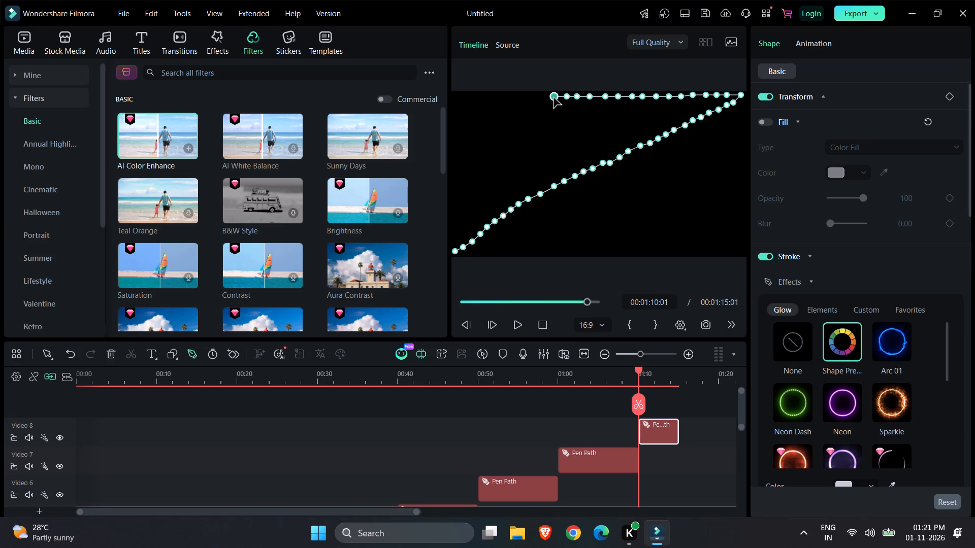
pyautogui.click(543, 98)
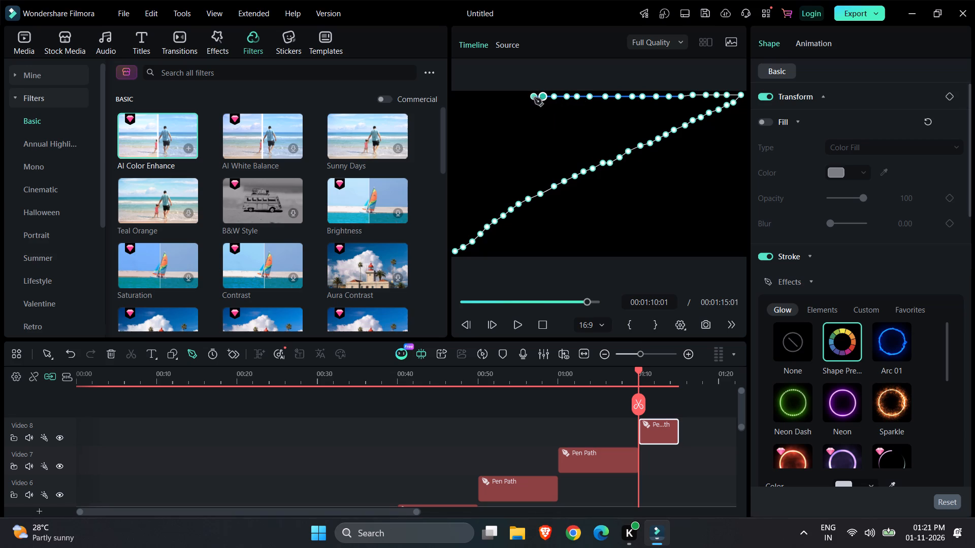
pyautogui.click(533, 98)
pyautogui.click(521, 97)
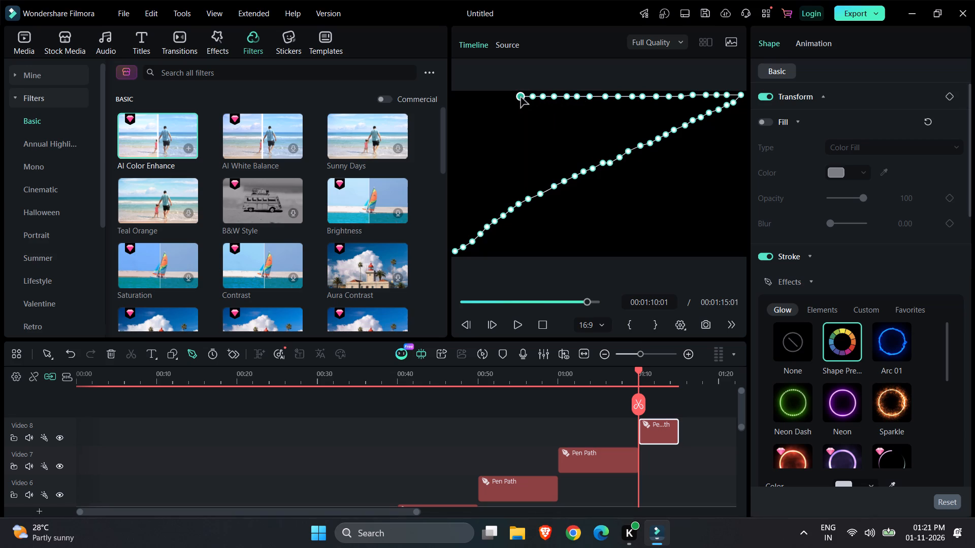
pyautogui.click(510, 97)
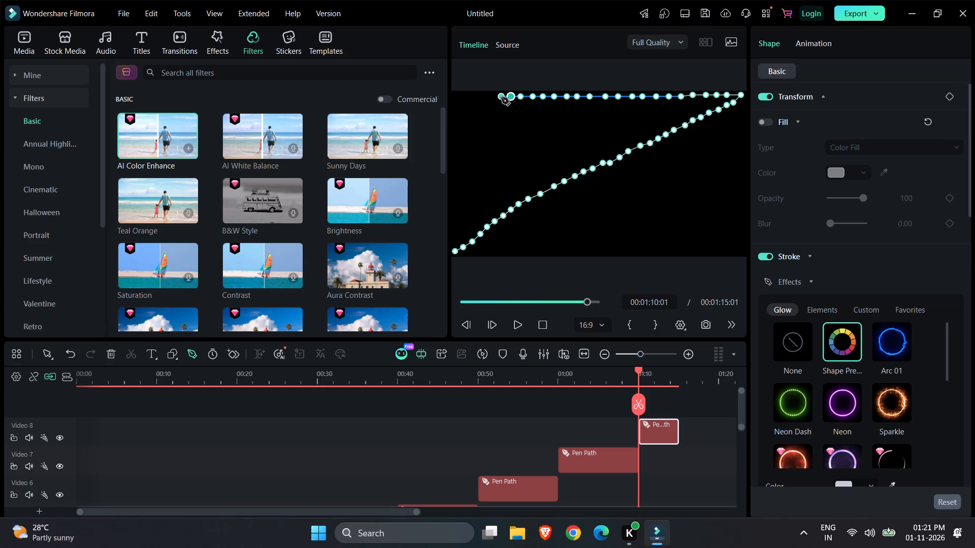
pyautogui.click(500, 97)
pyautogui.click(488, 97)
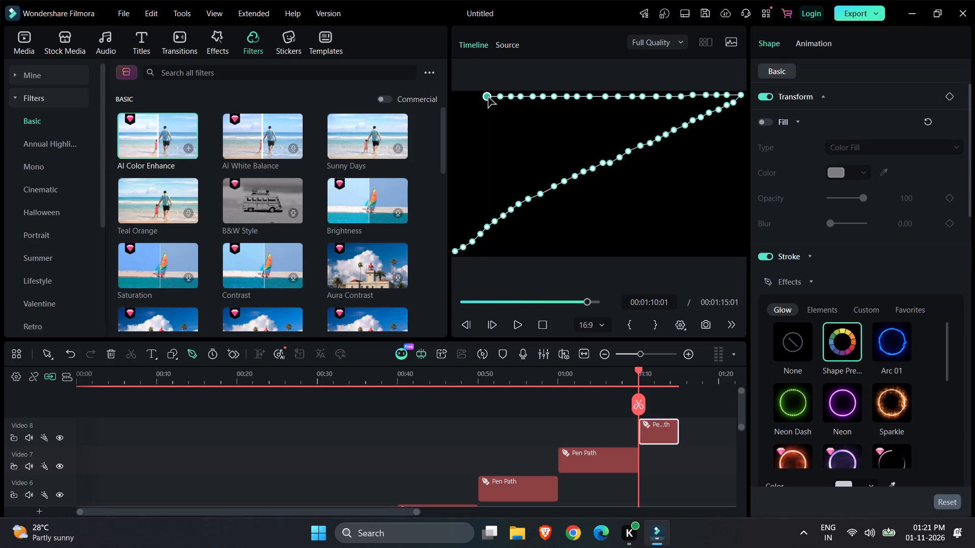
pyautogui.click(477, 97)
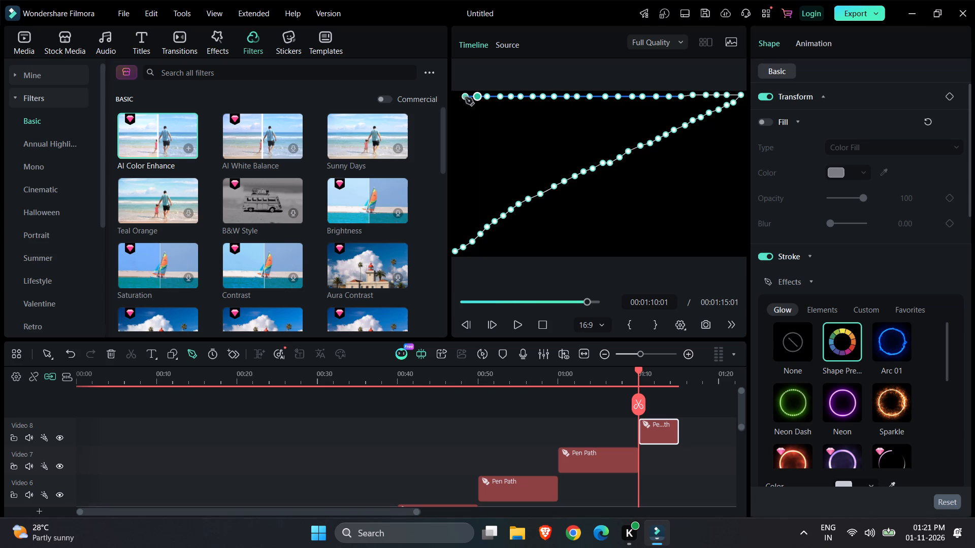
pyautogui.click(465, 97)
pyautogui.click(457, 97)
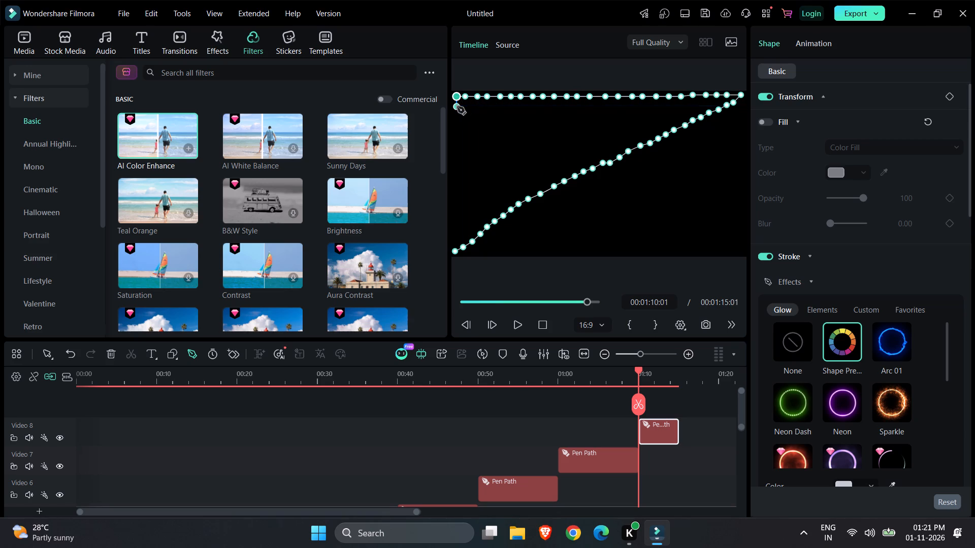
# Run evenly spaced path points down the frame's left edge, from the upper-left corner to just above the lower-left corner.
pyautogui.click(458, 109)
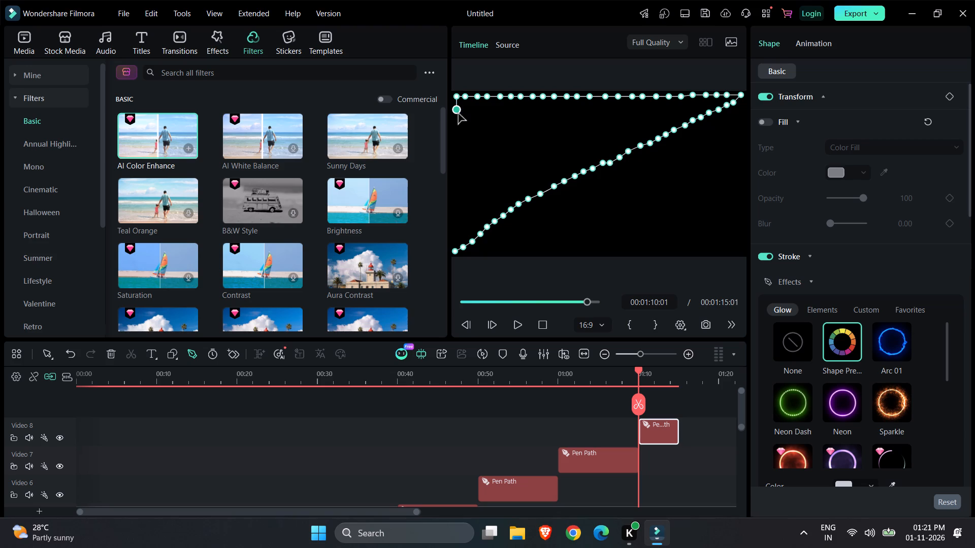
pyautogui.click(458, 122)
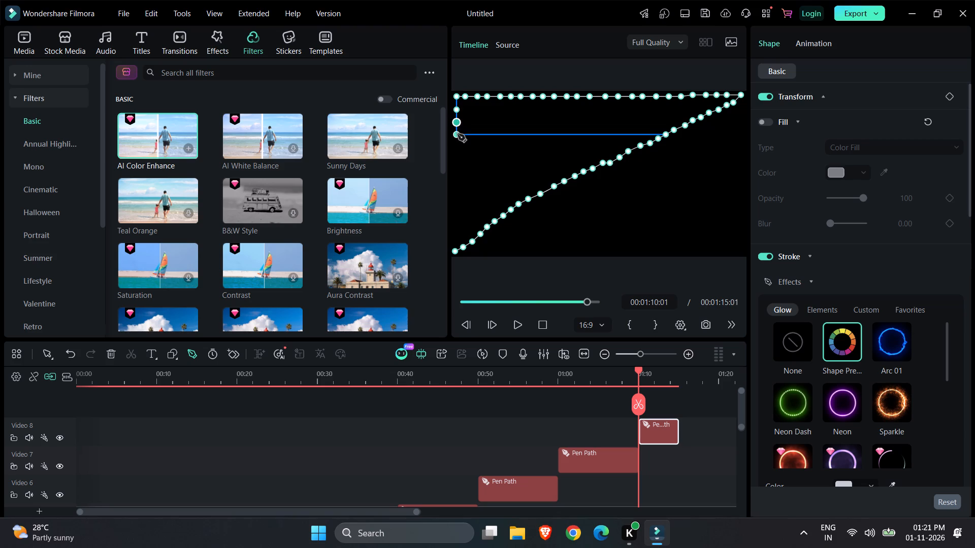
pyautogui.click(457, 135)
pyautogui.click(457, 146)
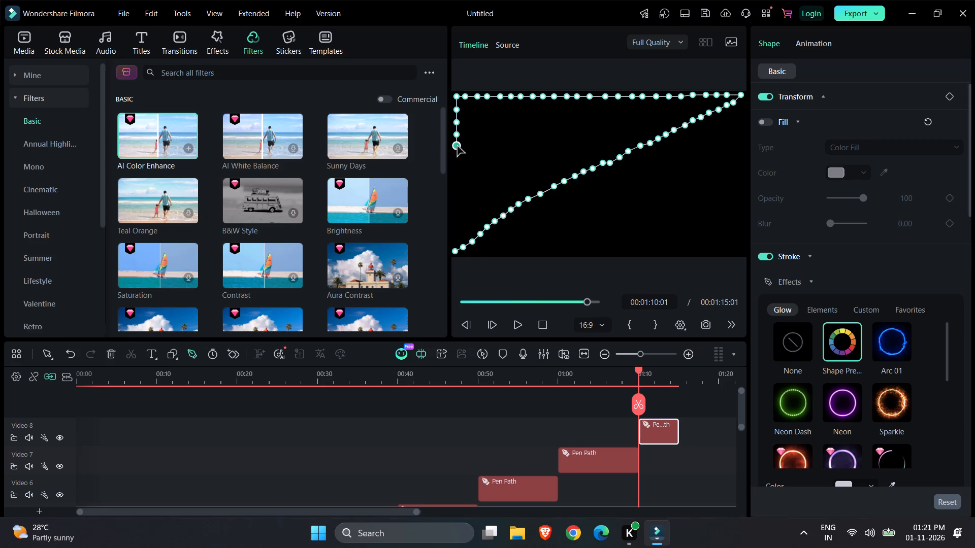
pyautogui.click(457, 160)
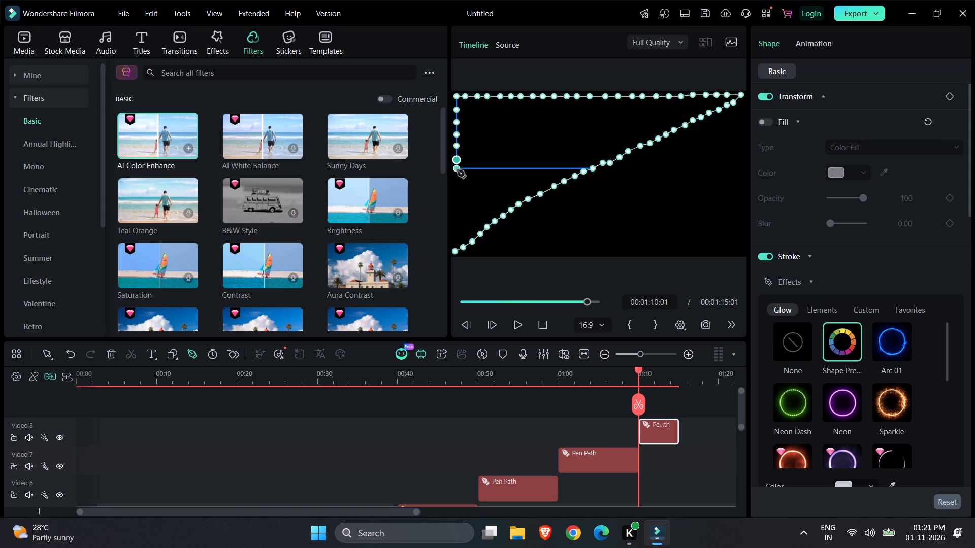
pyautogui.click(457, 170)
pyautogui.click(456, 185)
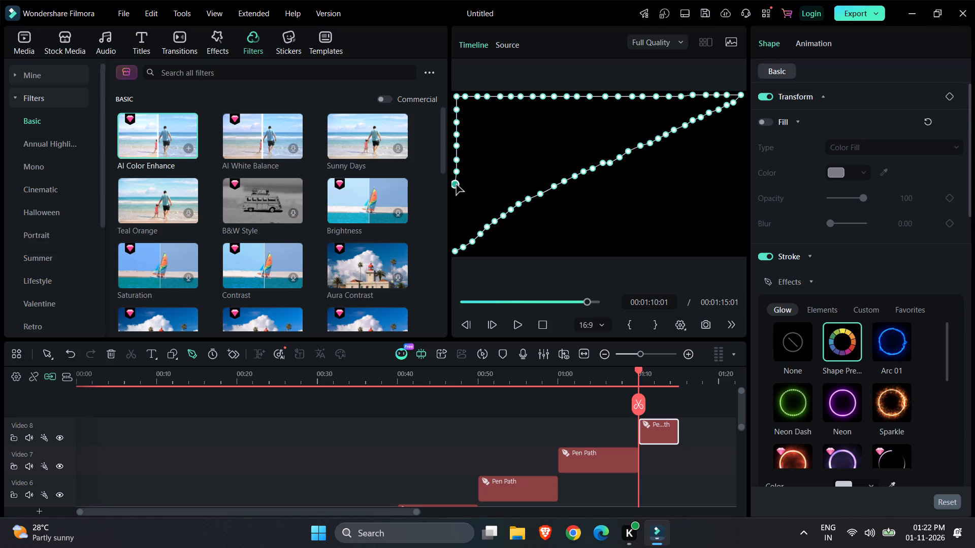
pyautogui.click(456, 197)
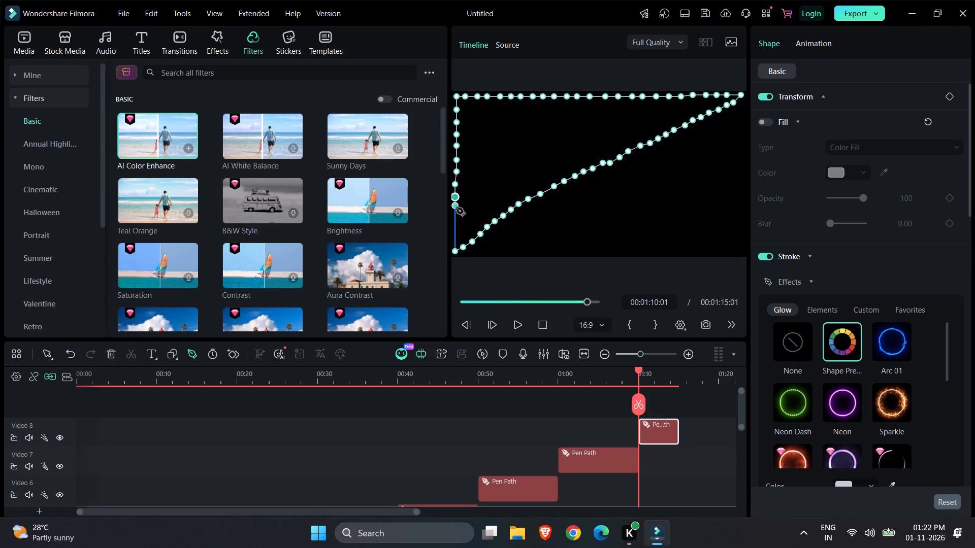
pyautogui.click(456, 213)
pyautogui.click(456, 225)
pyautogui.click(456, 239)
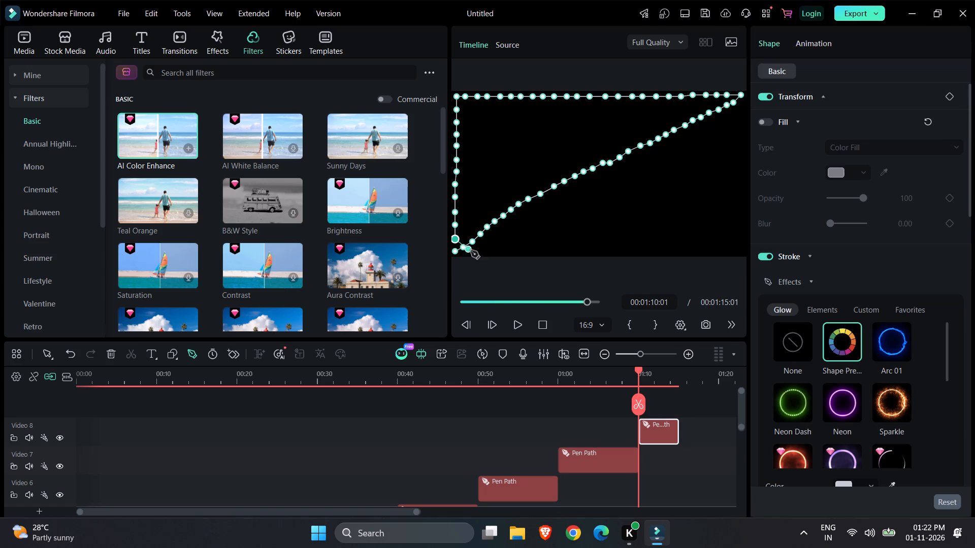
# Turn the path rightward along the frame's bottom edge with evenly spaced points, from the lower-left corner to about mid-width.
pyautogui.click(471, 252)
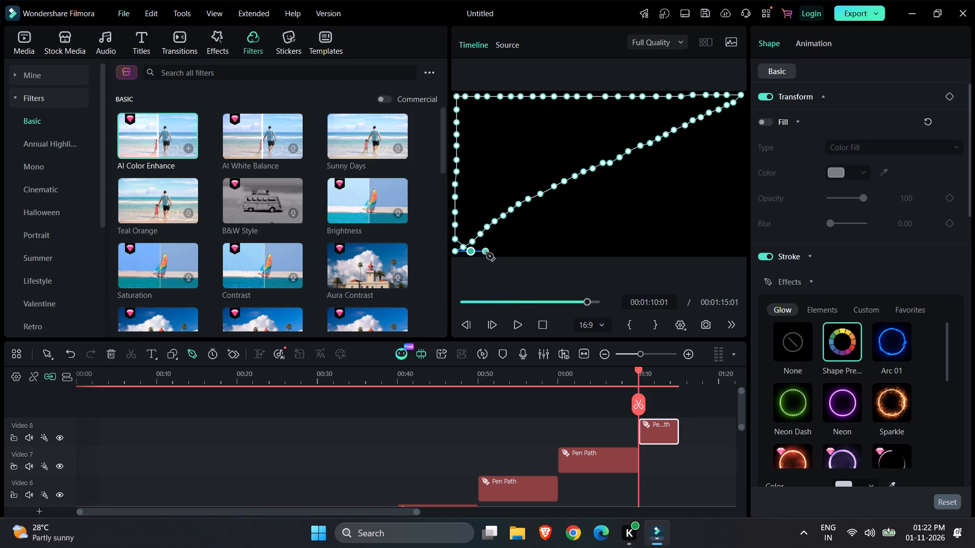
pyautogui.click(486, 253)
pyautogui.click(498, 253)
pyautogui.click(511, 253)
pyautogui.click(522, 252)
pyautogui.click(536, 252)
pyautogui.click(547, 252)
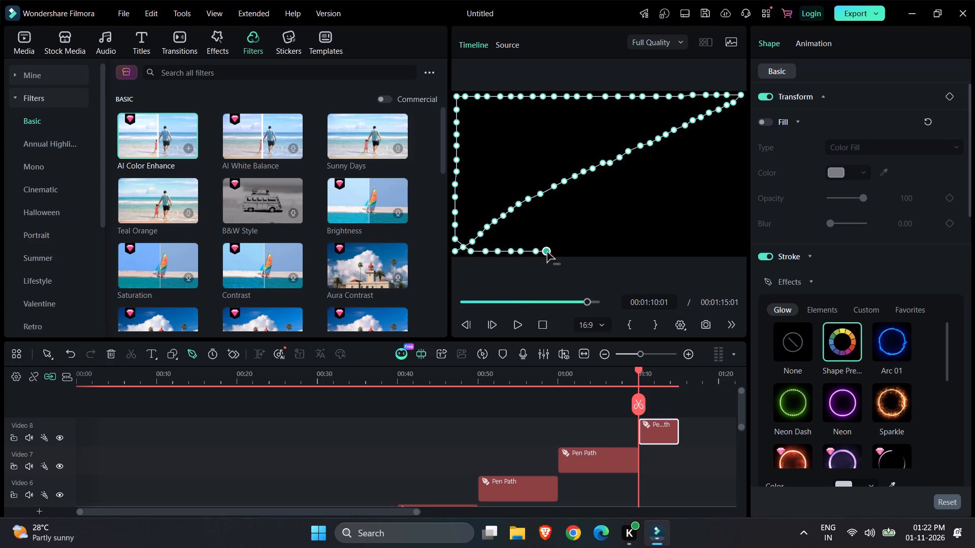
pyautogui.click(558, 252)
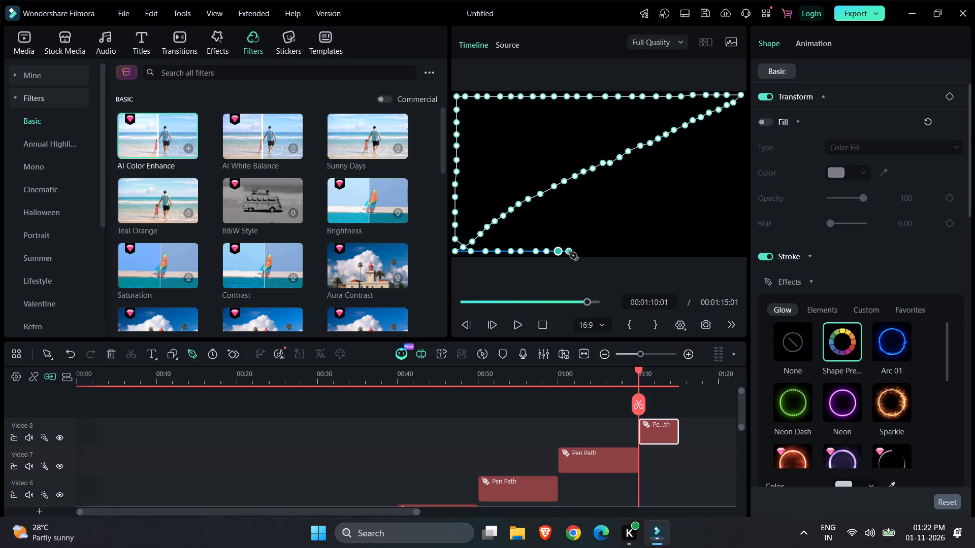
pyautogui.click(569, 252)
pyautogui.click(580, 251)
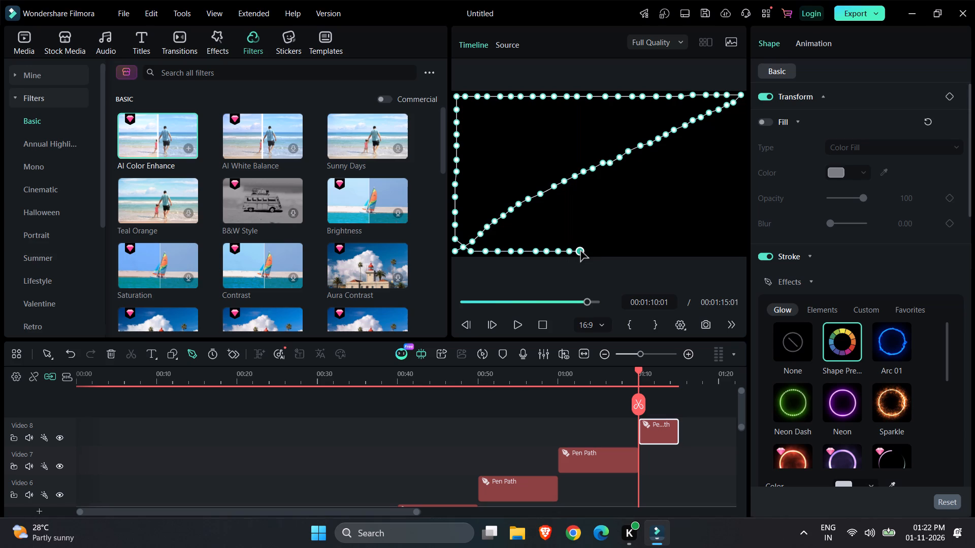
pyautogui.click(589, 251)
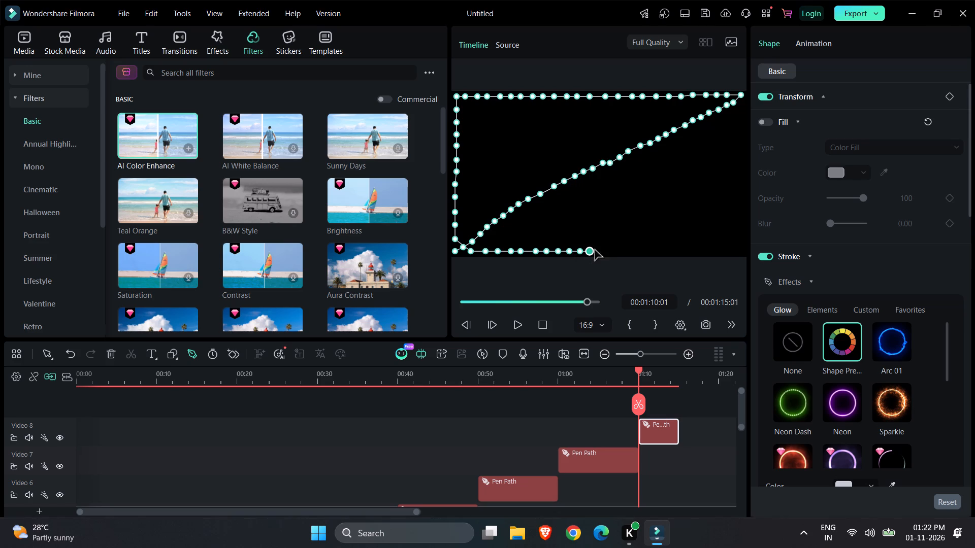
pyautogui.click(601, 251)
# Carry the row of path points along the frame's bottom edge from about mid-width to the lower-right corner.
pyautogui.click(614, 250)
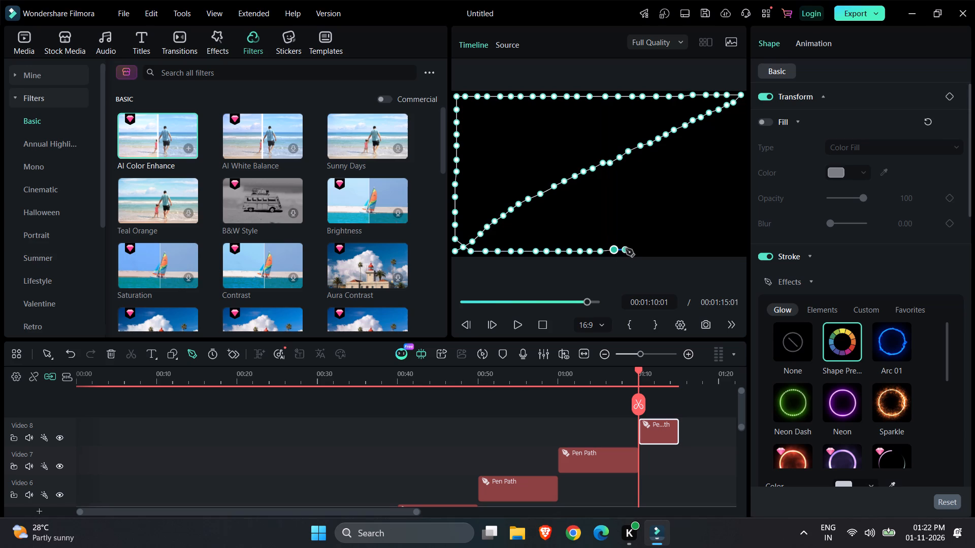
pyautogui.click(626, 249)
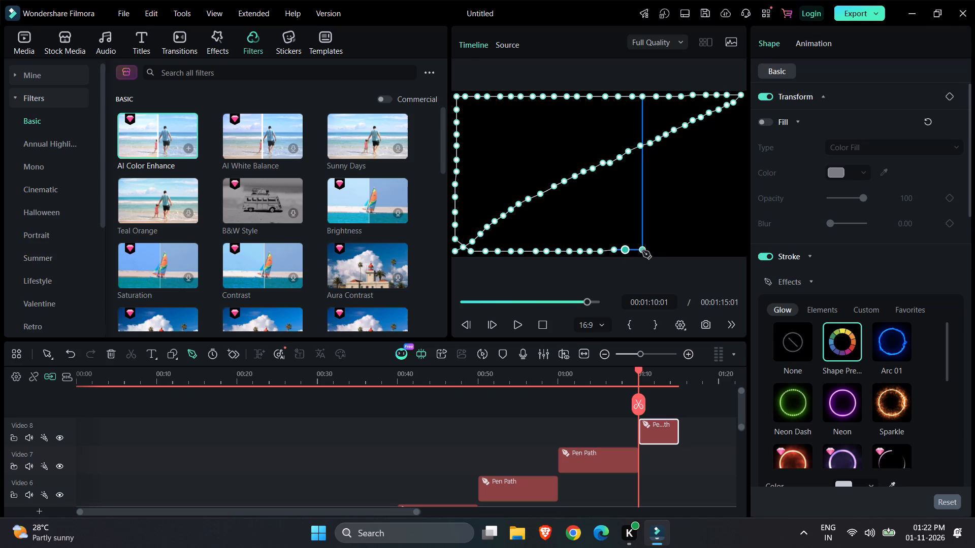
pyautogui.click(642, 251)
pyautogui.click(656, 250)
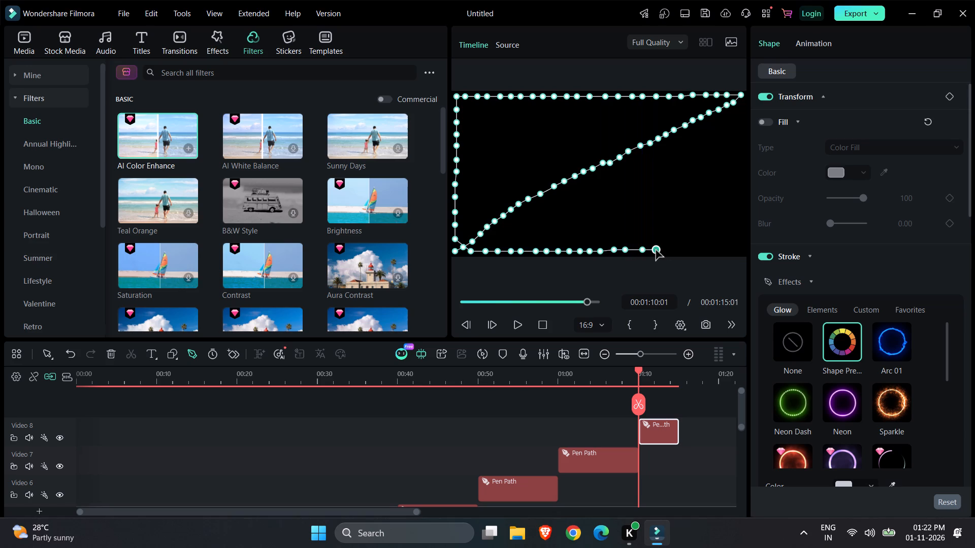
pyautogui.click(668, 250)
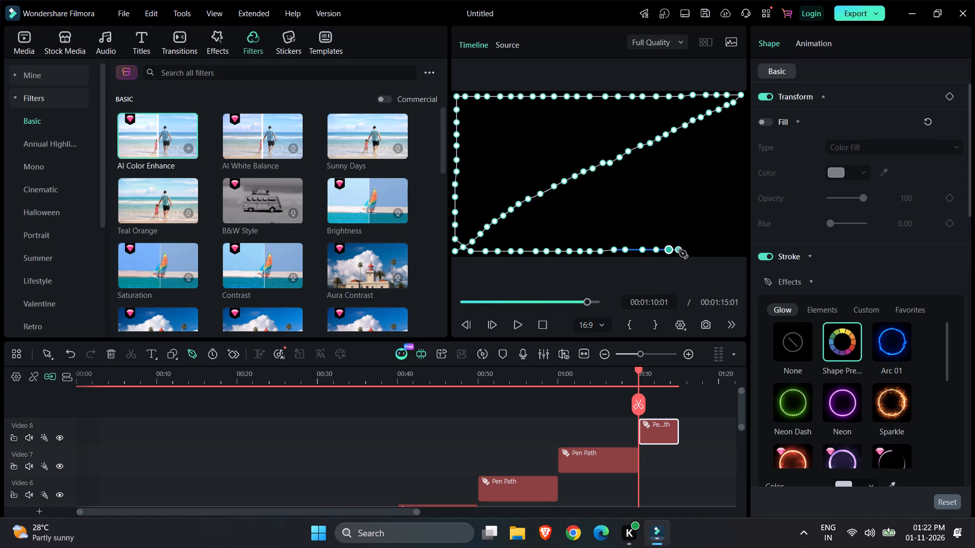
pyautogui.click(679, 250)
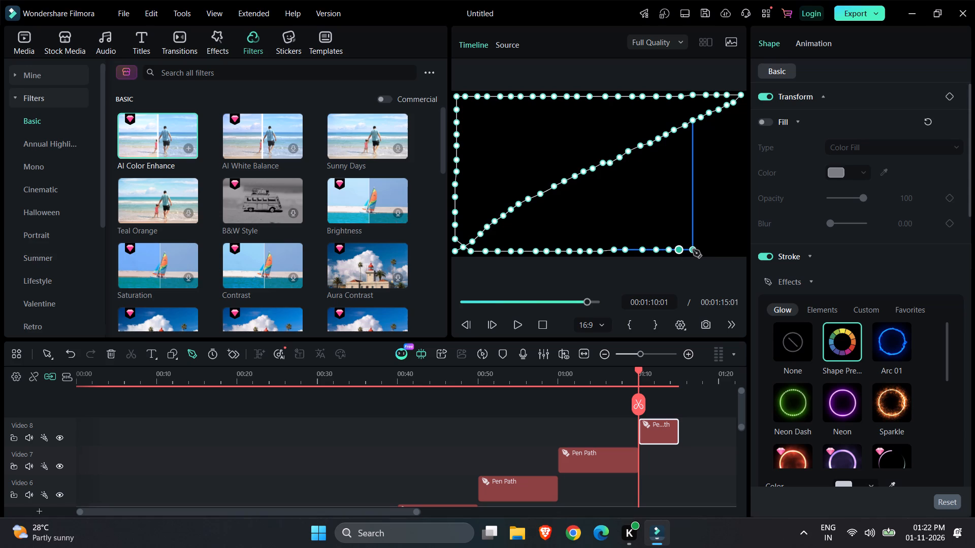
pyautogui.click(693, 250)
pyautogui.click(702, 250)
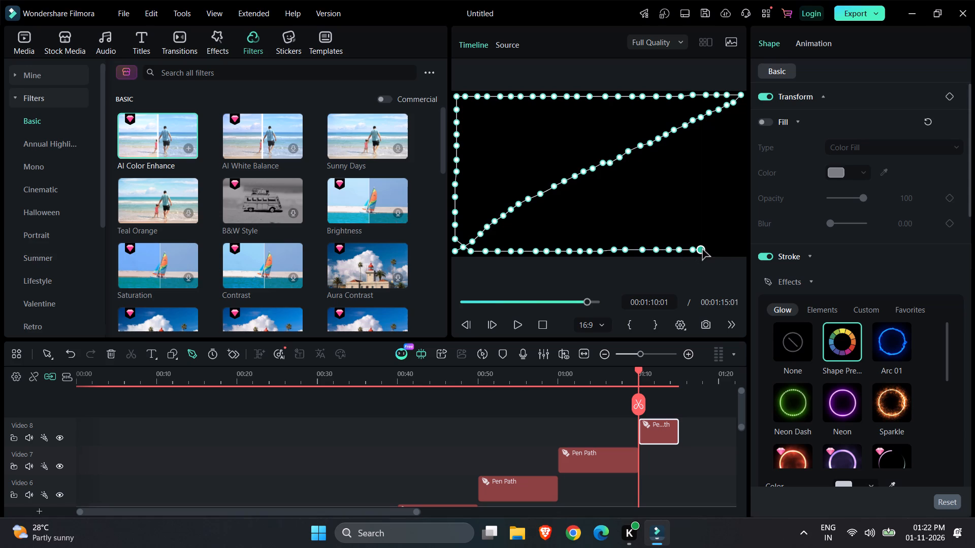
pyautogui.click(712, 250)
pyautogui.click(724, 250)
pyautogui.click(739, 251)
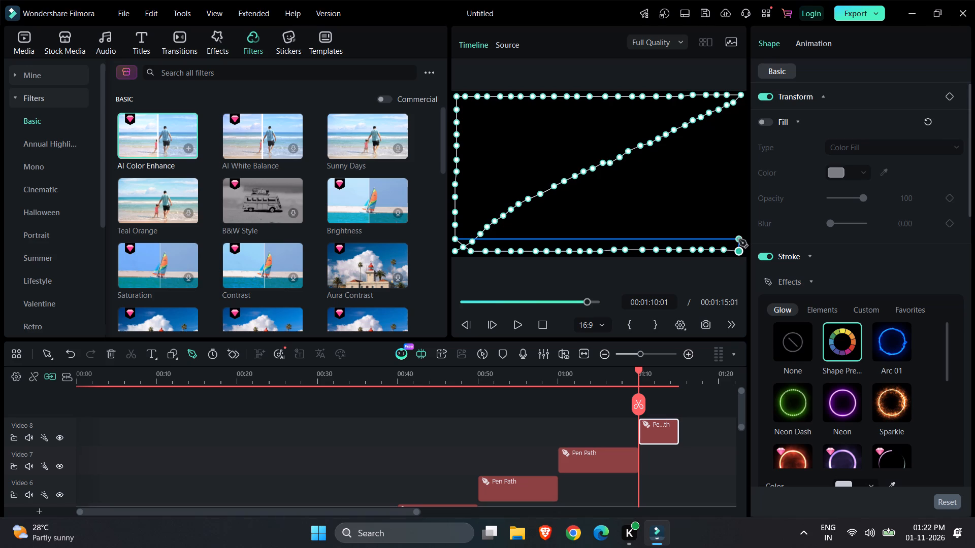
# Run evenly spaced path points up the frame's right edge, from the lower-right corner to about mid-height.
pyautogui.click(739, 239)
pyautogui.click(739, 230)
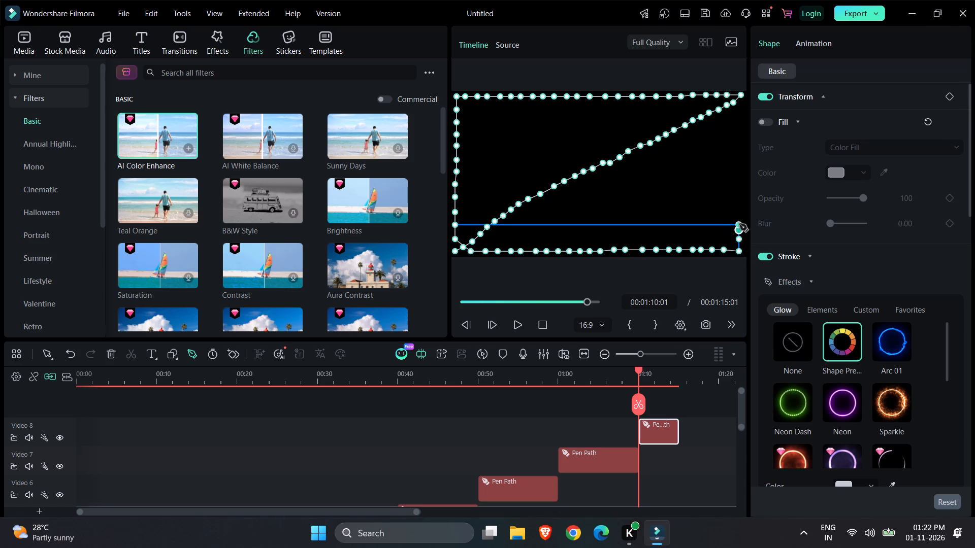
pyautogui.click(739, 220)
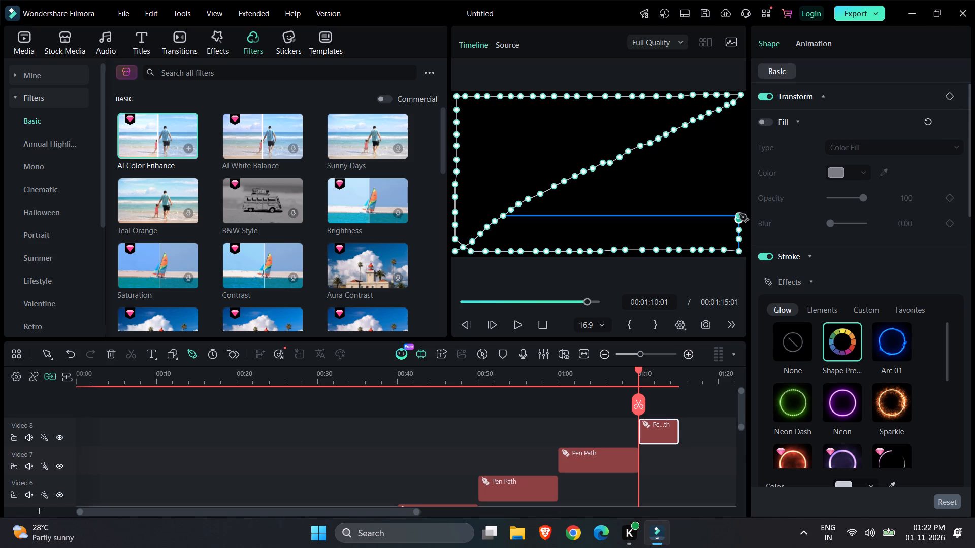
pyautogui.click(739, 211)
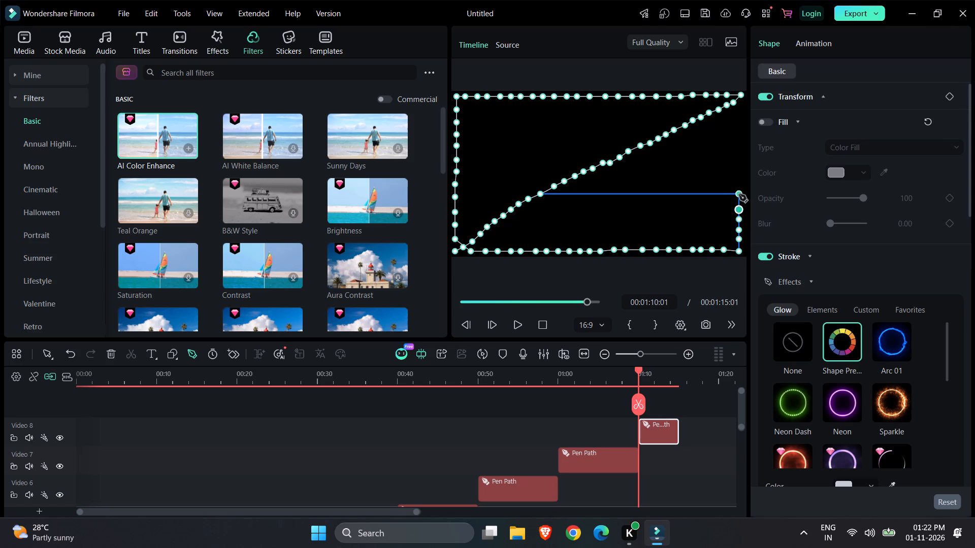
pyautogui.click(739, 194)
pyautogui.click(739, 183)
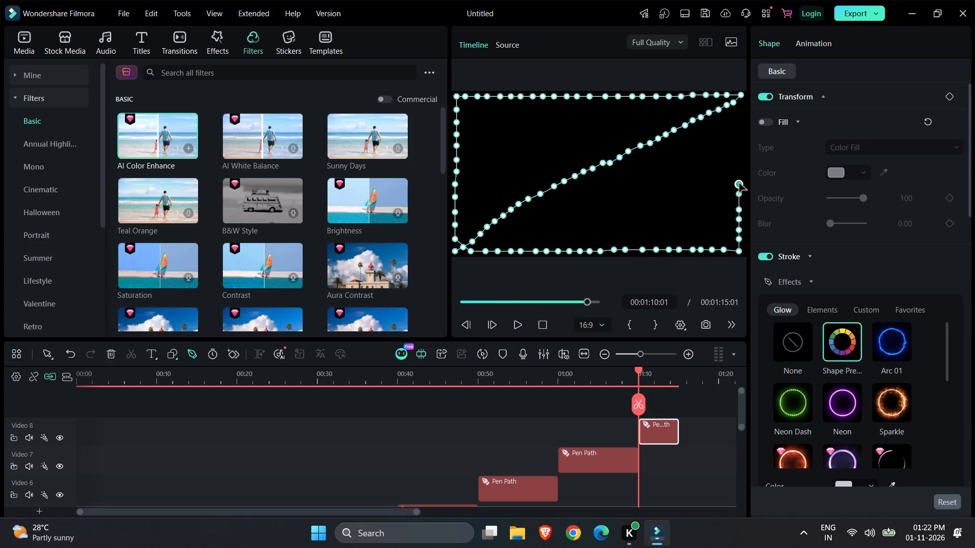
pyautogui.click(739, 172)
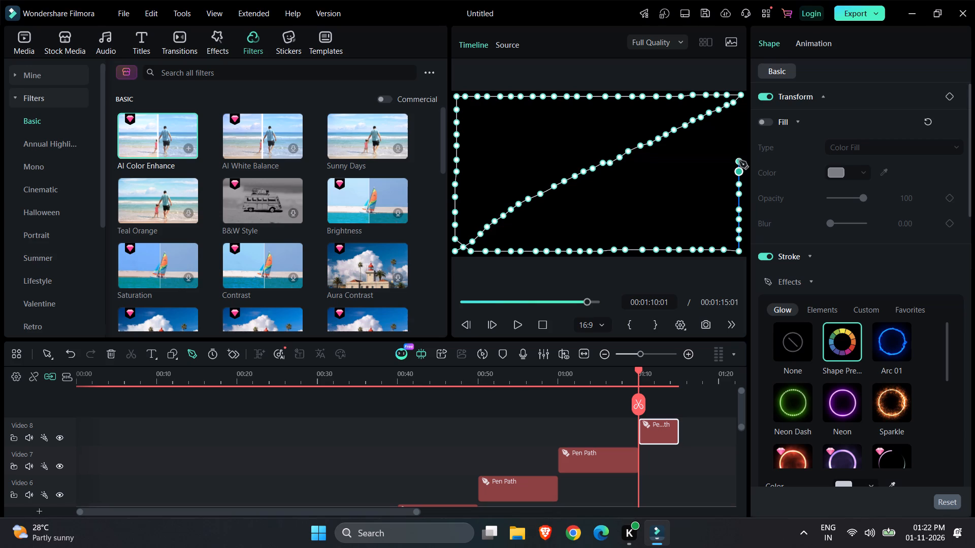
# Continue the path points up the frame's right edge from about mid-height and end the path on the upper-right corner point.
pyautogui.click(739, 161)
pyautogui.click(739, 150)
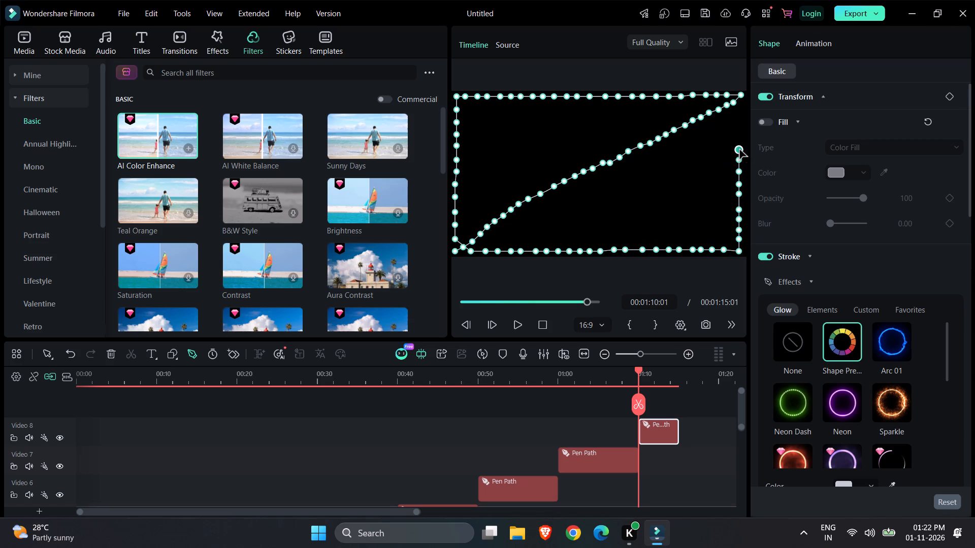
pyautogui.click(740, 139)
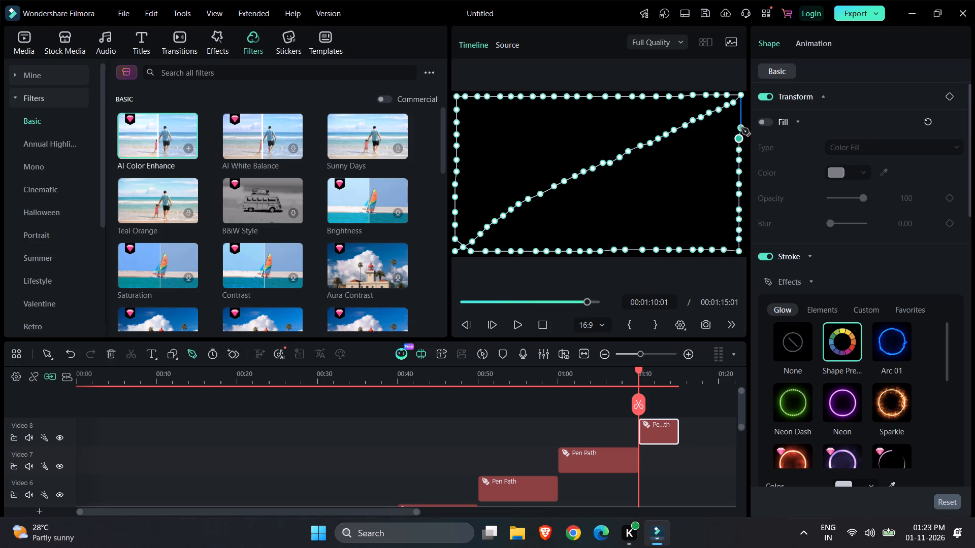
pyautogui.click(739, 127)
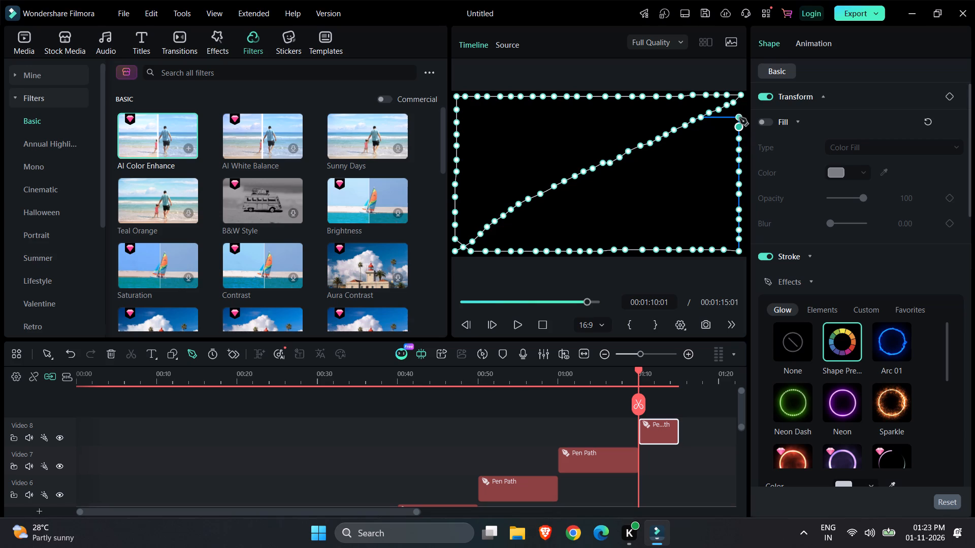
pyautogui.click(739, 116)
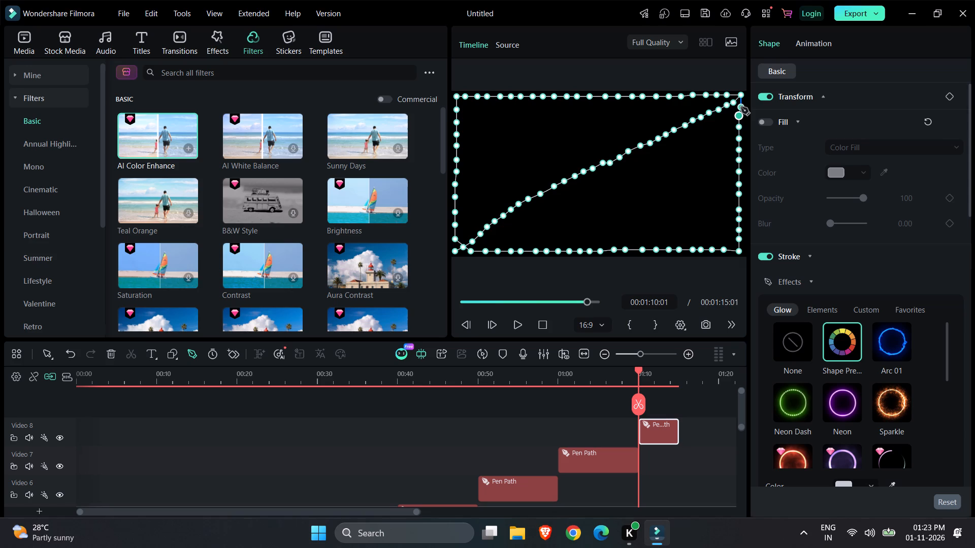
pyautogui.click(741, 107)
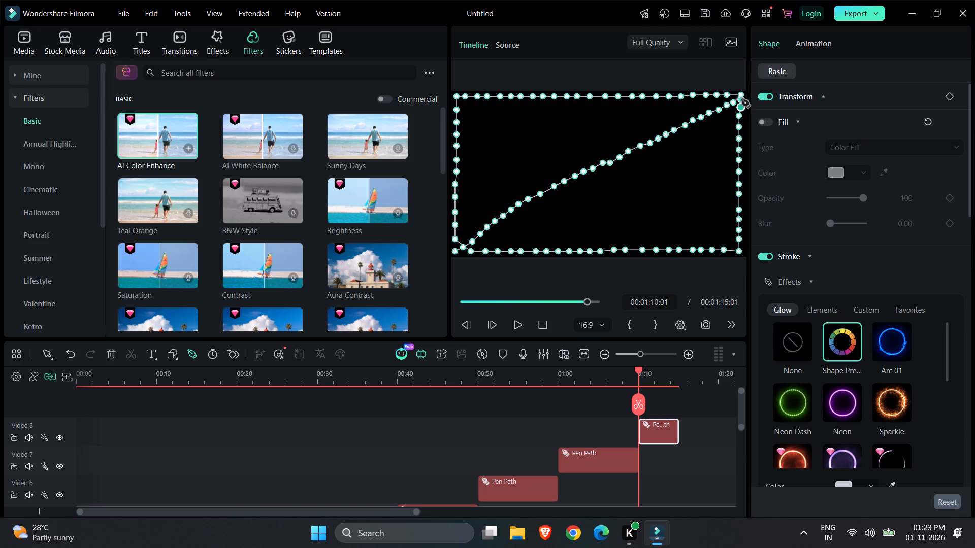
pyautogui.click(741, 99)
pyautogui.click(740, 95)
# Extend the Video 8 pen path clip to a ten-second duration, ending at 00:01:20:00.
pyautogui.click(670, 429)
pyautogui.moveTo(676, 429); pyautogui.dragTo(687, 429)
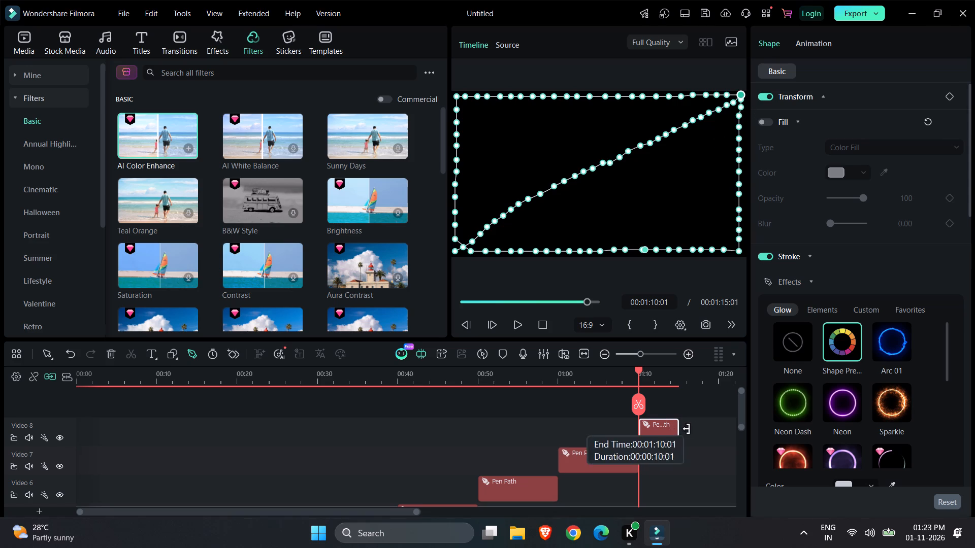
pyautogui.moveTo(687, 429); pyautogui.dragTo(716, 429)
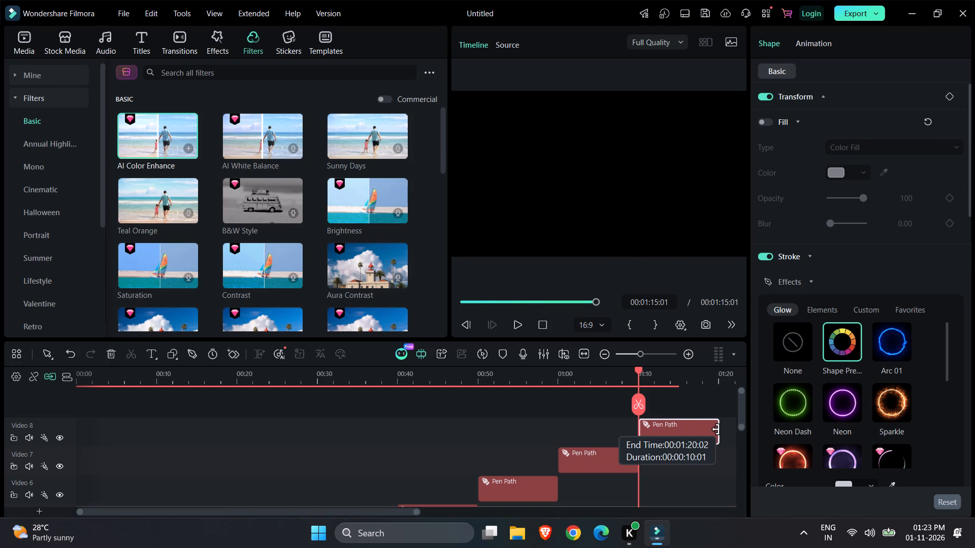
pyautogui.moveTo(716, 429); pyautogui.dragTo(715, 430)
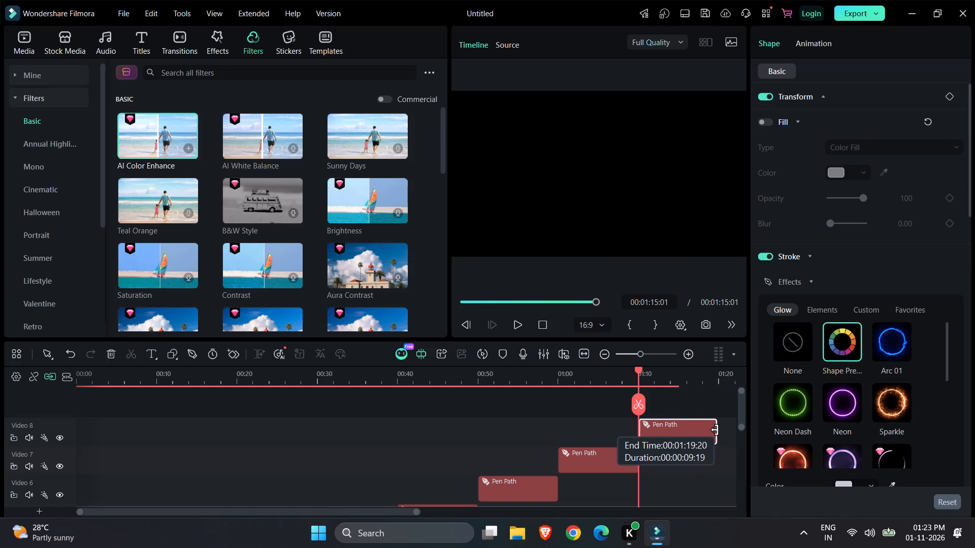
pyautogui.moveTo(715, 430); pyautogui.dragTo(716, 429)
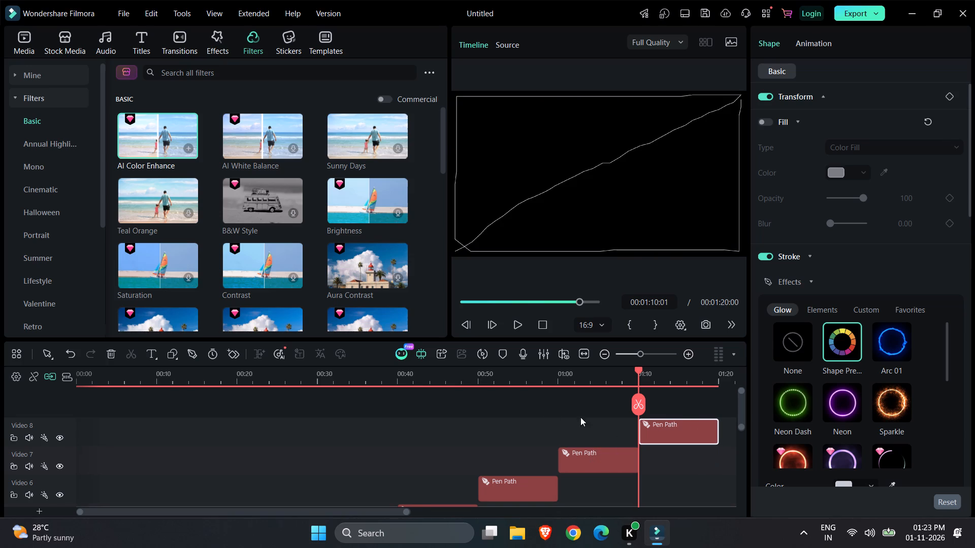
# Move the playhead to the end of the Video 8 clip at 00:01:20:00.
pyautogui.click(521, 409)
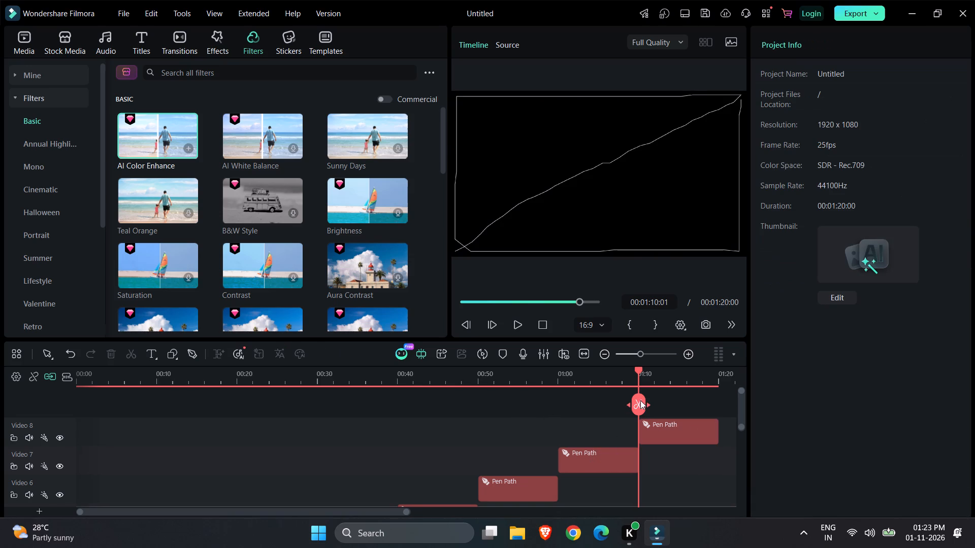
pyautogui.moveTo(641, 400); pyautogui.dragTo(729, 401)
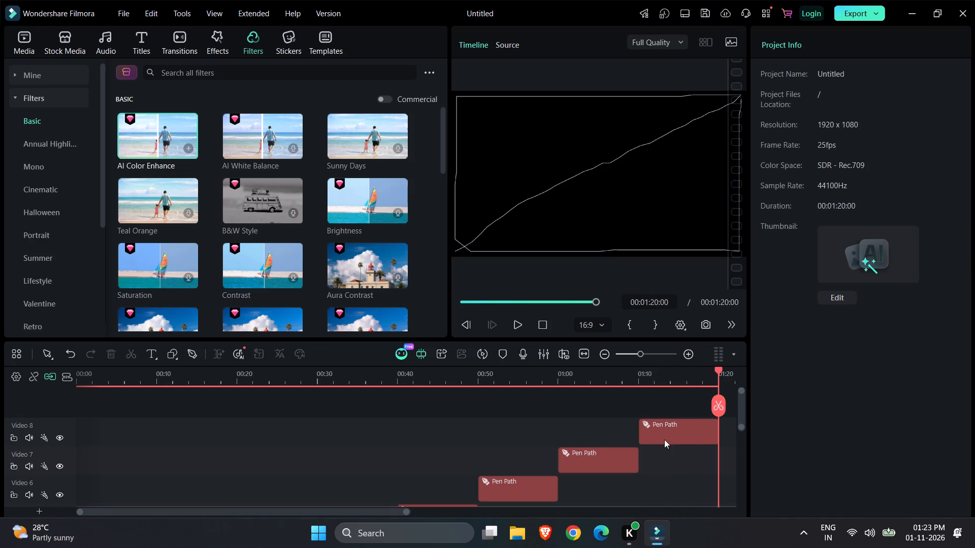
pyautogui.hscroll(-3, 660, 455)
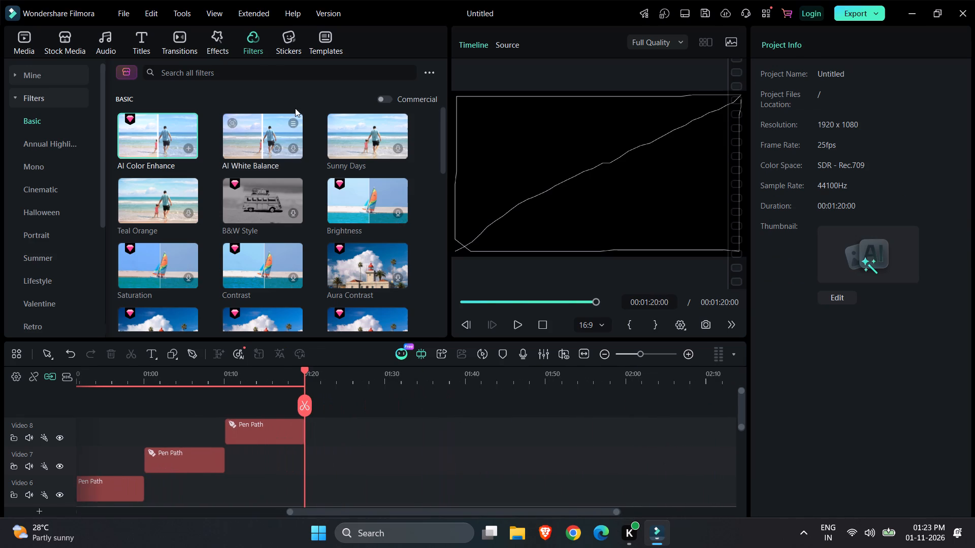
# Look through the effects, stickers and templates libraries, preview the Minimalist Thanks End template, and return the playhead to 00:01:20:00.
pyautogui.click(214, 39)
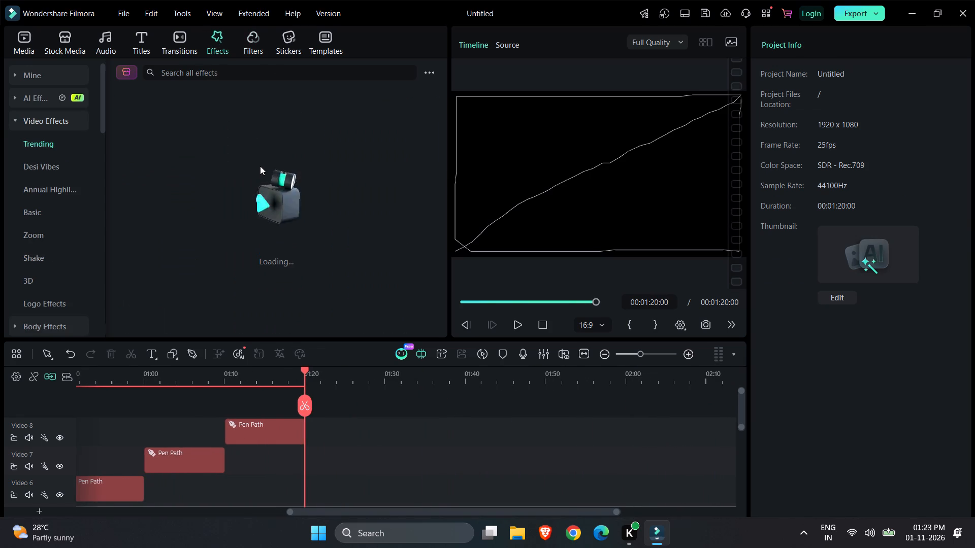
pyautogui.scroll(-1, 260, 170)
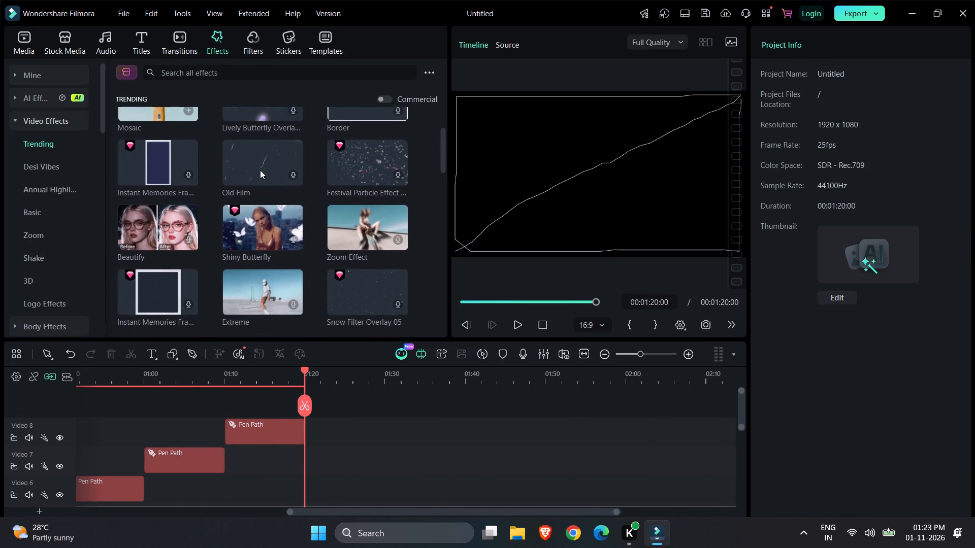
pyautogui.scroll(-1, 260, 170)
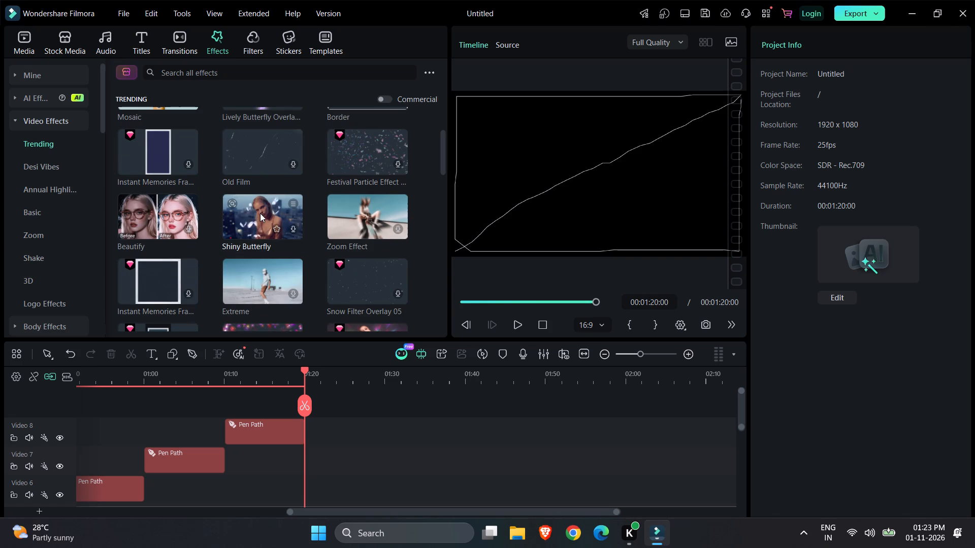
pyautogui.scroll(17, 385, 213)
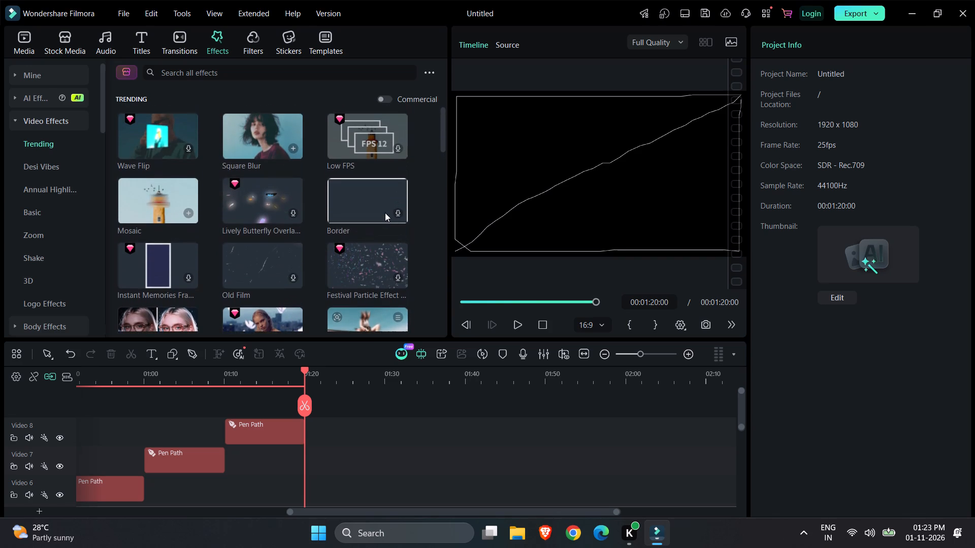
pyautogui.scroll(1, 385, 213)
pyautogui.click(288, 39)
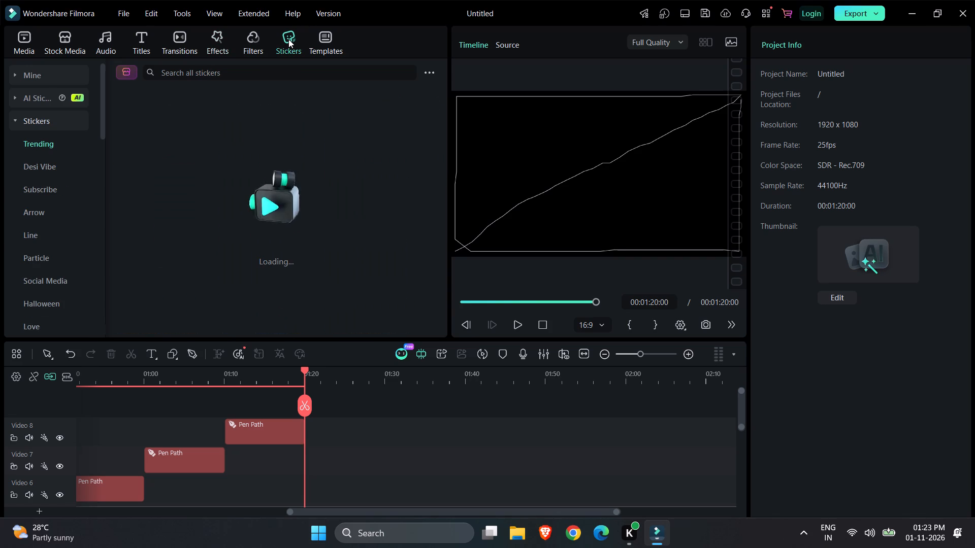
pyautogui.click(318, 42)
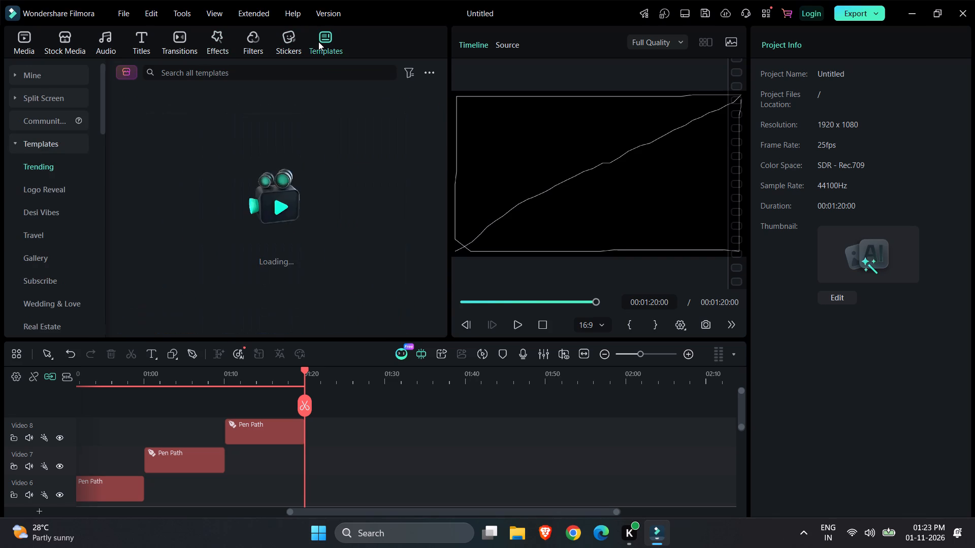
pyautogui.click(565, 166)
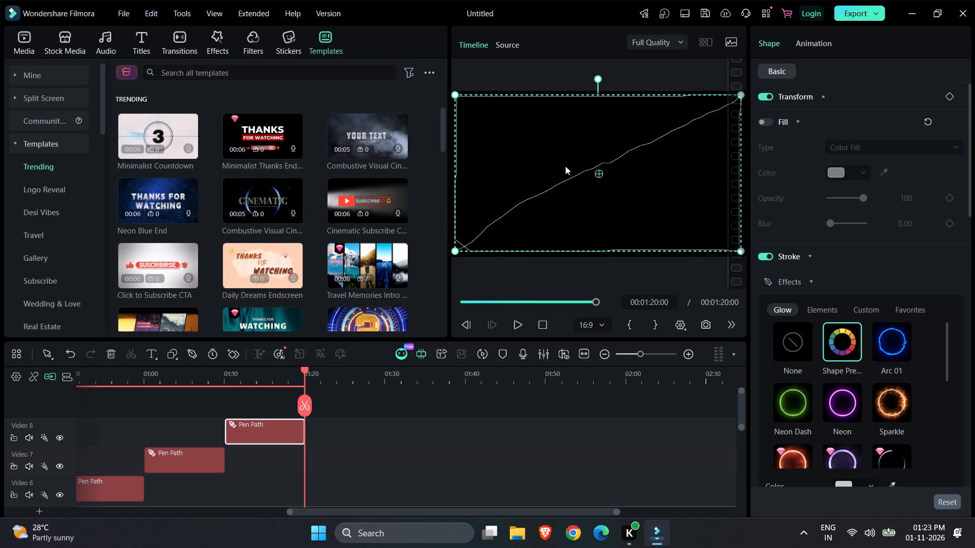
pyautogui.click(259, 128)
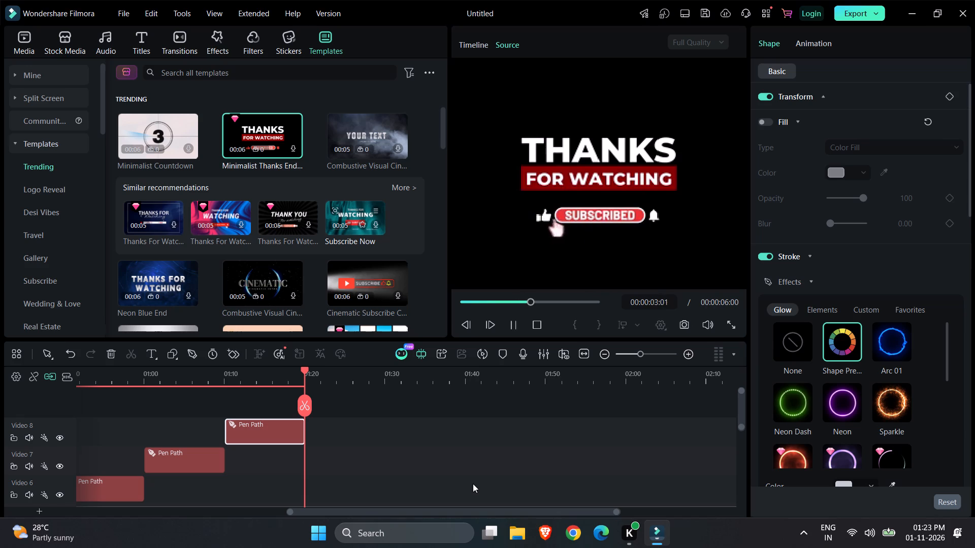
pyautogui.moveTo(305, 404); pyautogui.dragTo(329, 403)
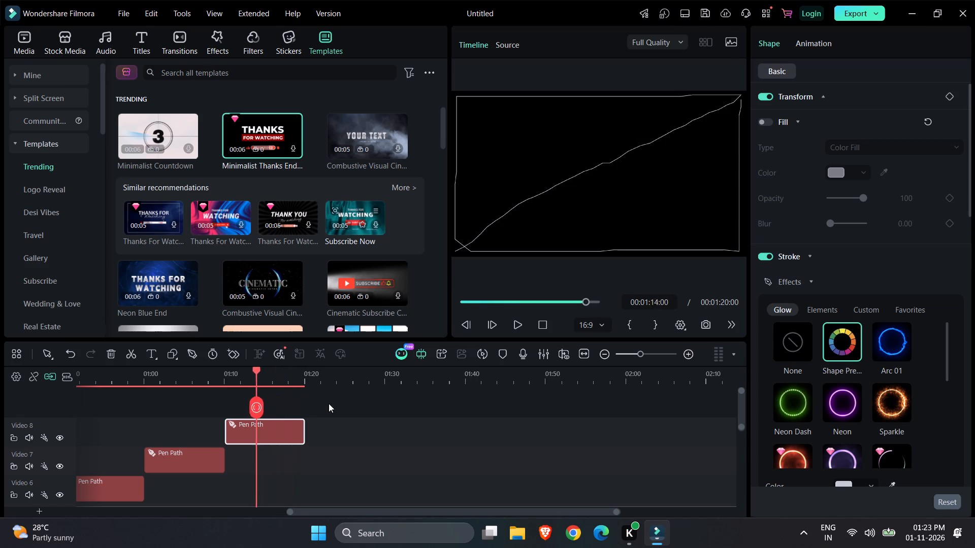
pyautogui.moveTo(329, 403); pyautogui.dragTo(345, 403)
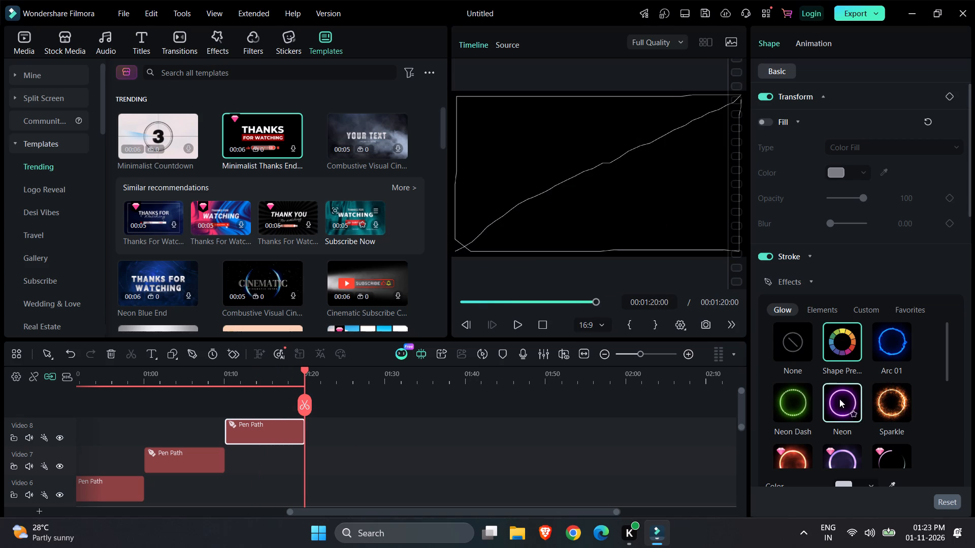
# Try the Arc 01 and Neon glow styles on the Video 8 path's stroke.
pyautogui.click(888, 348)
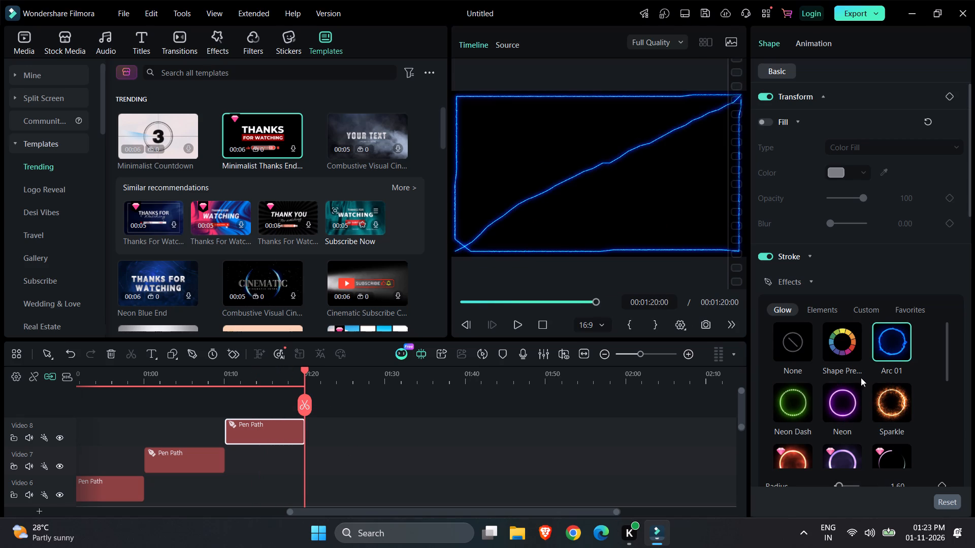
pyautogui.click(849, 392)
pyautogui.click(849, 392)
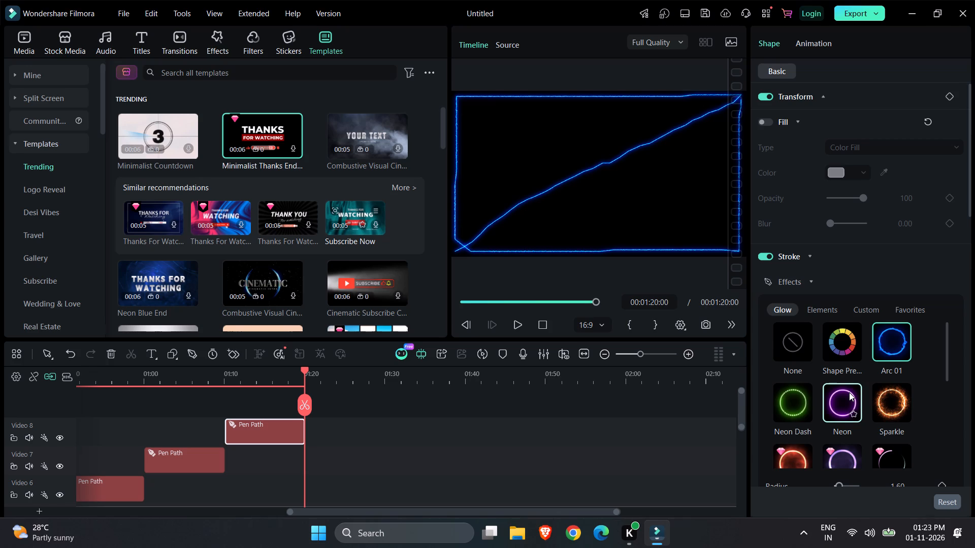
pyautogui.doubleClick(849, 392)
# Apply the Neon Dash glow to the stroke of the Video 8 pen path.
pyautogui.click(797, 399)
pyautogui.click(591, 437)
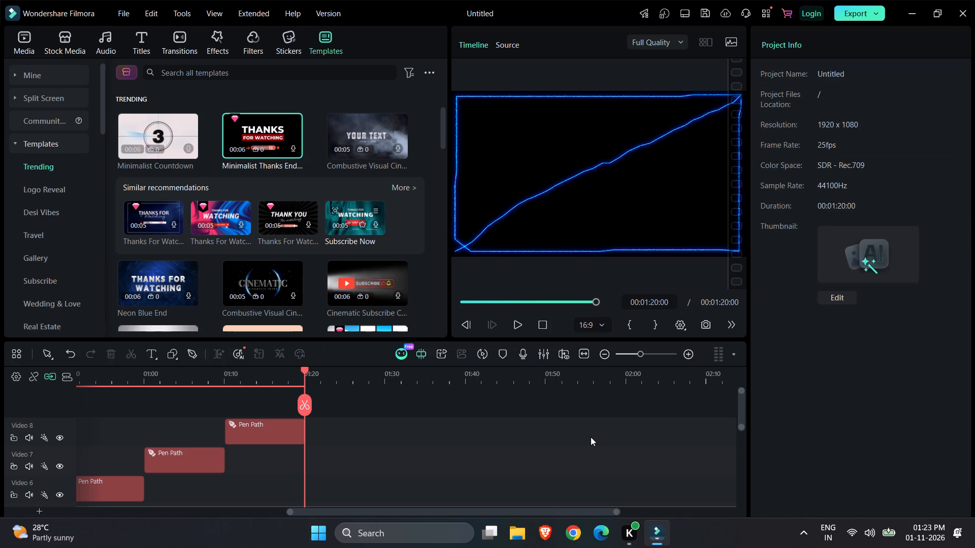
pyautogui.click(642, 177)
pyautogui.click(788, 397)
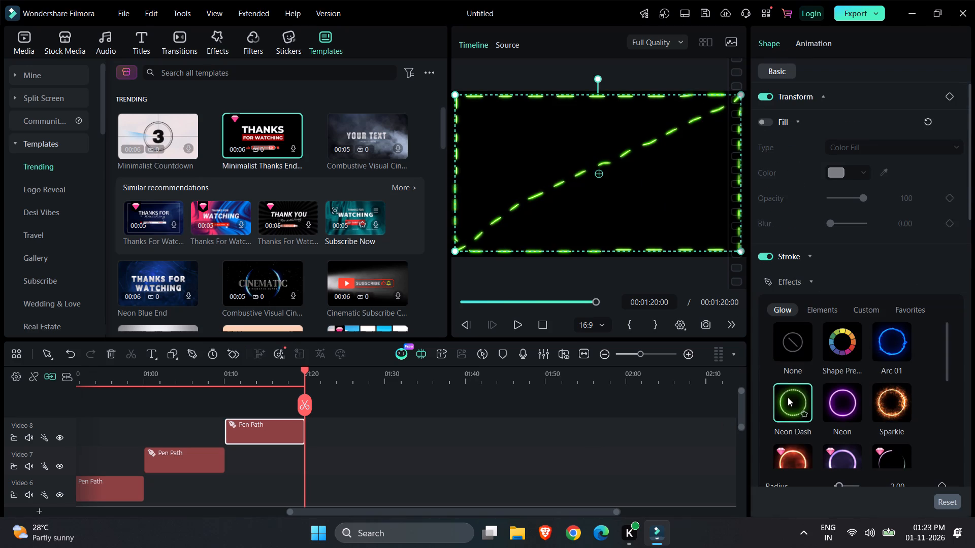
pyautogui.click(571, 430)
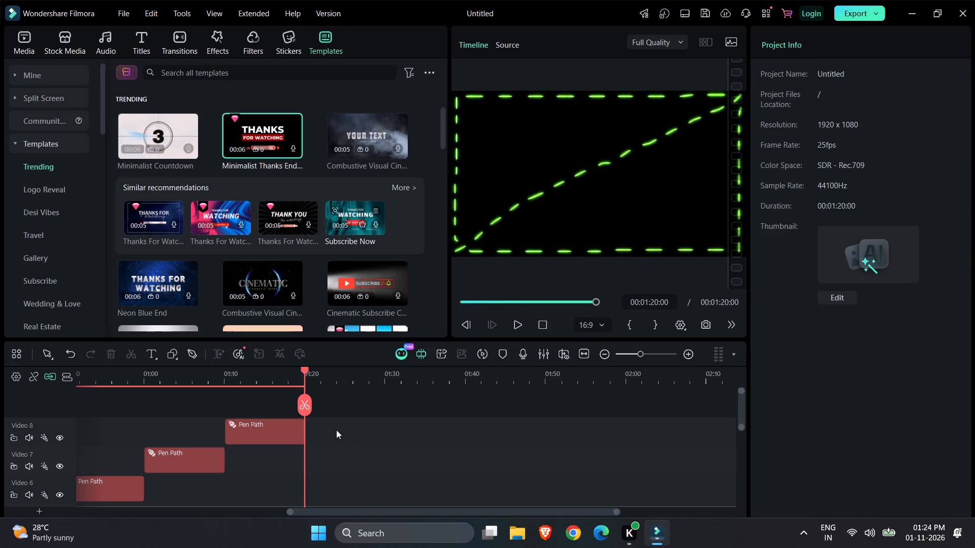
# Look through the trending stickers, video effects and transitions in the asset libraries.
pyautogui.scroll(1, 429, 415)
pyautogui.scroll(2, 279, 266)
pyautogui.click(288, 51)
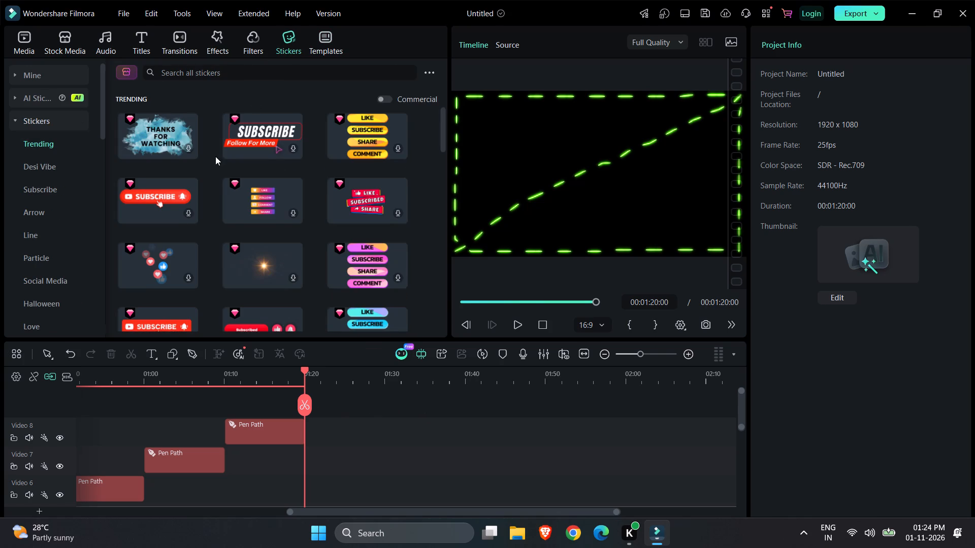
pyautogui.scroll(-1, 215, 156)
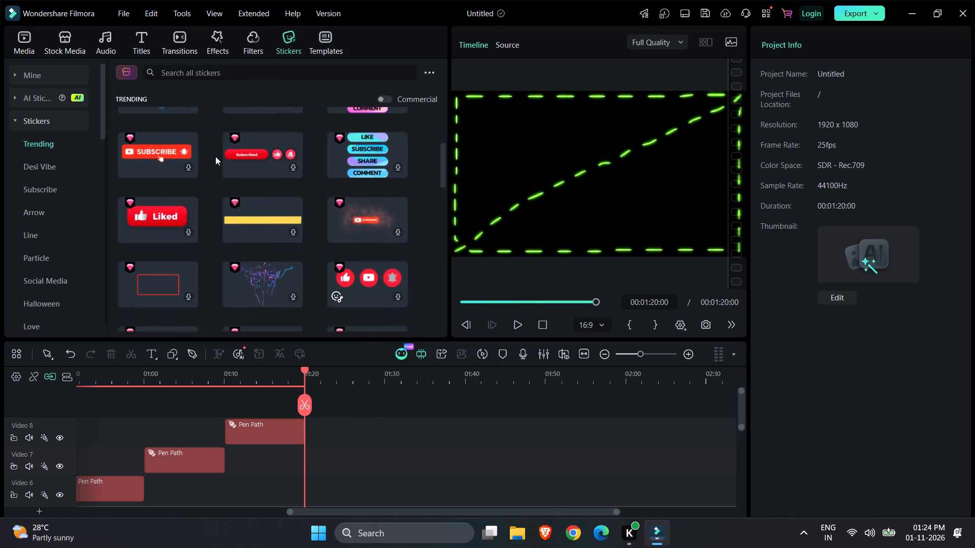
pyautogui.scroll(-1, 215, 156)
pyautogui.scroll(11, 215, 156)
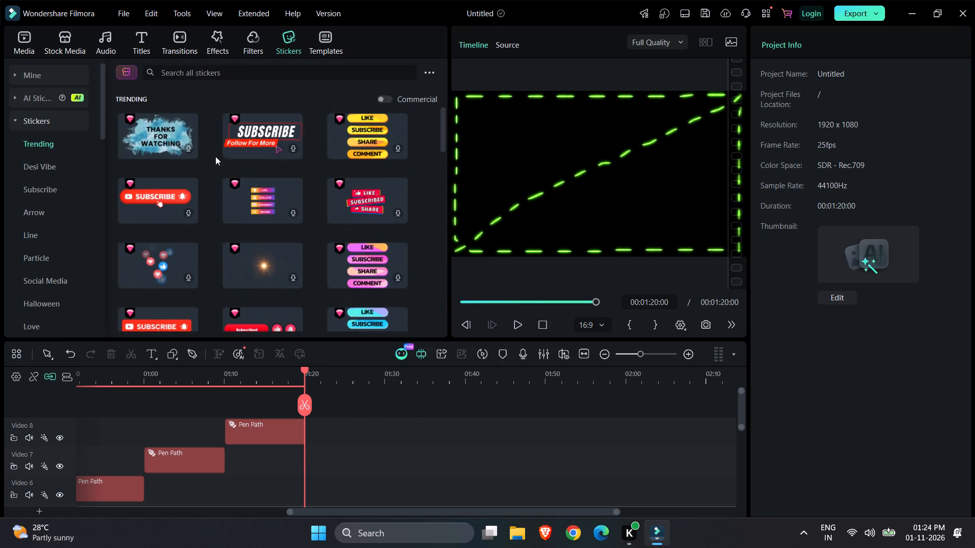
pyautogui.scroll(4, 215, 156)
pyautogui.click(218, 40)
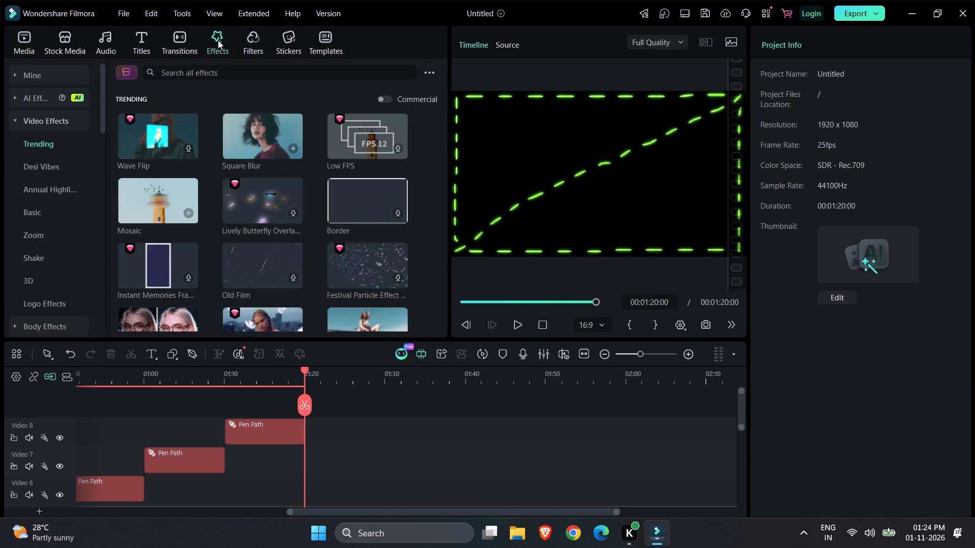
pyautogui.scroll(1, 221, 190)
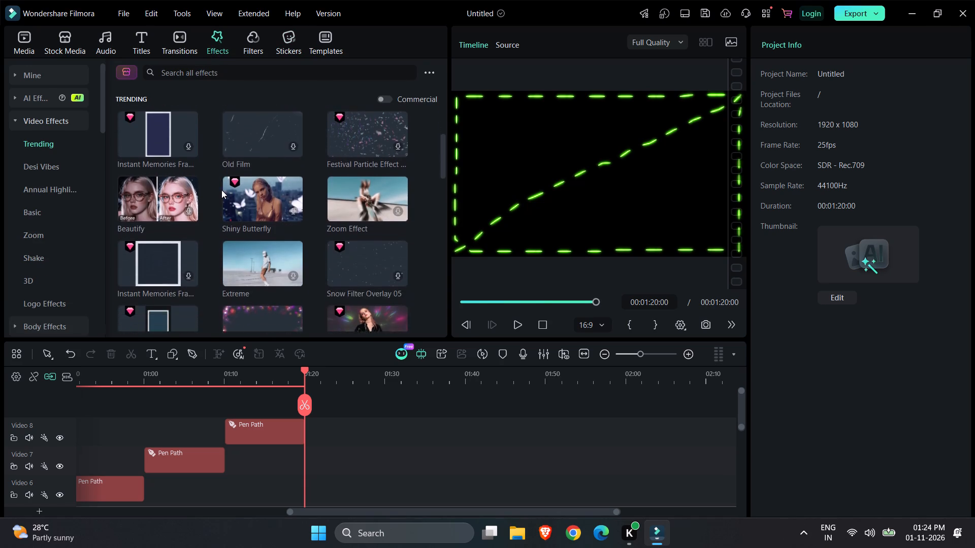
pyautogui.scroll(5, 221, 190)
pyautogui.click(183, 35)
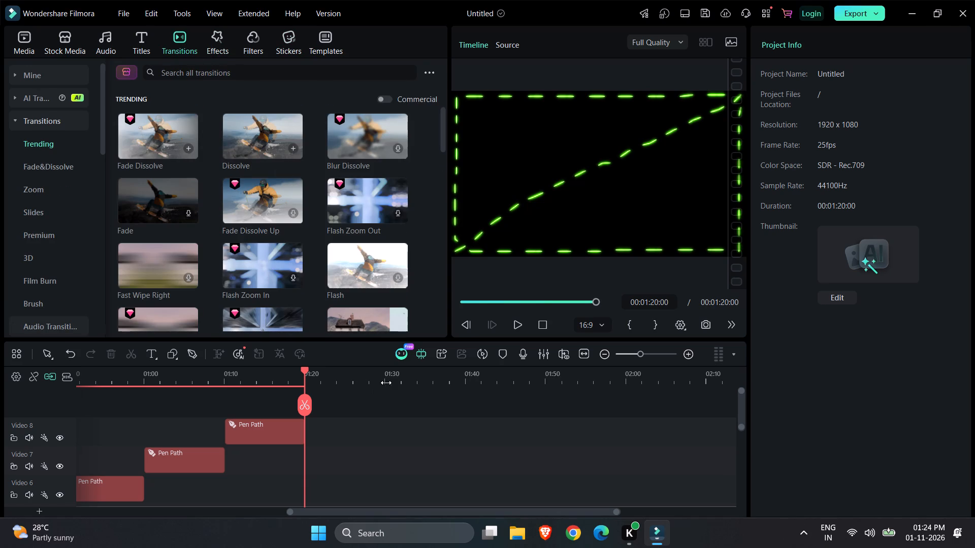
# Start a new pen path at 00:01:20:00, plotting closely spaced points diagonally from the frame's upper-left corner to its lower edge, about 70% across.
pyautogui.click(191, 352)
pyautogui.click(462, 102)
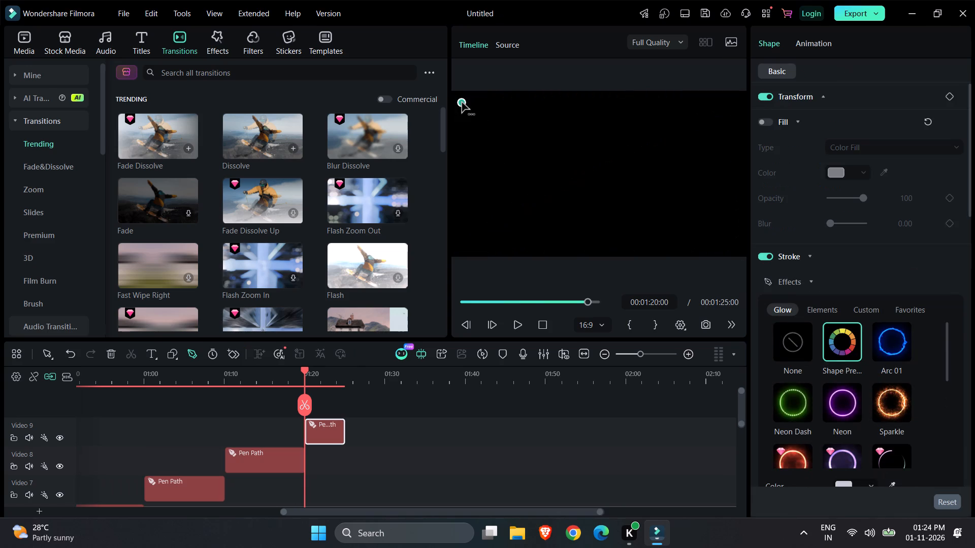
pyautogui.click(474, 111)
pyautogui.click(484, 120)
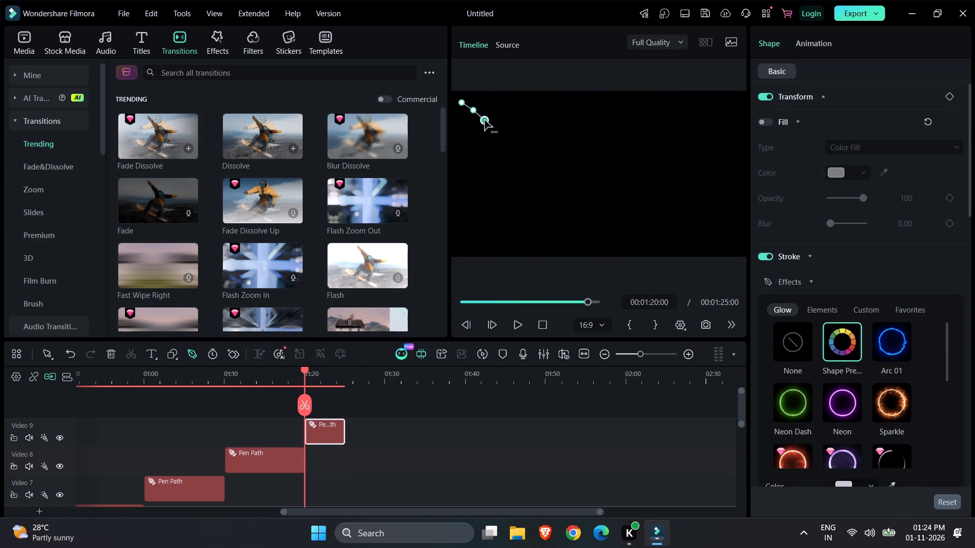
pyautogui.click(494, 127)
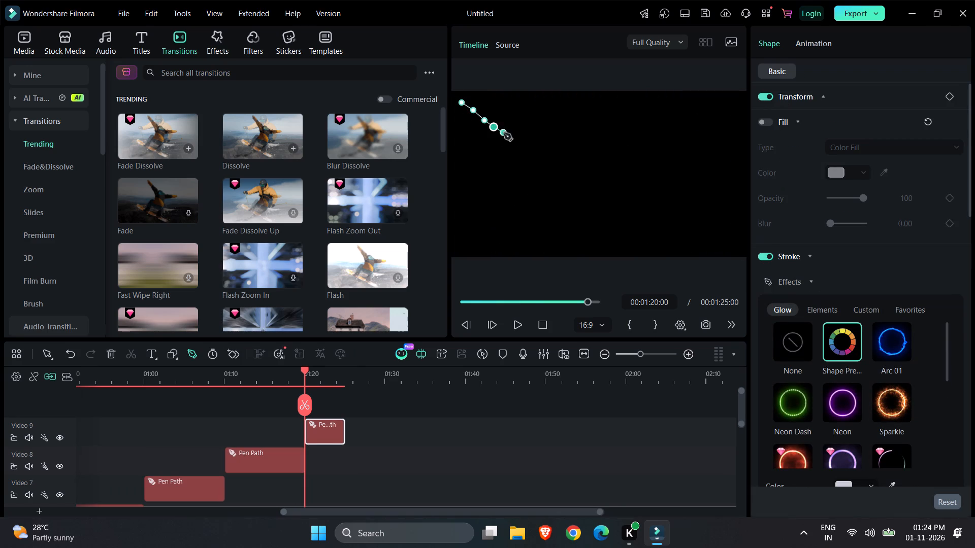
pyautogui.click(504, 133)
pyautogui.click(515, 140)
pyautogui.moveTo(524, 146); pyautogui.dragTo(532, 154)
pyautogui.click(532, 154)
pyautogui.click(540, 161)
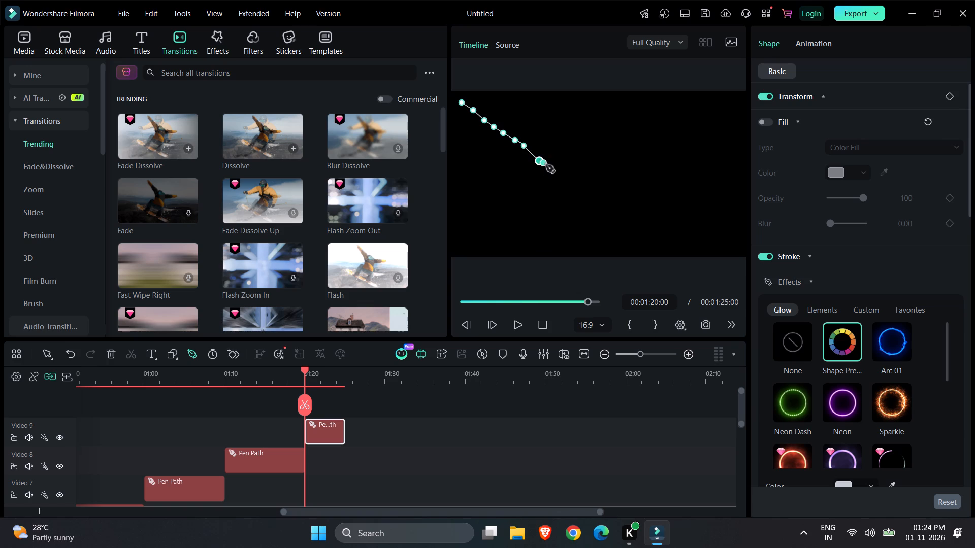
pyautogui.click(548, 167)
pyautogui.click(559, 175)
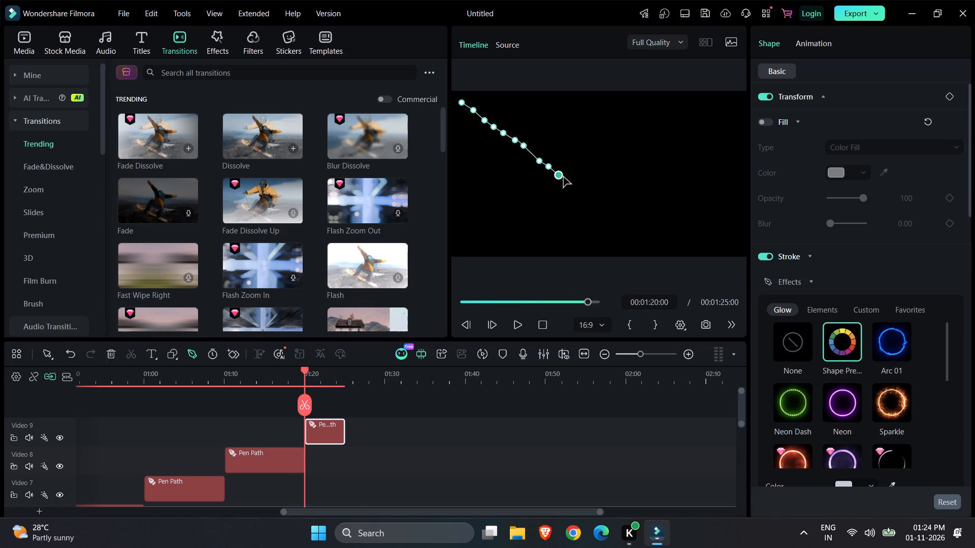
pyautogui.click(570, 182)
pyautogui.click(580, 191)
pyautogui.click(591, 198)
pyautogui.click(602, 205)
pyautogui.click(612, 213)
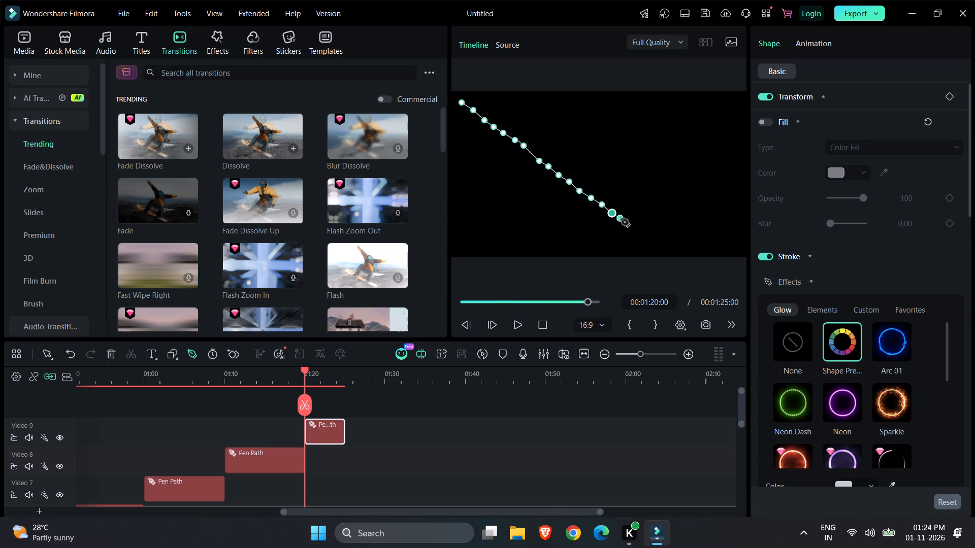
pyautogui.click(621, 219)
pyautogui.click(630, 226)
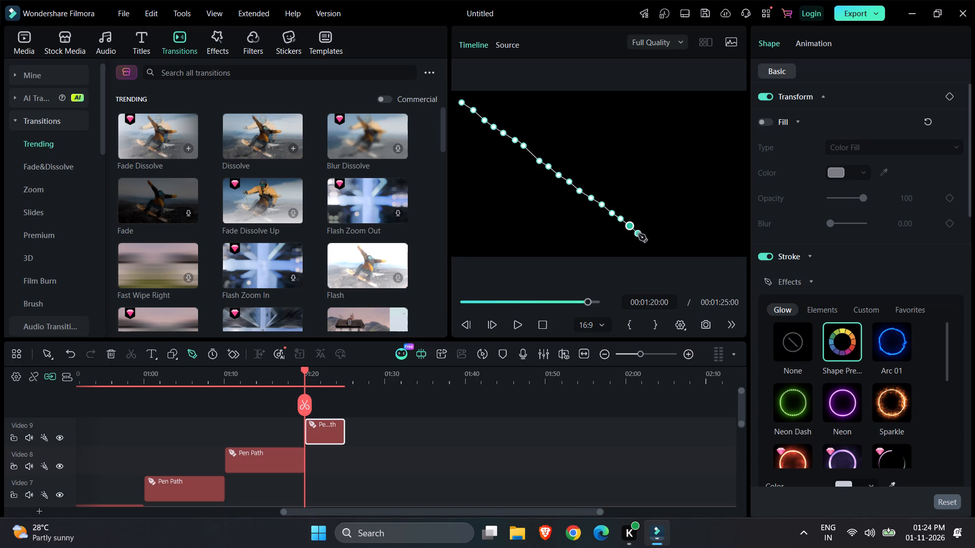
pyautogui.click(638, 234)
pyautogui.click(646, 243)
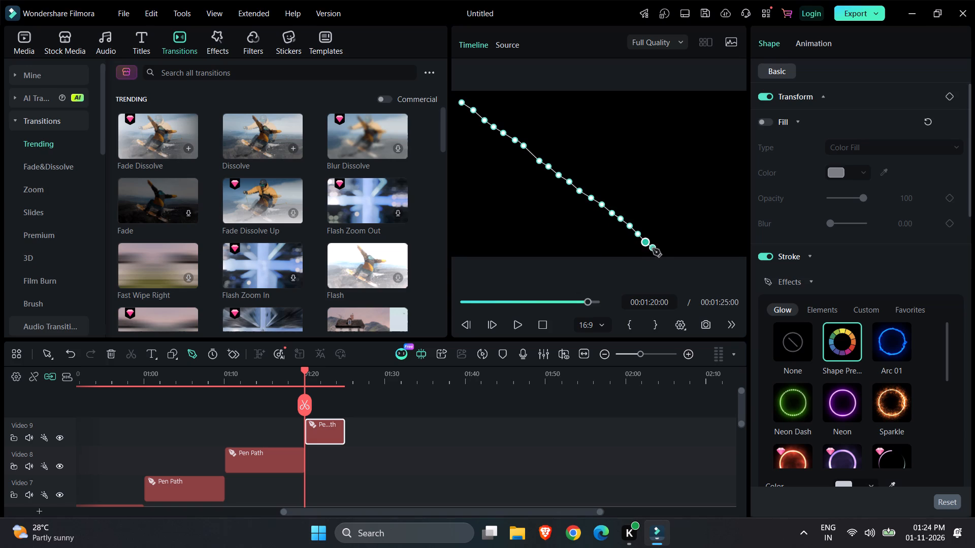
pyautogui.click(653, 249)
pyautogui.click(660, 255)
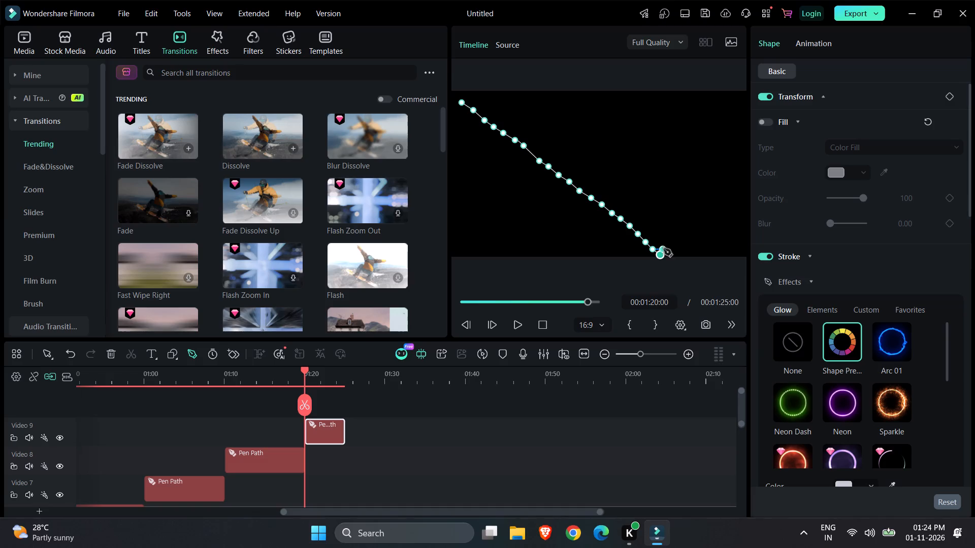
# Continue the pen path with closely spaced points rising from the low point on the frame's lower edge to its upper-right corner.
pyautogui.click(666, 247)
pyautogui.moveTo(668, 245); pyautogui.dragTo(674, 236)
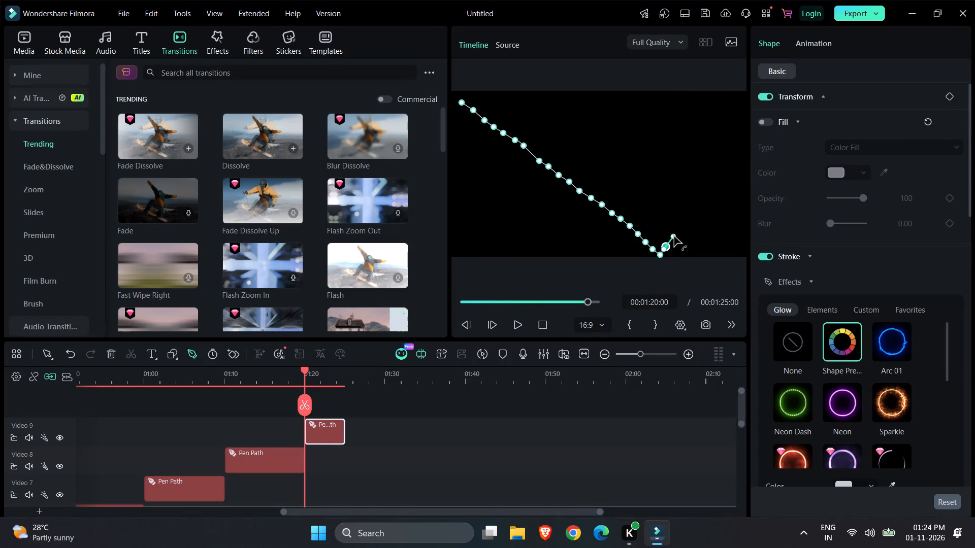
pyautogui.moveTo(674, 236); pyautogui.dragTo(673, 236)
pyautogui.click(673, 236)
pyautogui.click(674, 236)
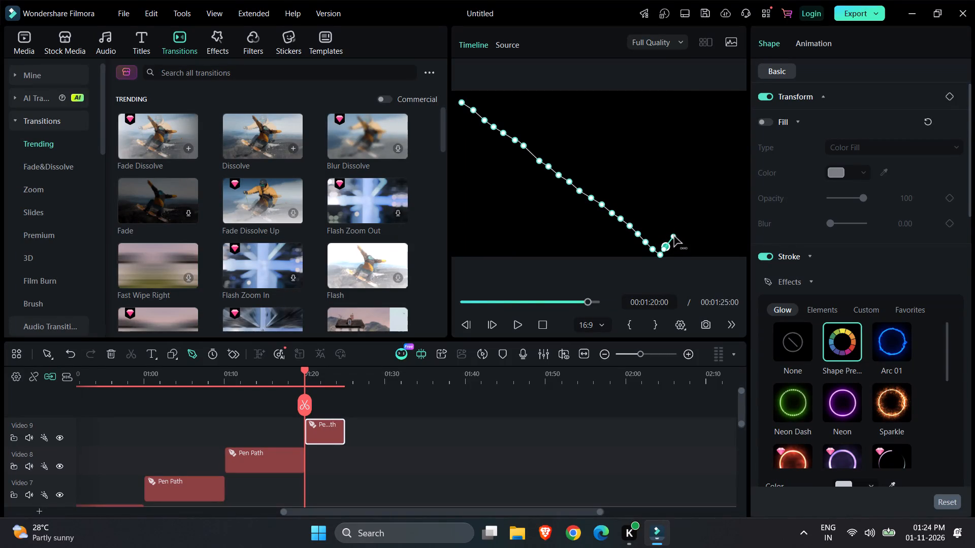
pyautogui.click(676, 233)
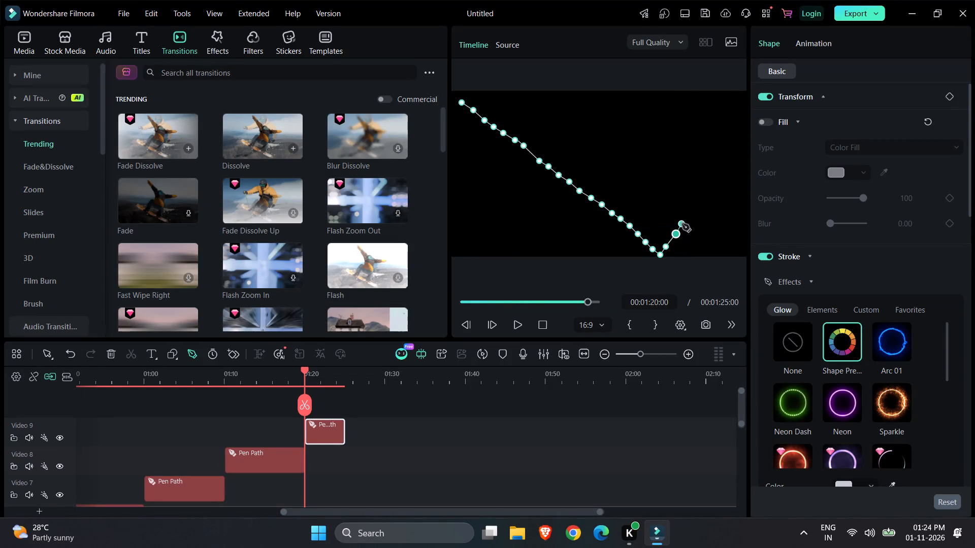
pyautogui.click(682, 224)
pyautogui.click(688, 217)
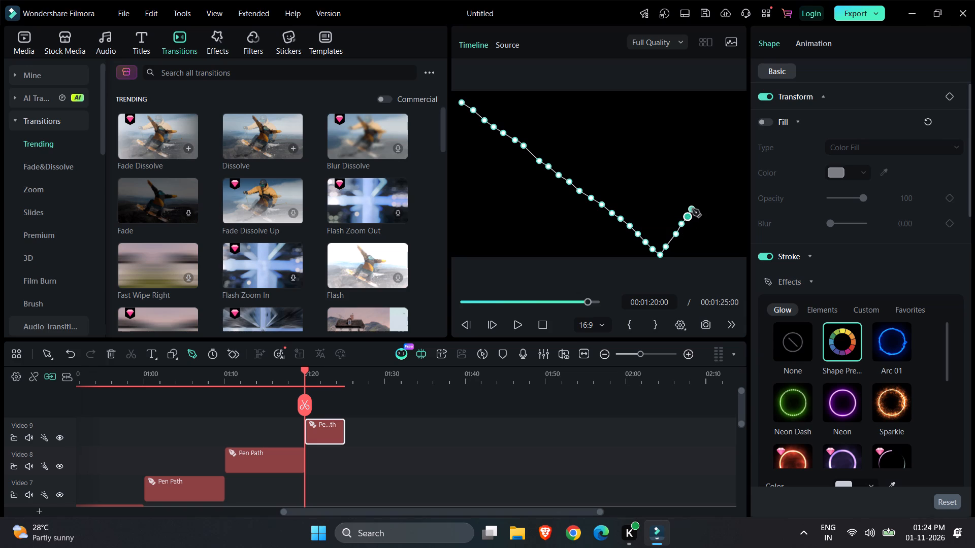
pyautogui.click(692, 209)
pyautogui.click(697, 201)
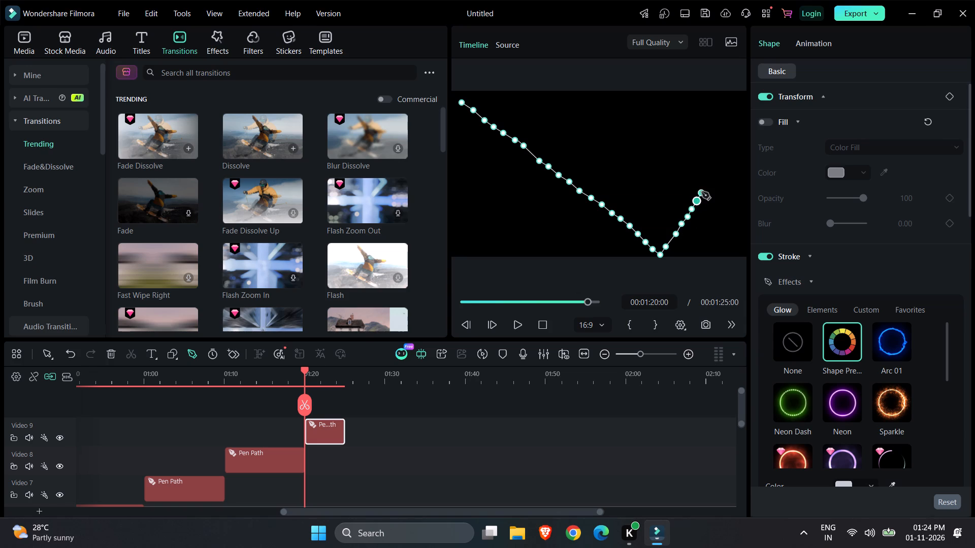
pyautogui.click(702, 192)
pyautogui.click(707, 184)
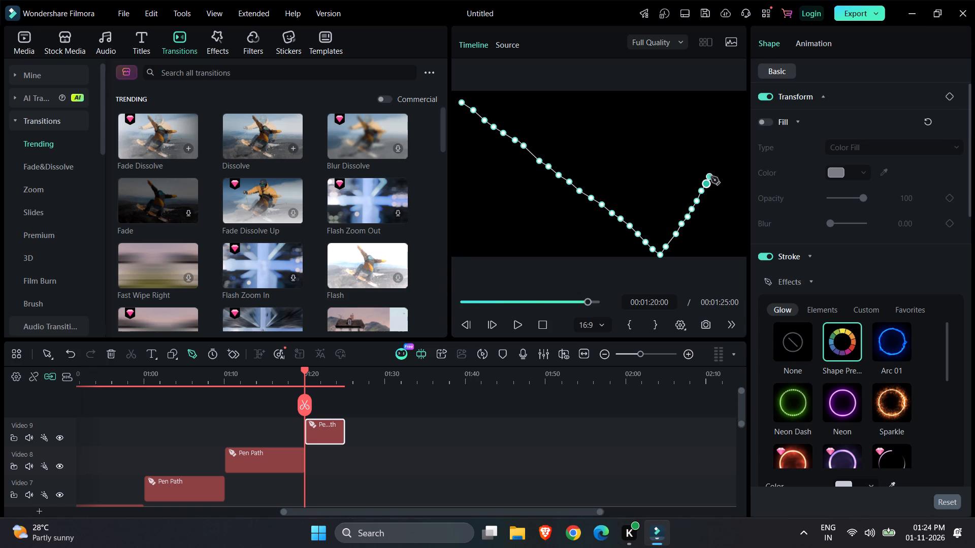
pyautogui.click(711, 175)
pyautogui.click(715, 167)
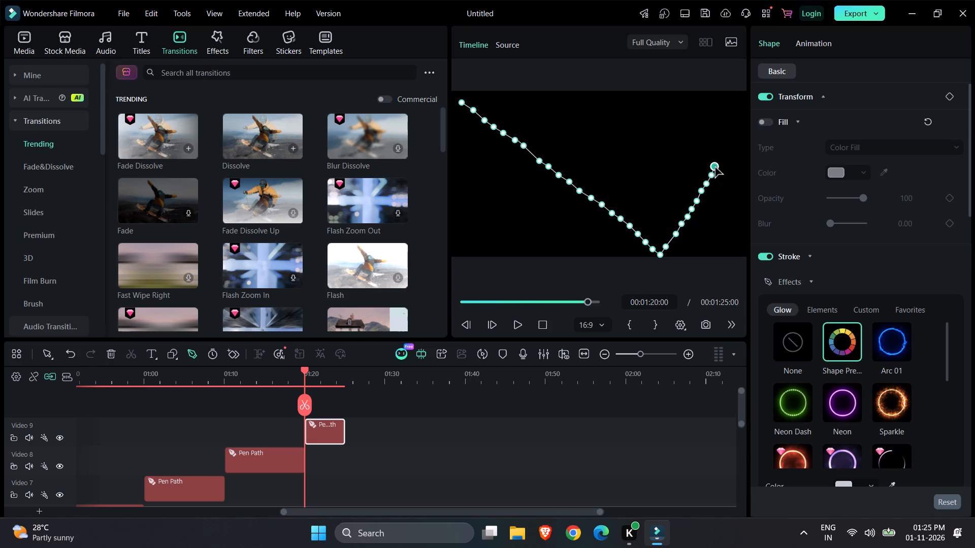
pyautogui.click(720, 159)
pyautogui.click(724, 151)
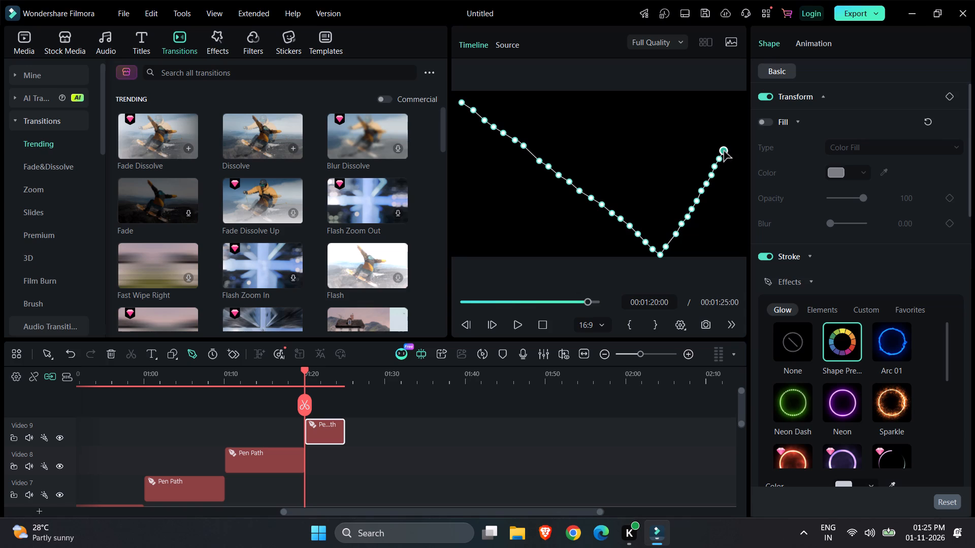
pyautogui.click(728, 142)
pyautogui.click(732, 133)
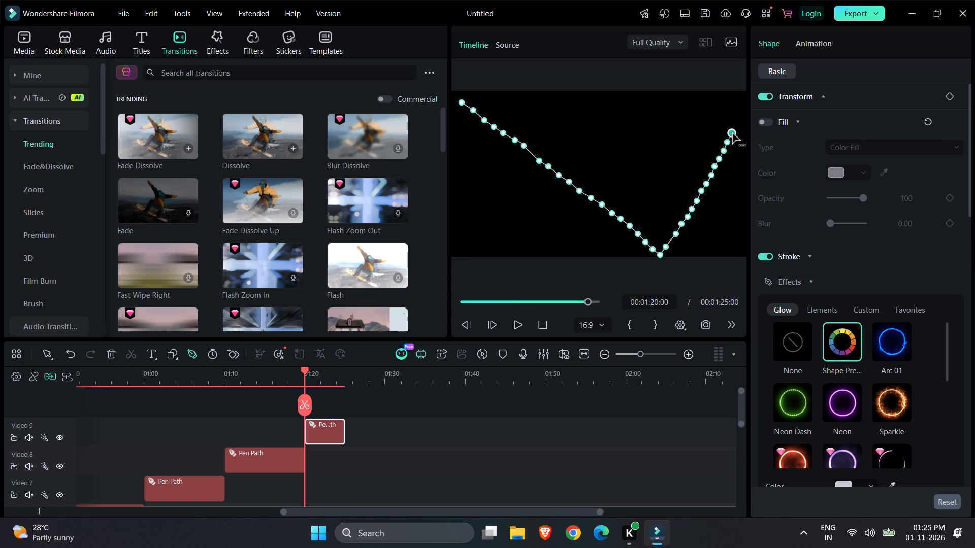
pyautogui.click(737, 124)
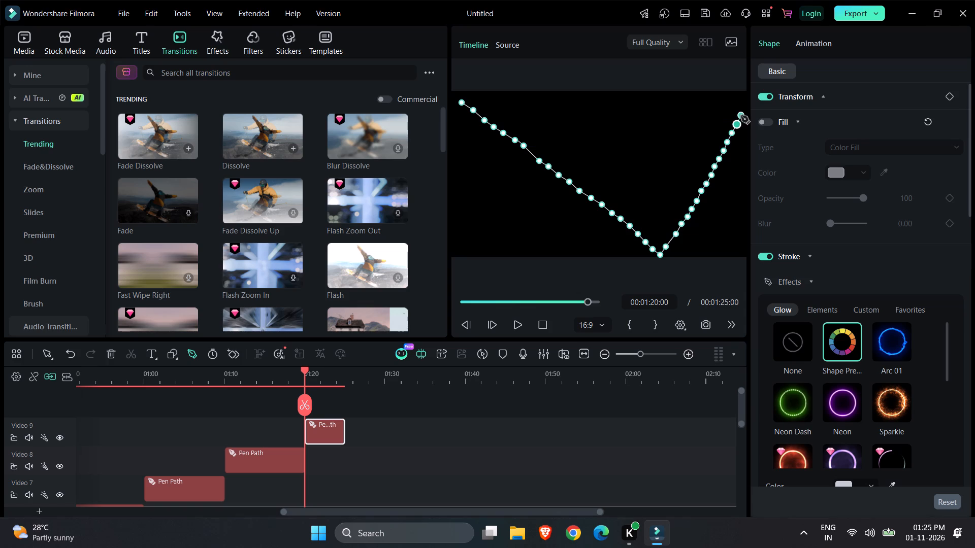
pyautogui.click(741, 116)
pyautogui.click(745, 104)
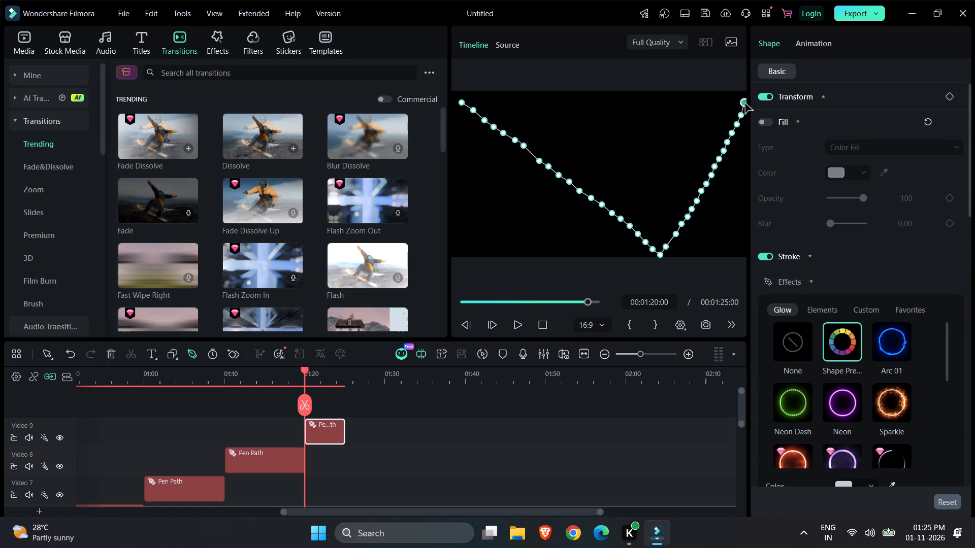
# Run the pen path's points along the frame's upper edge from the upper-right corner back to its starting point, completing a triangle.
pyautogui.click(735, 102)
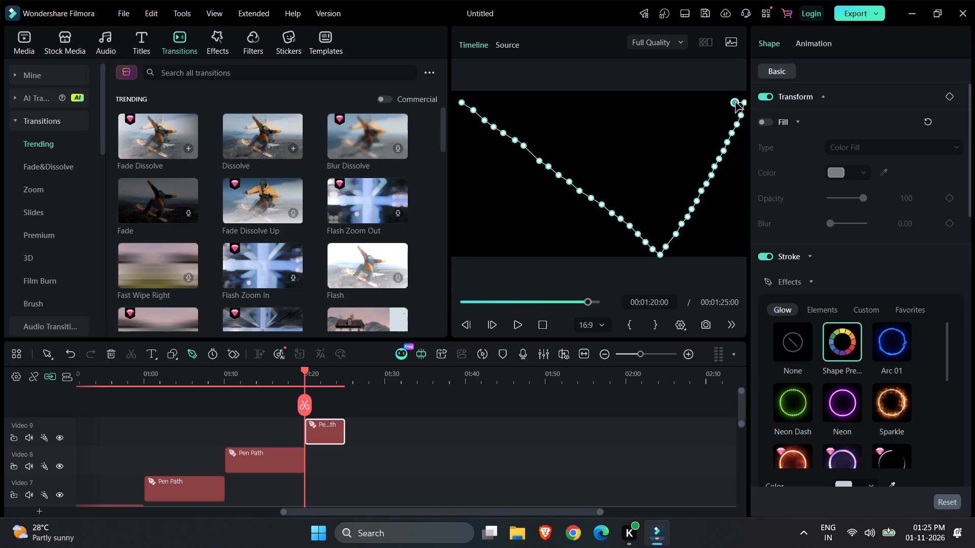
pyautogui.click(726, 102)
pyautogui.click(718, 103)
pyautogui.click(705, 103)
pyautogui.click(692, 103)
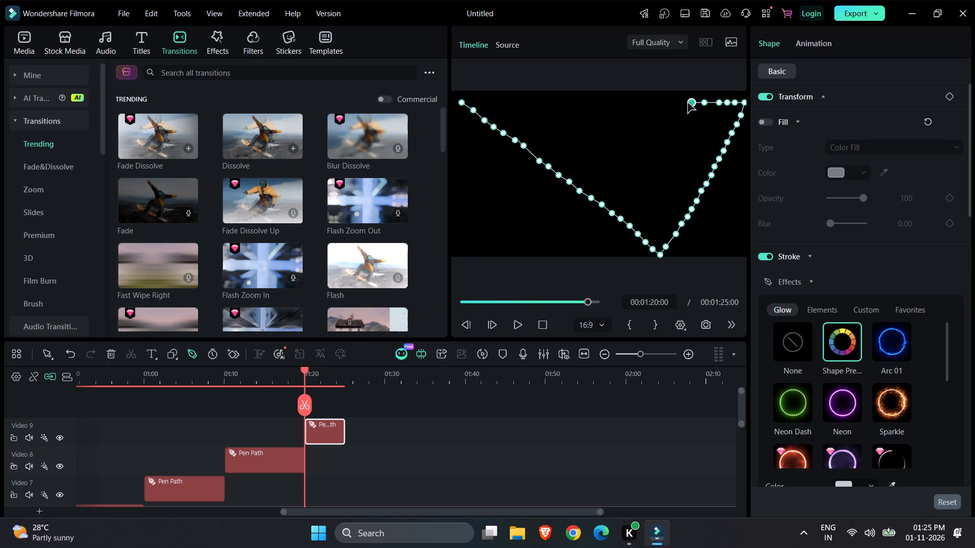
pyautogui.click(678, 103)
pyautogui.click(664, 103)
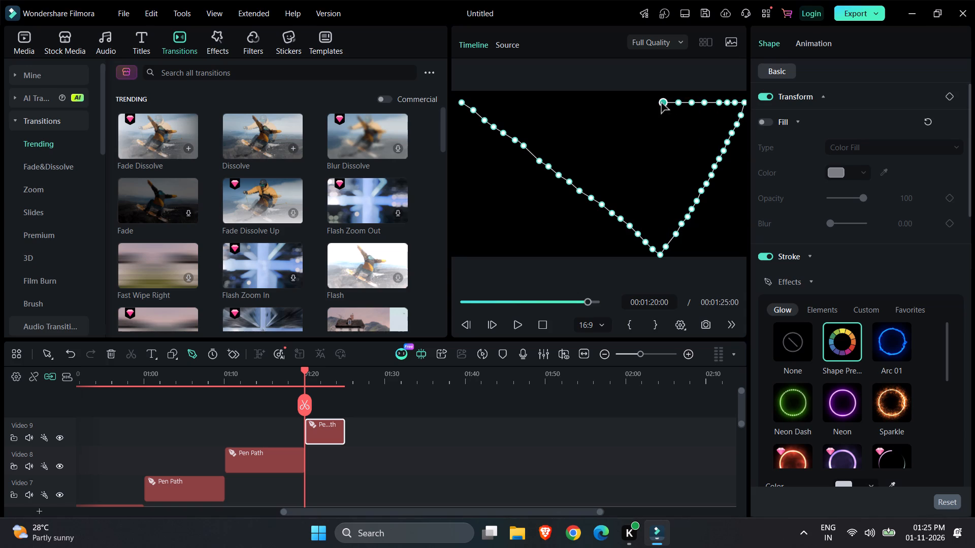
pyautogui.click(651, 103)
pyautogui.click(638, 102)
pyautogui.click(626, 101)
pyautogui.click(614, 101)
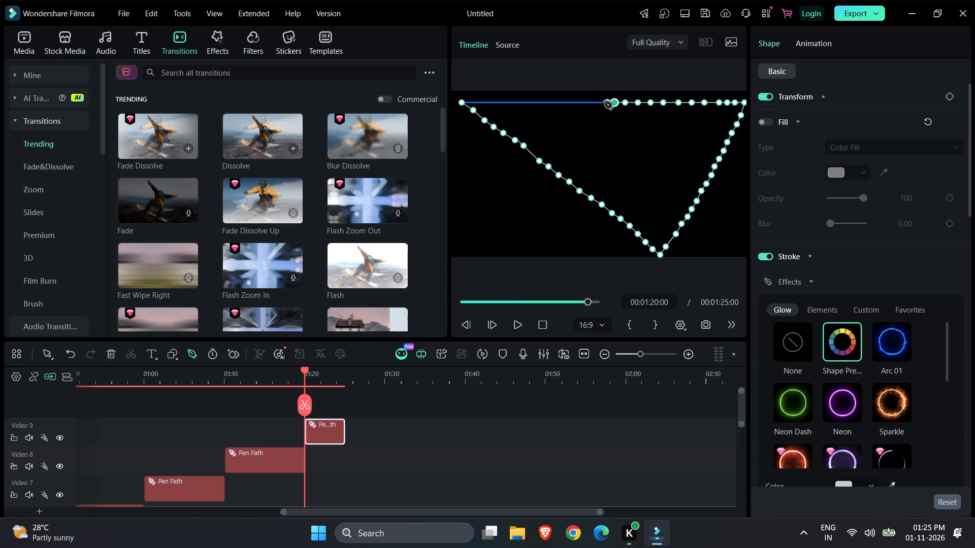
pyautogui.click(601, 101)
pyautogui.click(587, 101)
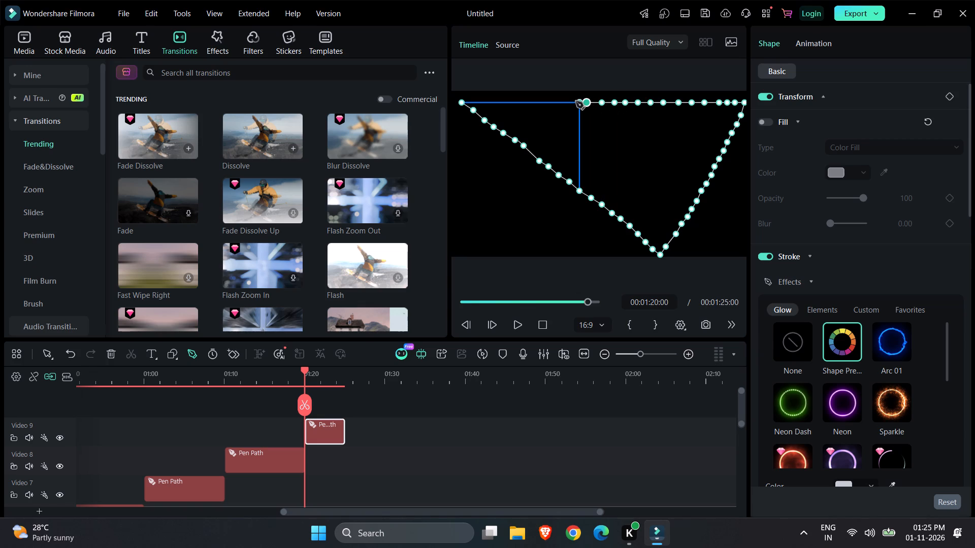
pyautogui.click(576, 101)
pyautogui.click(563, 101)
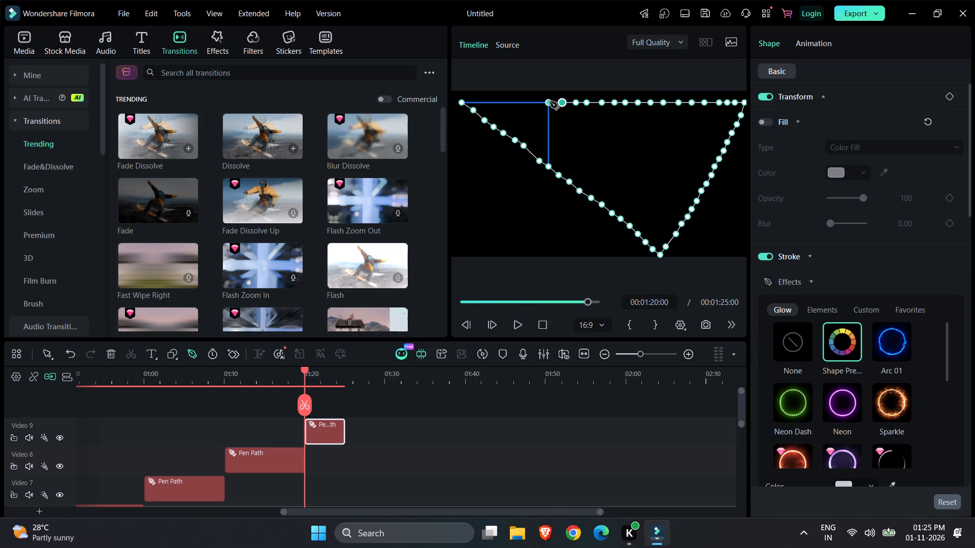
pyautogui.click(550, 101)
pyautogui.click(539, 101)
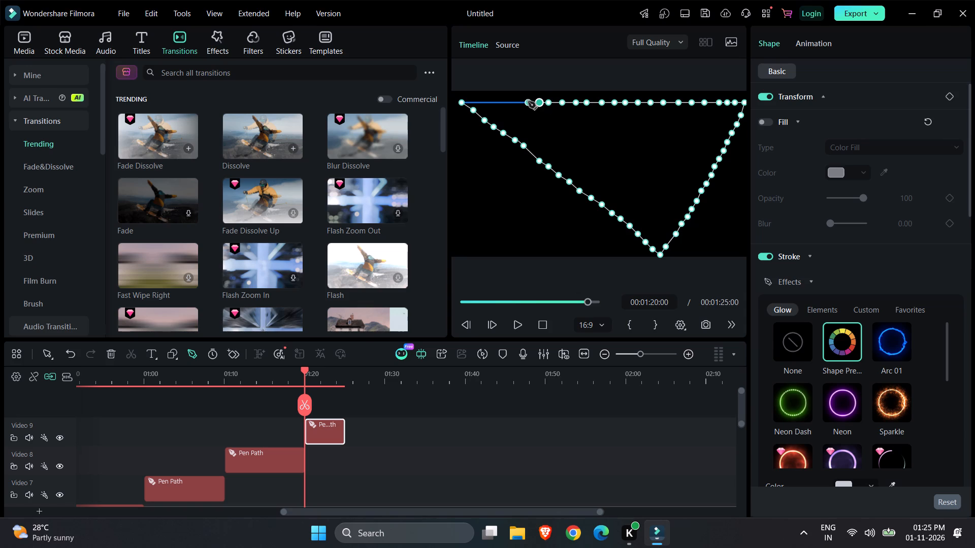
pyautogui.click(528, 101)
pyautogui.click(515, 101)
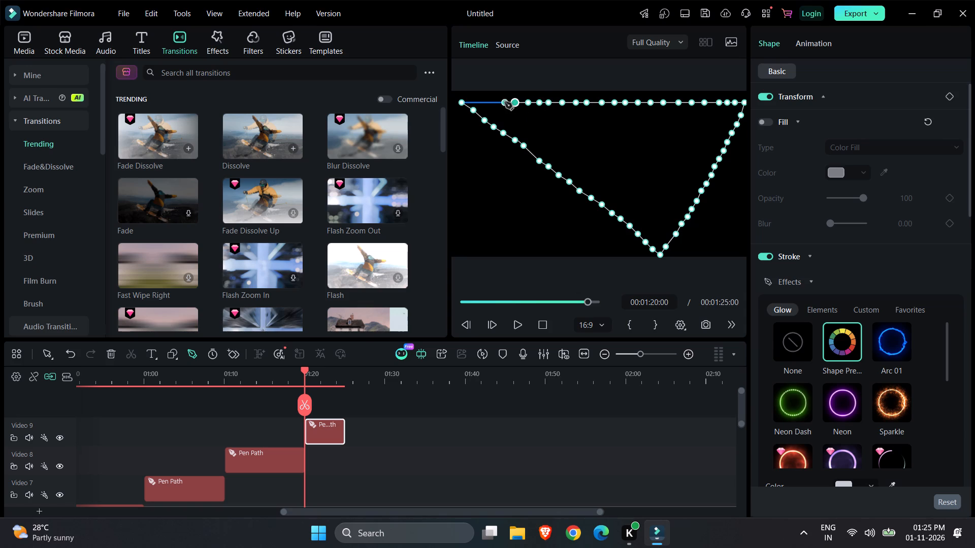
pyautogui.click(505, 102)
pyautogui.click(493, 102)
pyautogui.moveTo(481, 102); pyautogui.dragTo(466, 102)
pyautogui.click(466, 102)
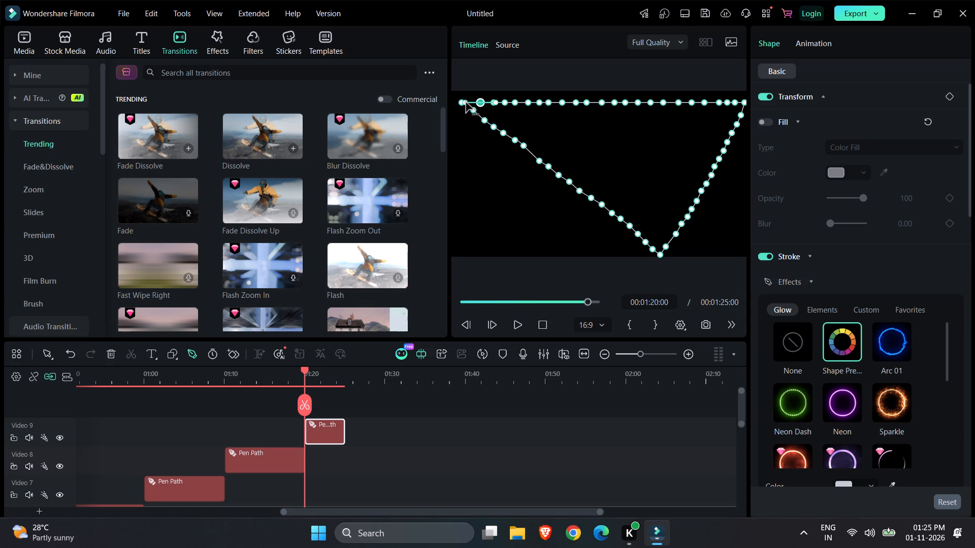
# Close the triangular pen path at its starting point in the frame's upper-left corner and finish drawing it.
pyautogui.click(461, 102)
pyautogui.click(460, 415)
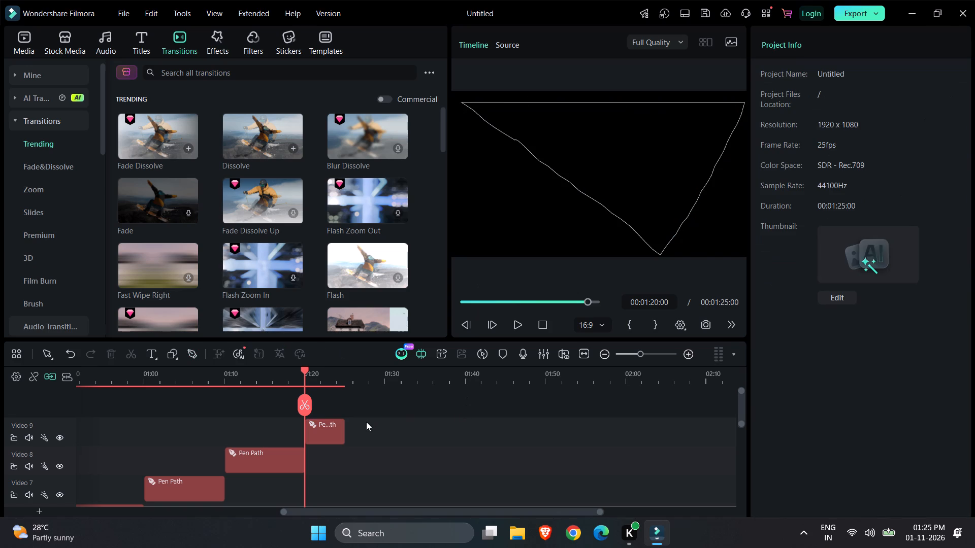
# Extend the Video 9 pen path clip to about ten seconds and move the playhead to its end at 00:01:30:01.
pyautogui.click(329, 427)
pyautogui.moveTo(344, 429); pyautogui.dragTo(387, 427)
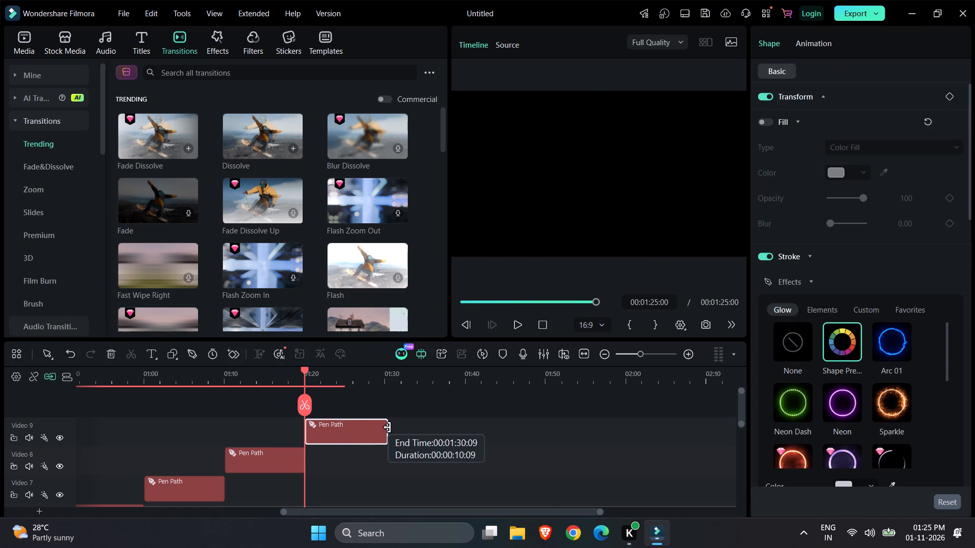
pyautogui.moveTo(387, 427); pyautogui.dragTo(385, 427)
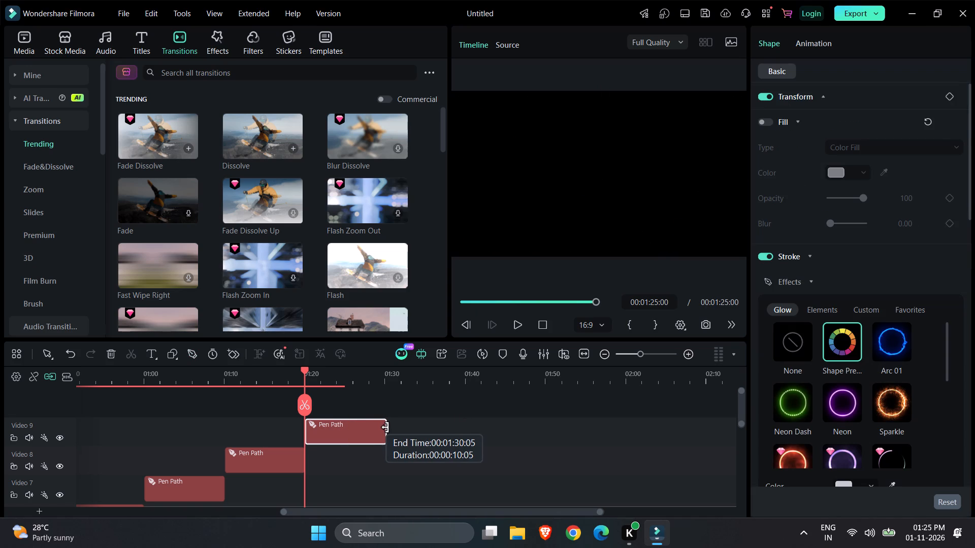
pyautogui.moveTo(385, 427); pyautogui.dragTo(385, 427)
pyautogui.moveTo(306, 403); pyautogui.dragTo(385, 406)
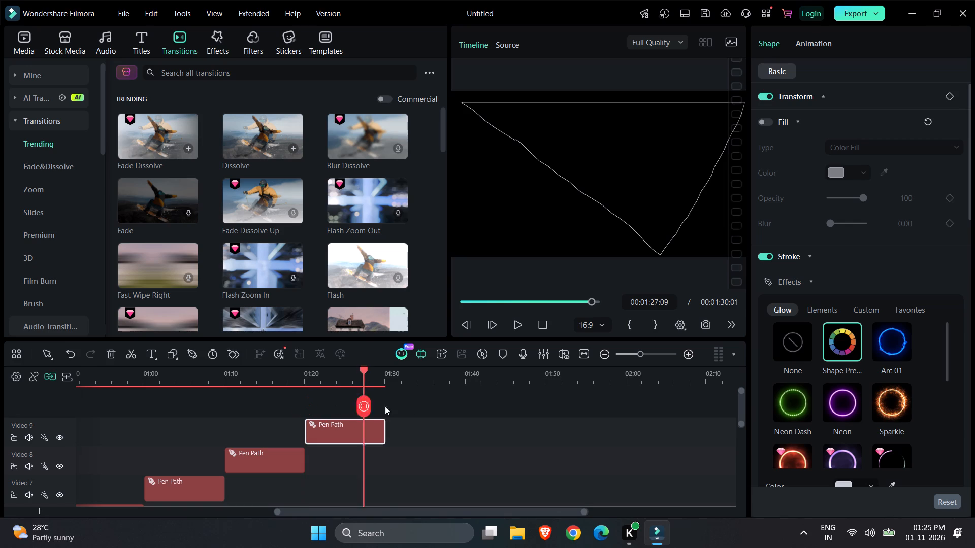
pyautogui.moveTo(385, 406); pyautogui.dragTo(426, 407)
# Apply the Sparkle glow effect to the stroke of the triangular pen path on Video 9.
pyautogui.click(881, 399)
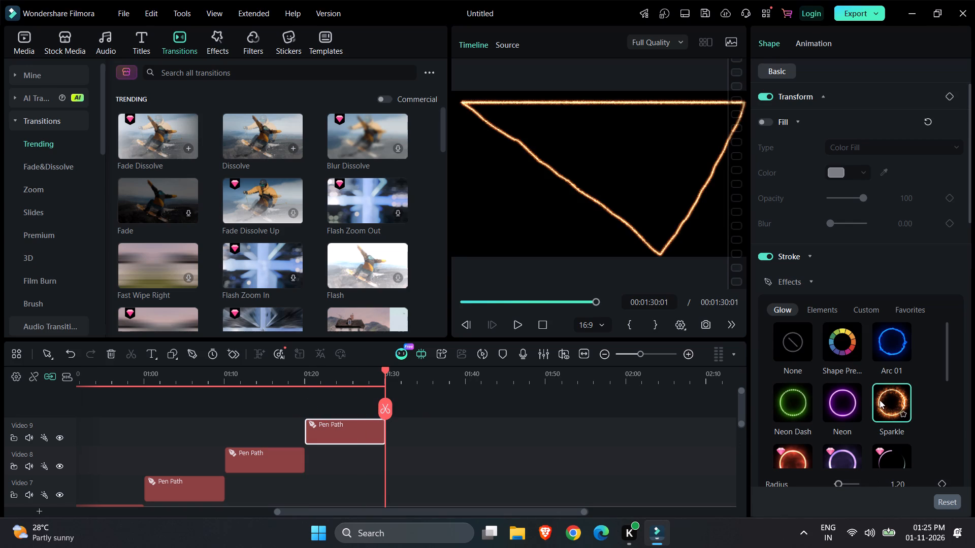
pyautogui.click(598, 459)
pyautogui.scroll(6, 327, 192)
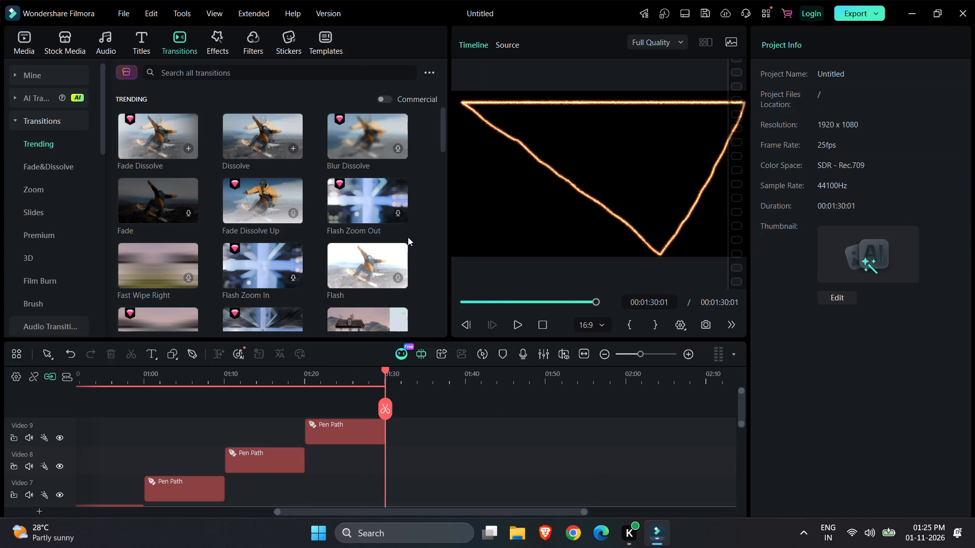
# Save the project as film in the Downloads folder.
pyautogui.hotkey('ctrl', 's')
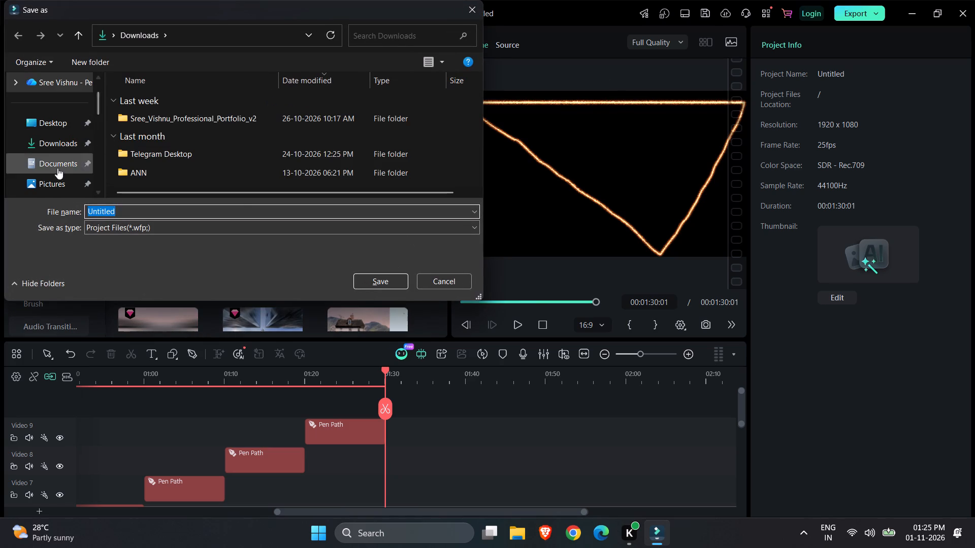
pyautogui.write('film')
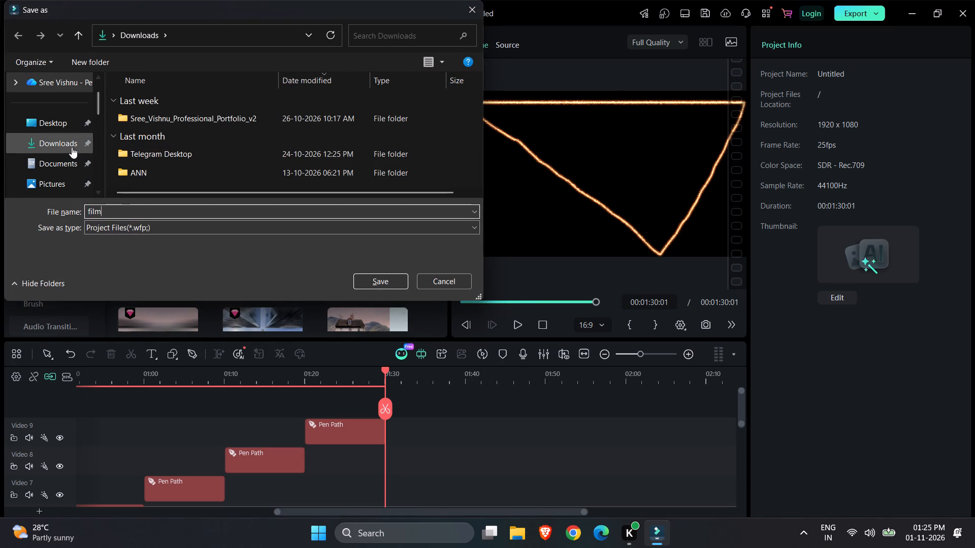
pyautogui.click(70, 145)
pyautogui.click(382, 279)
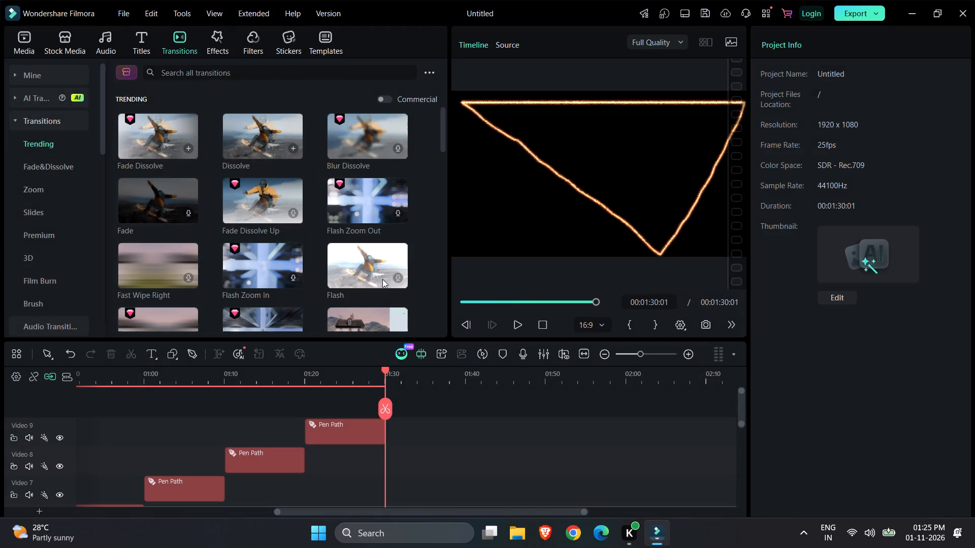